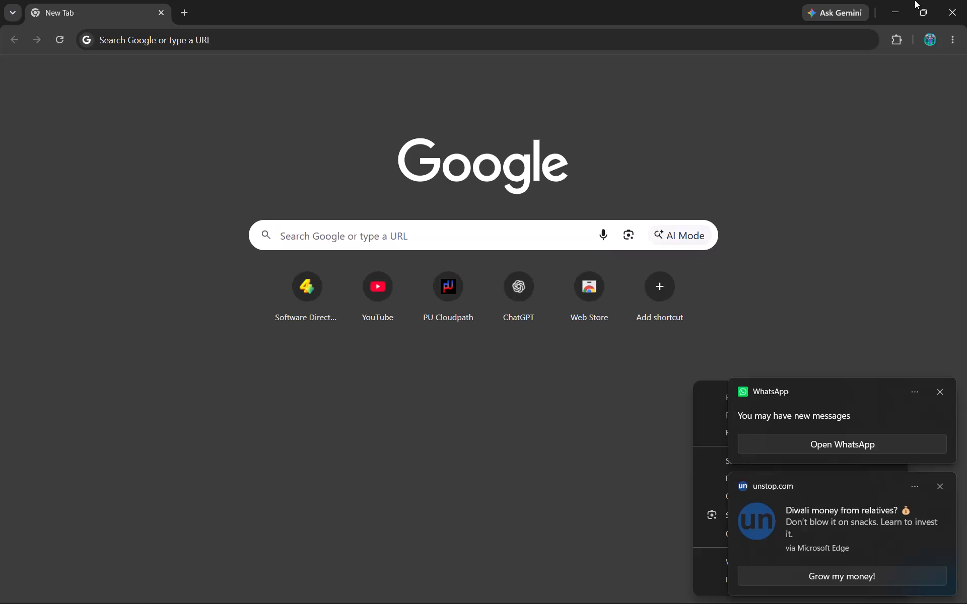
Minimize the browser window and dismiss the WhatsApp and unstop.com notifications on the desktop.
left_click(892, 7)
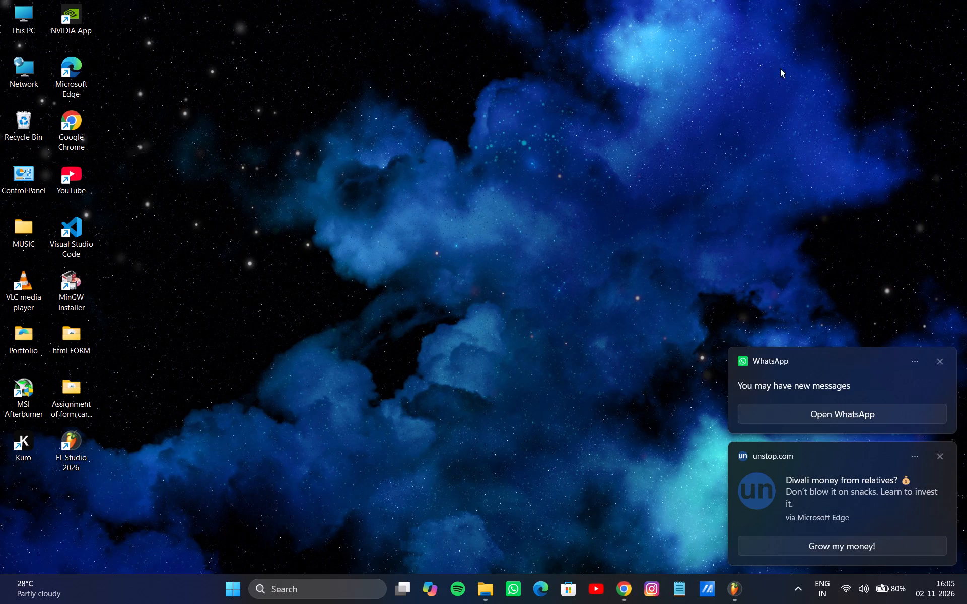
right_click(646, 147)
left_click(693, 196)
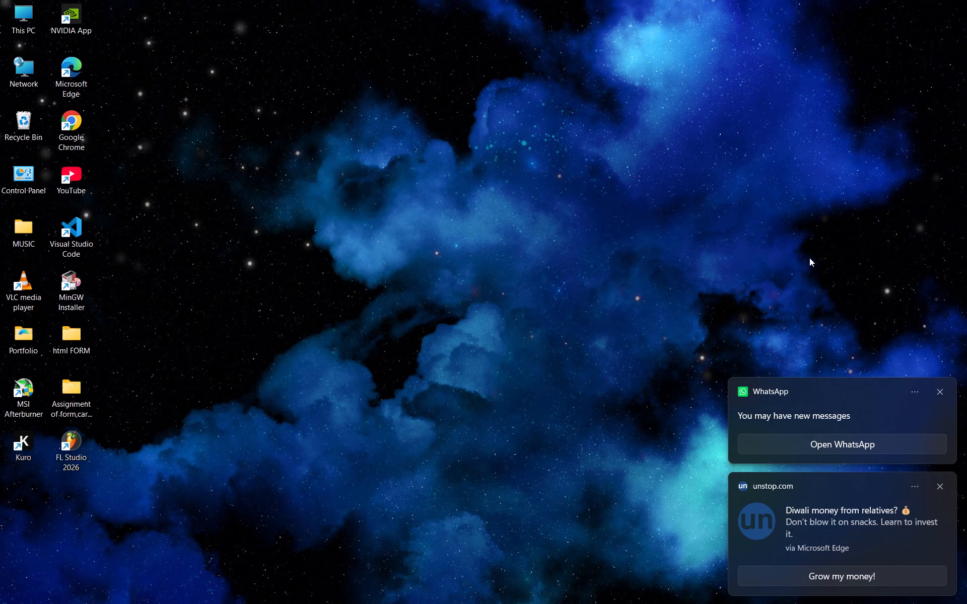
left_click(942, 389)
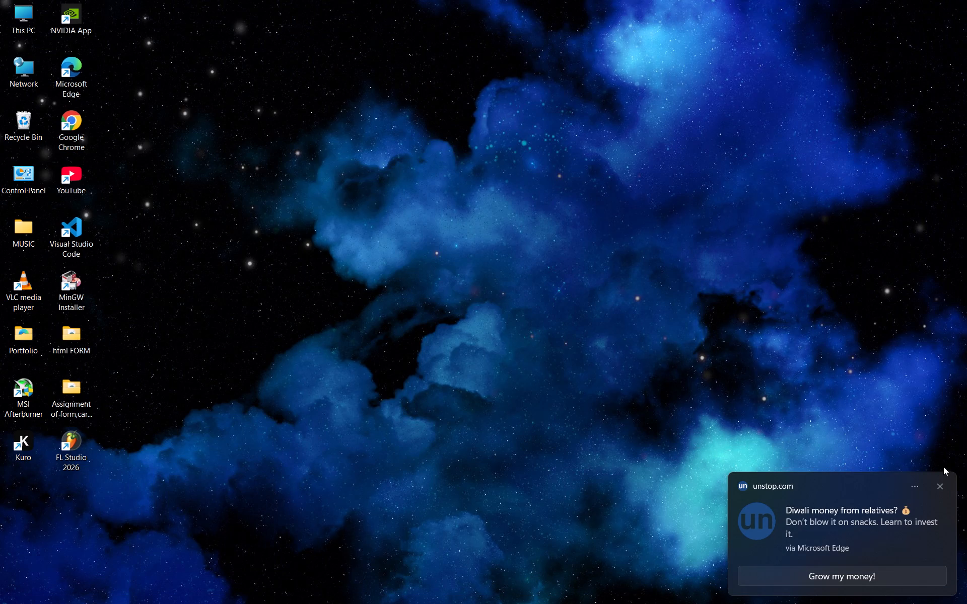
left_click(943, 483)
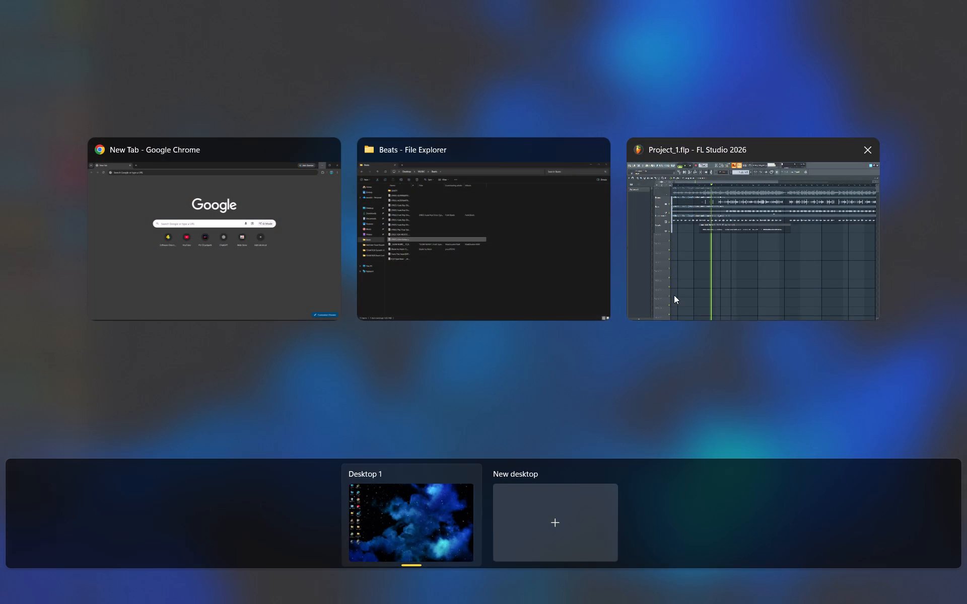
Switch back to Google Chrome, search for "mp3 converter" in a new tab and open the Online Audio Converter site.
left_click(268, 228)
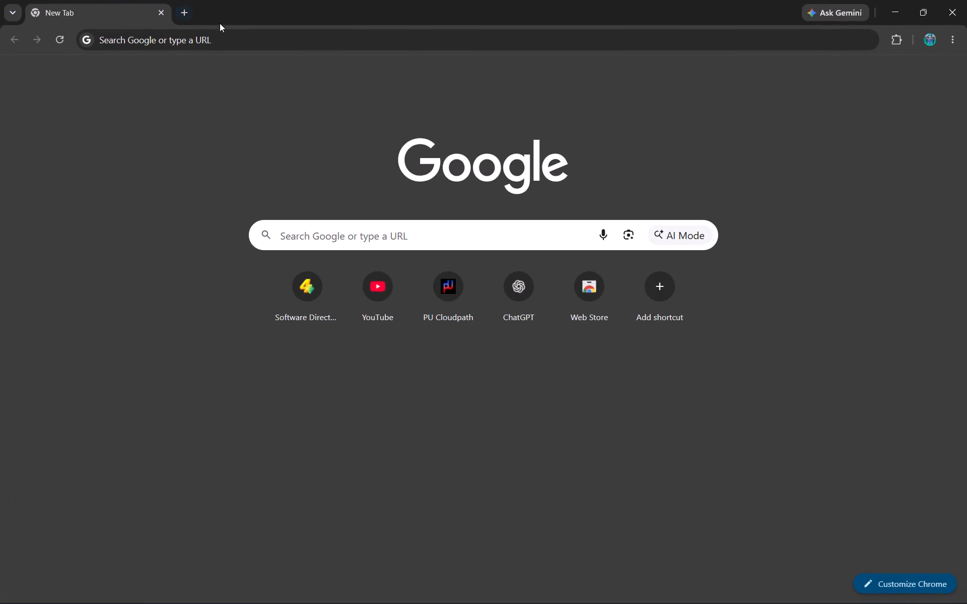
left_click(184, 10)
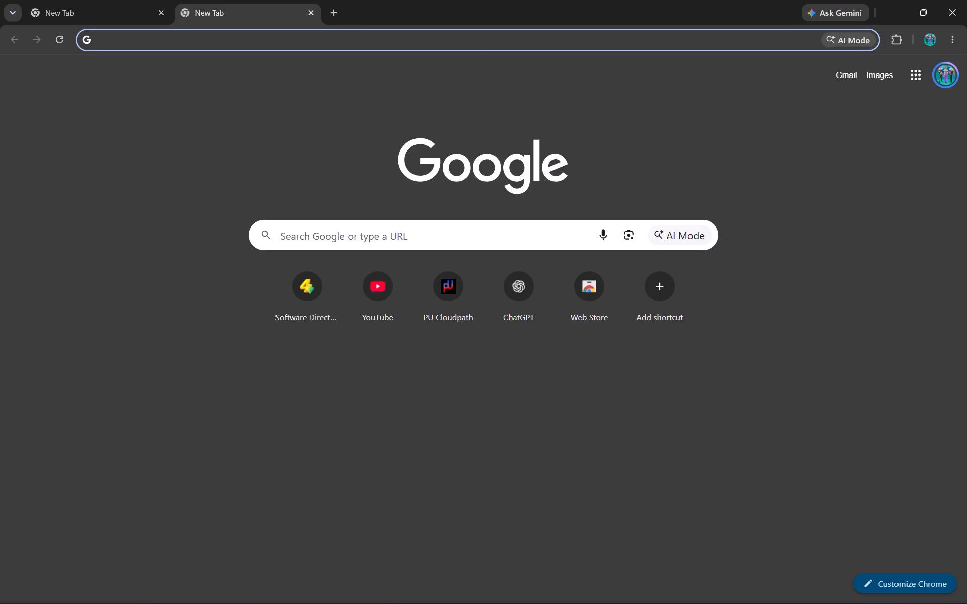
left_click(169, 42)
type("mp")
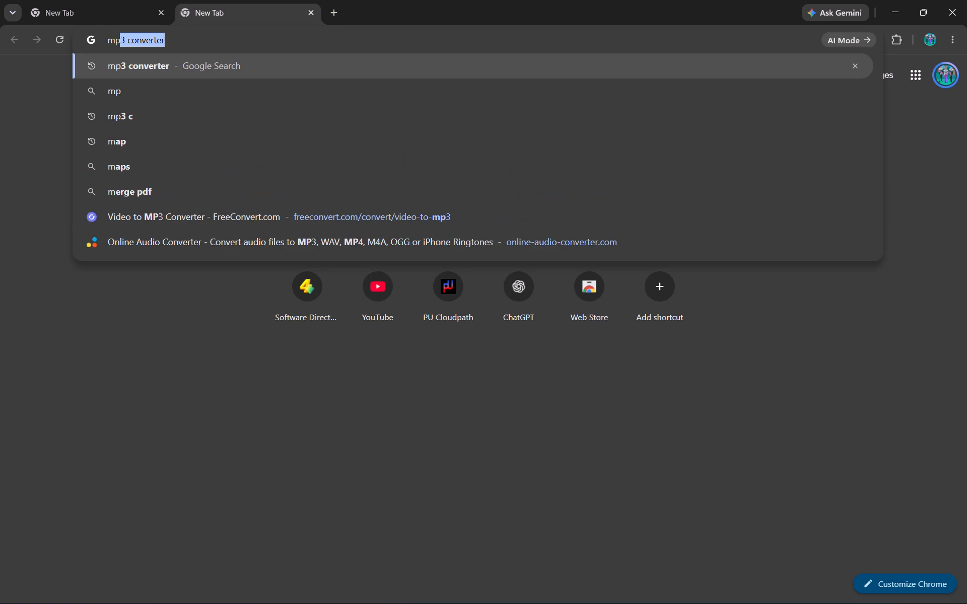
key("3")
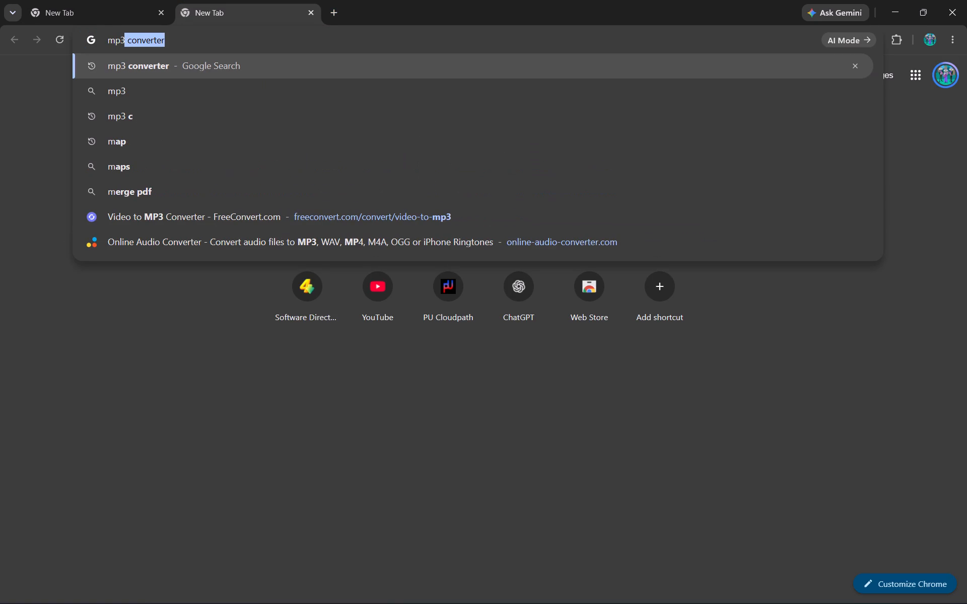
key("Return")
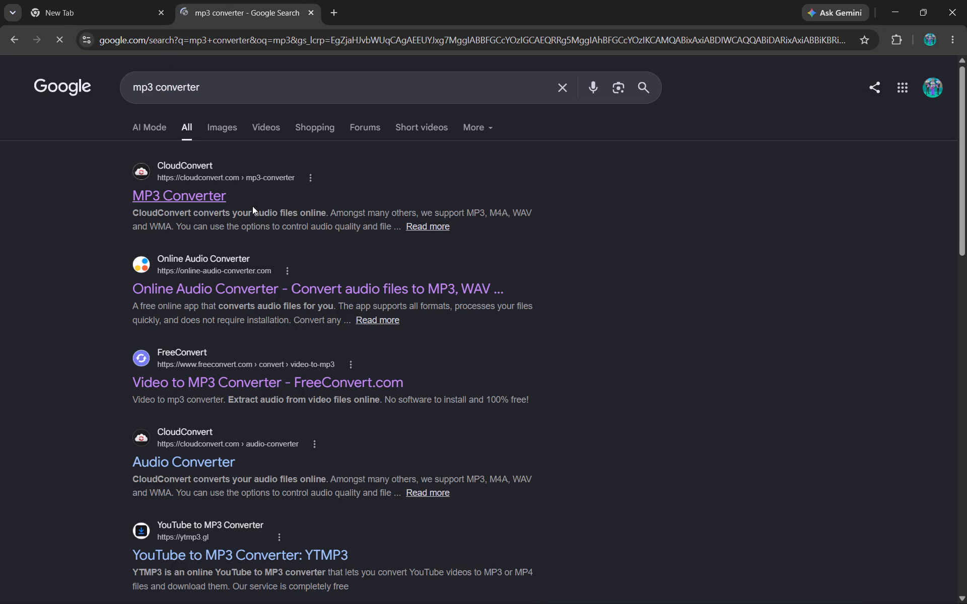
left_click(262, 291)
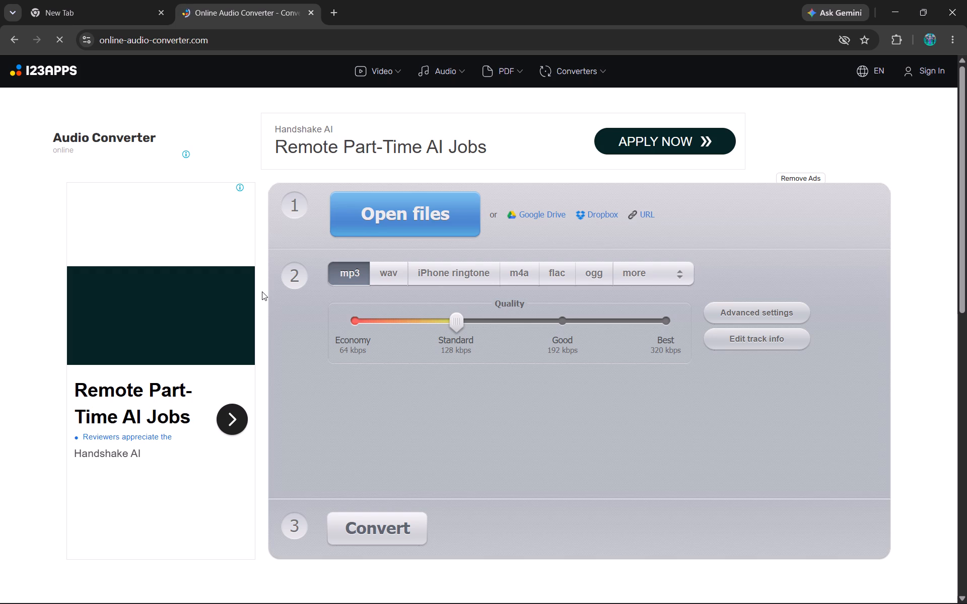
Load the "[FREE] Afro Guitar x Morad x RVFV Type Beat - _Corazón_" track from the Beats folder into the converter.
left_click(436, 232)
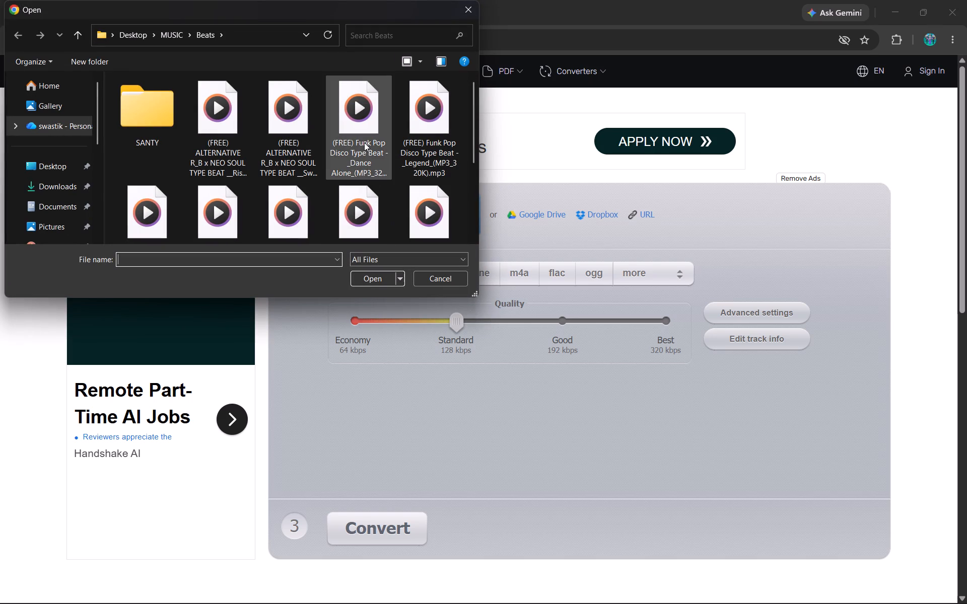
scroll(364, 141, "down", 1)
scroll(364, 141, "up", 1, "ctrl")
scroll(364, 141, "down", 1, "ctrl")
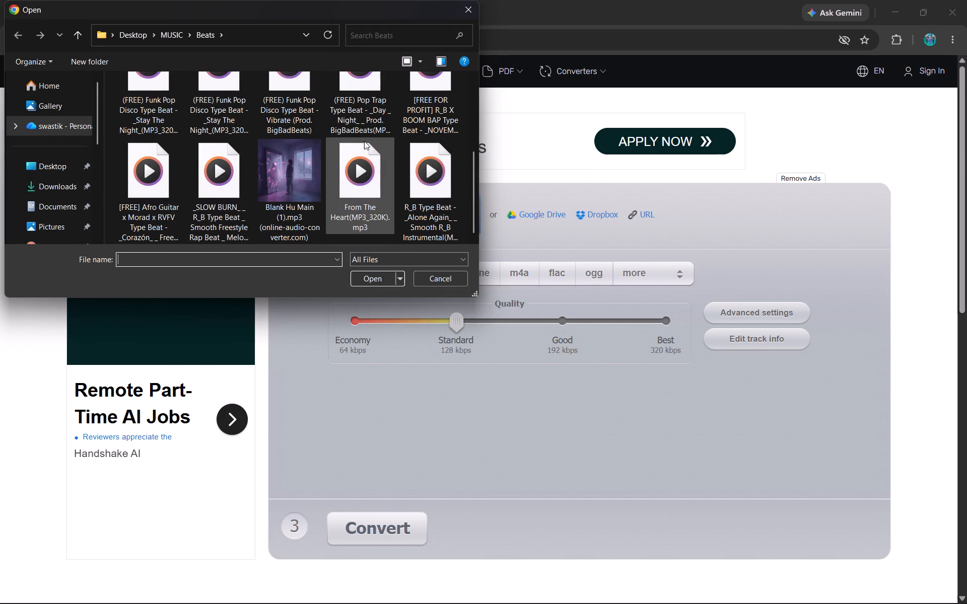
left_click(158, 178)
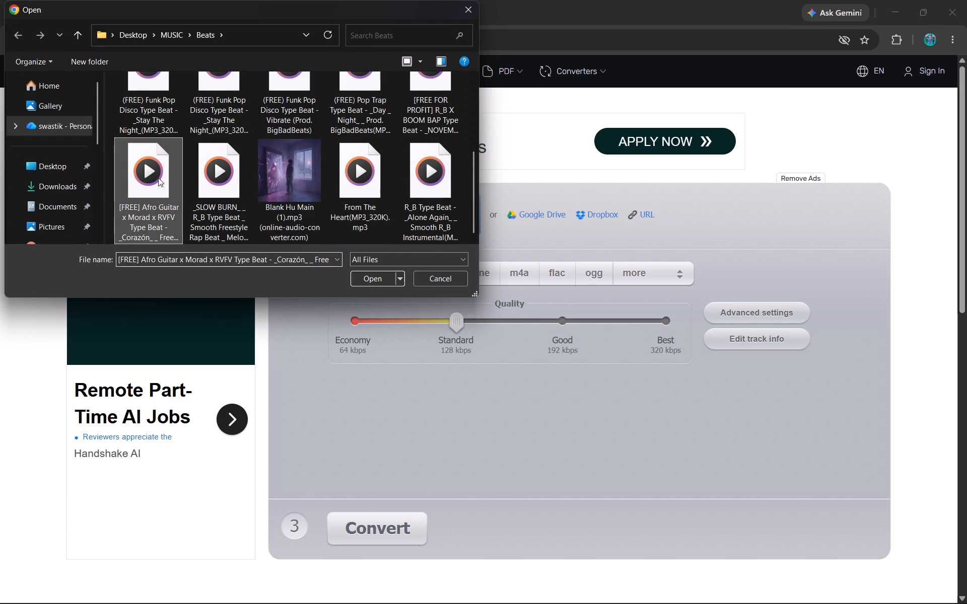
double_click(158, 178)
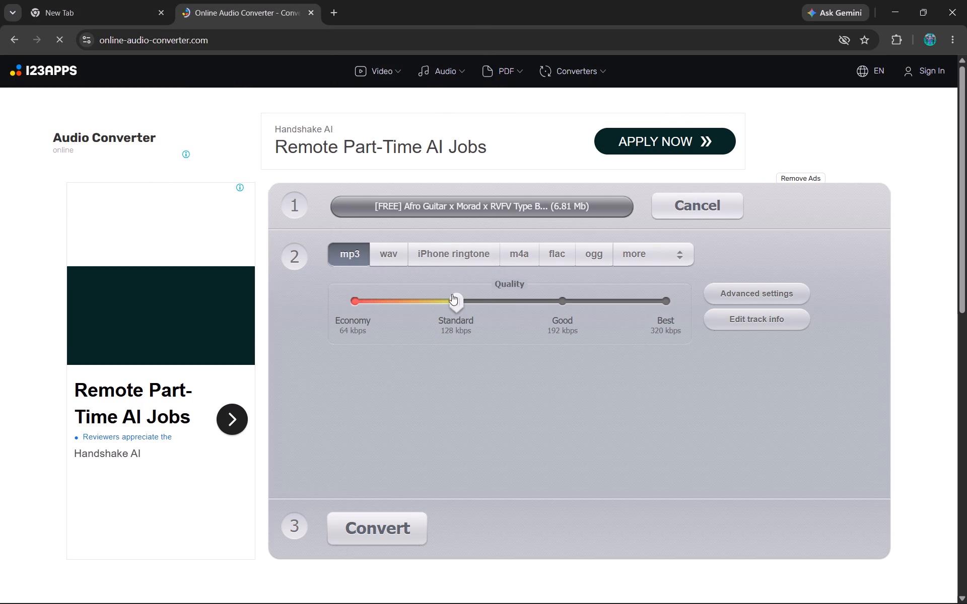
Set the mp3 quality to Best, 320 kbps, and start the conversion.
left_click_drag(455, 300, 676, 295)
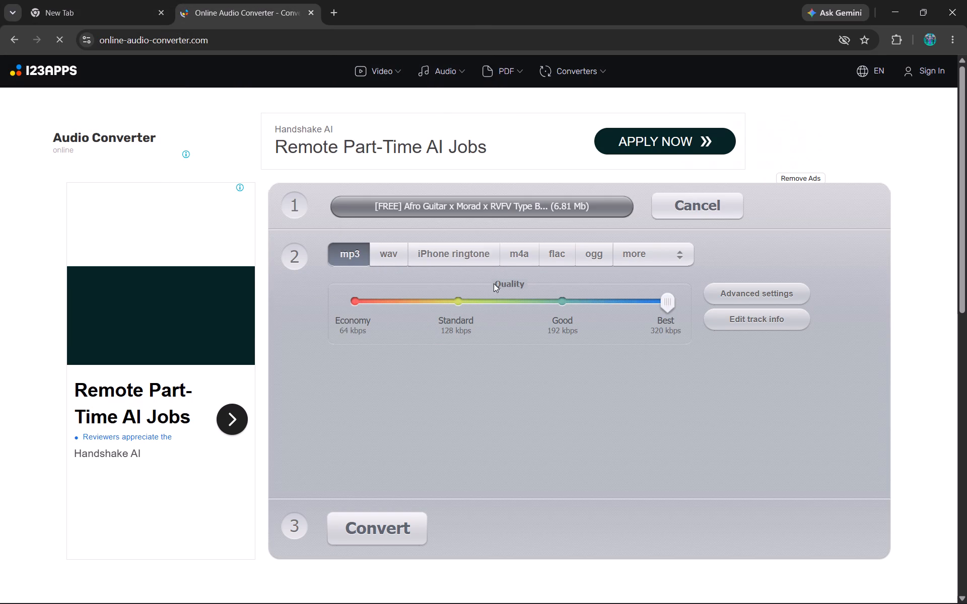
left_click(390, 532)
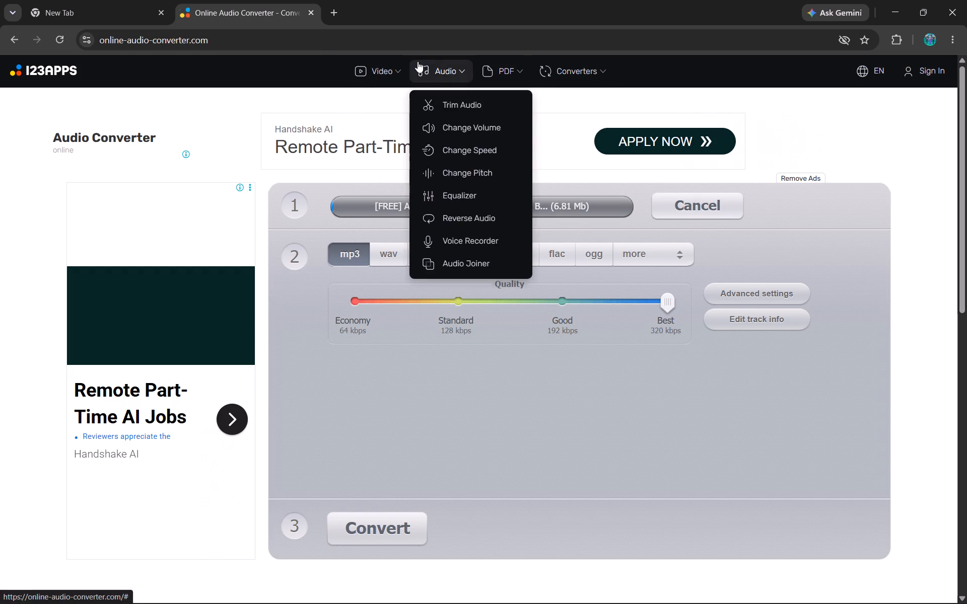
Search the web for "bpm" in a new tab.
left_click(333, 15)
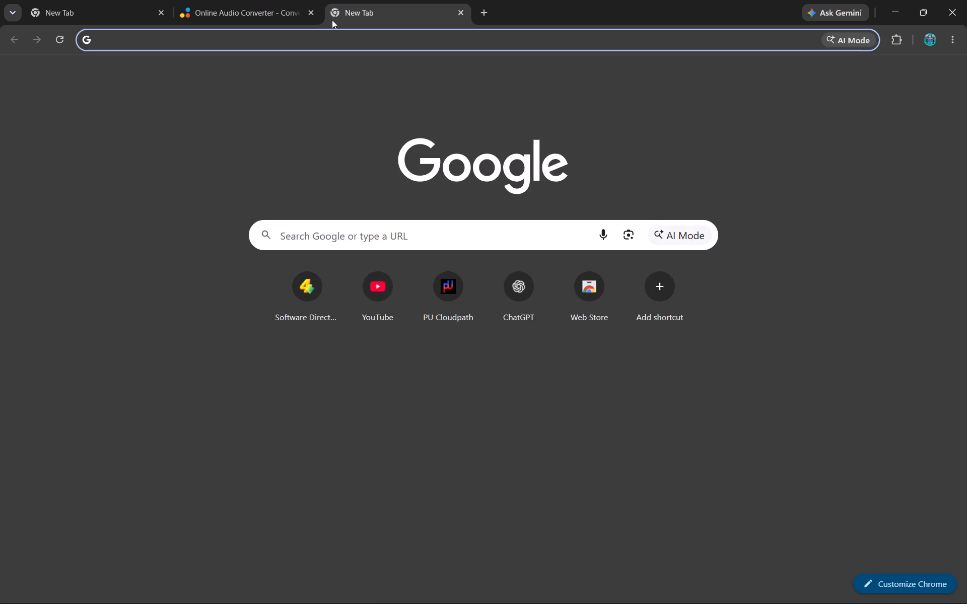
type("bp")
key("m")
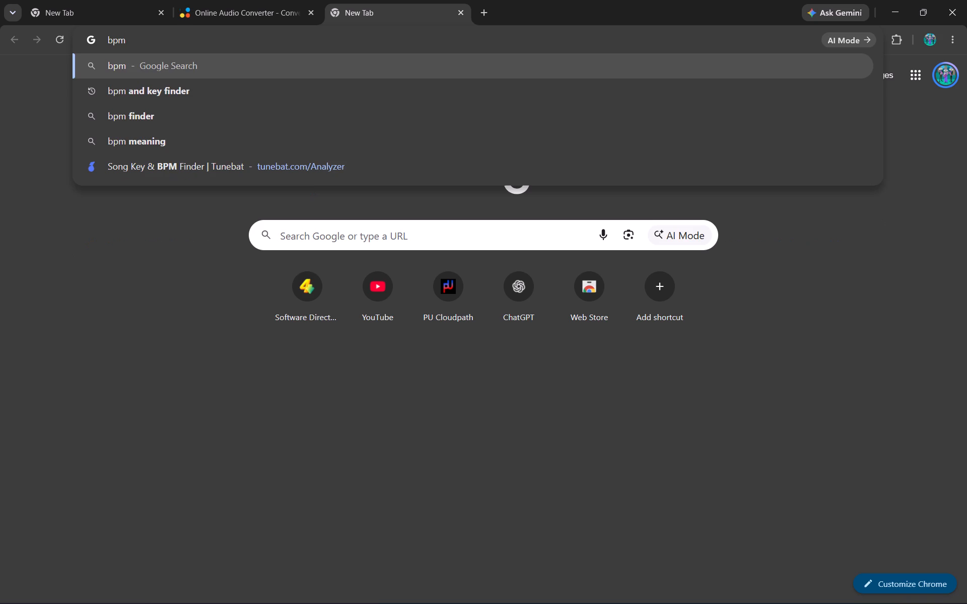
key("Return")
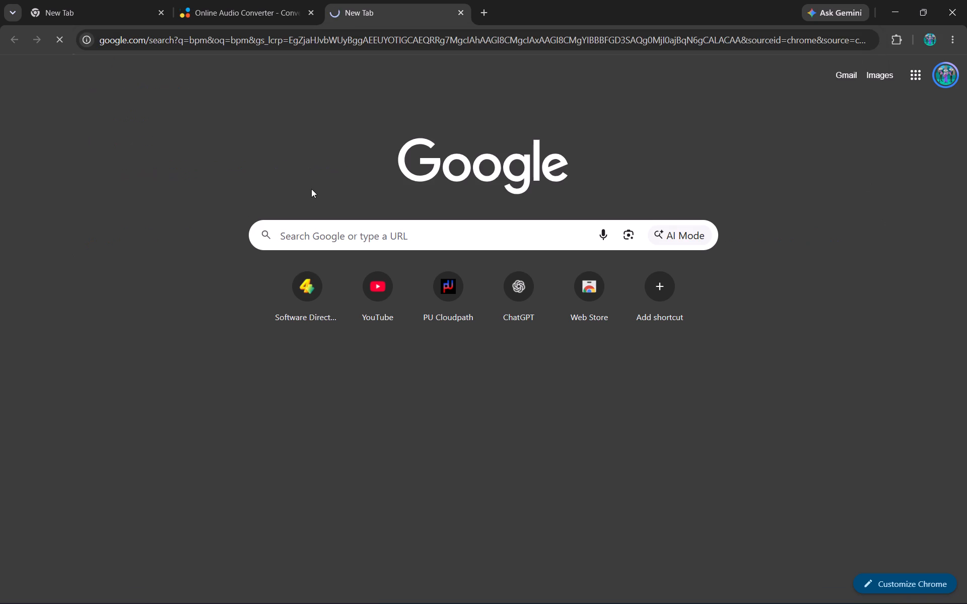
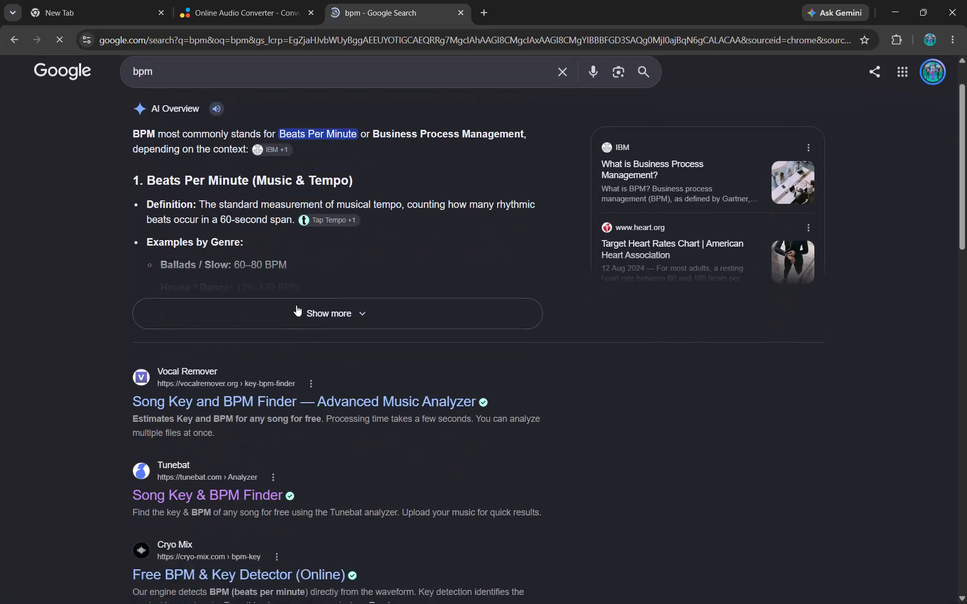
Open Tunebat's Song Key & BPM Finder from the search results.
scroll(296, 305, "down", 1)
left_click(221, 376)
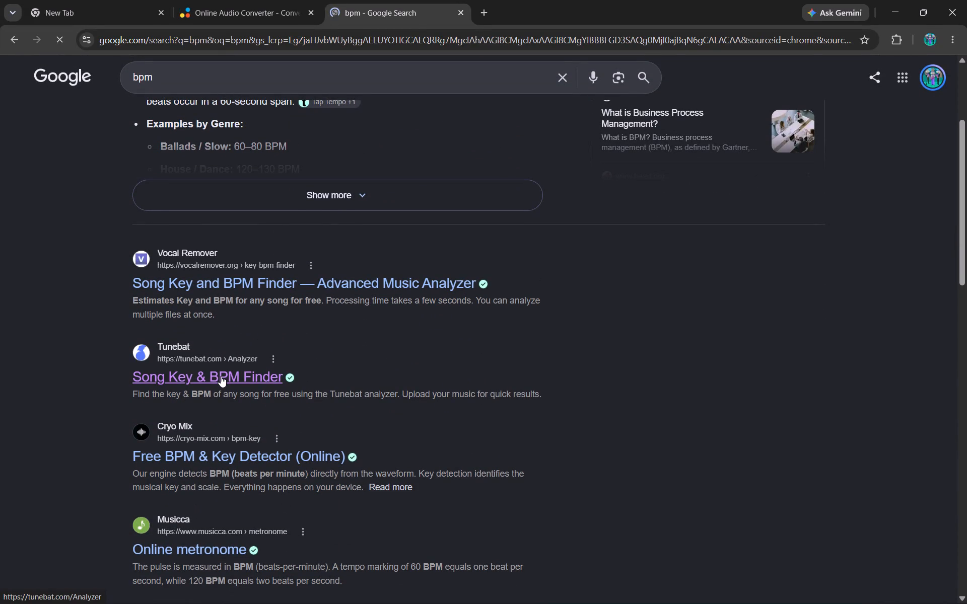
Check the track's progress in the Online Audio Converter tab and return to the Tunebat tab.
left_click(220, 17)
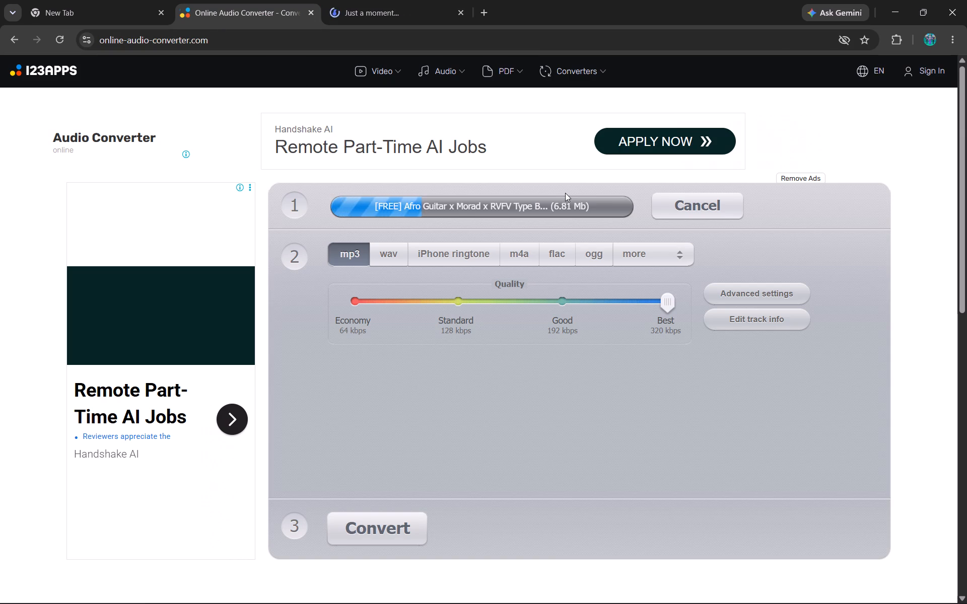
left_click(364, 11)
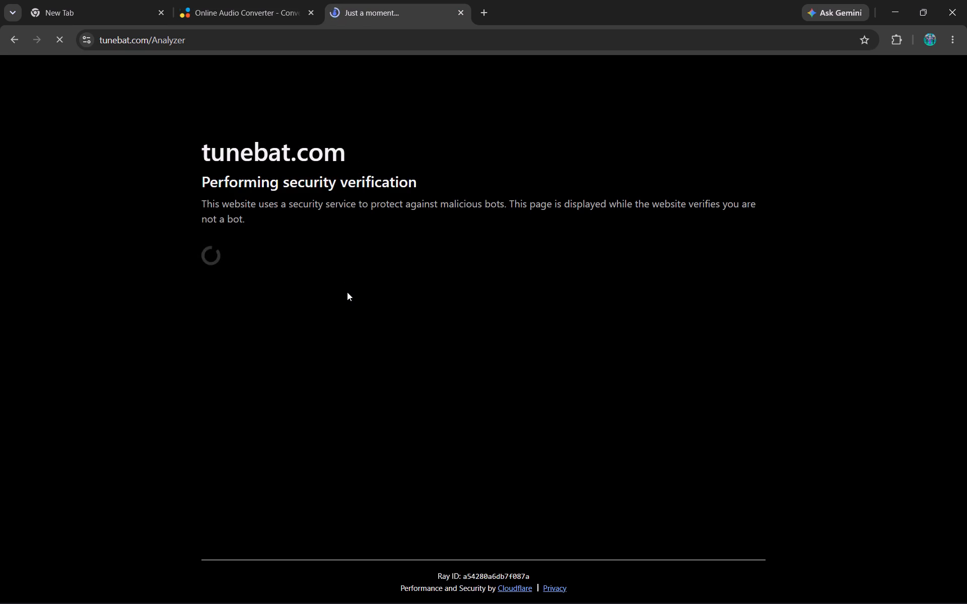
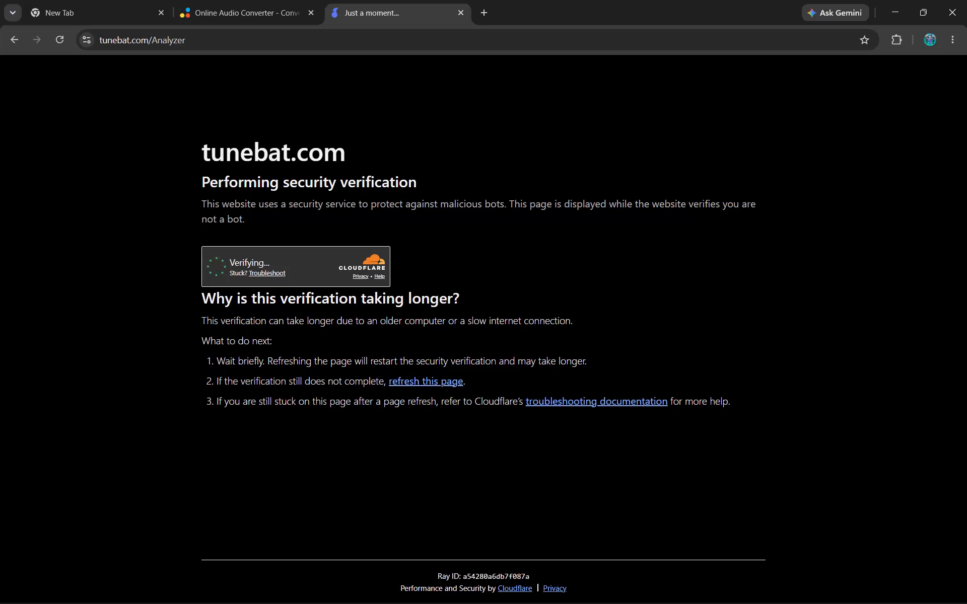
Check the Afro Guitar track's upload progress in the Online Audio Converter tab and return to the Tunebat tab.
left_click(228, 12)
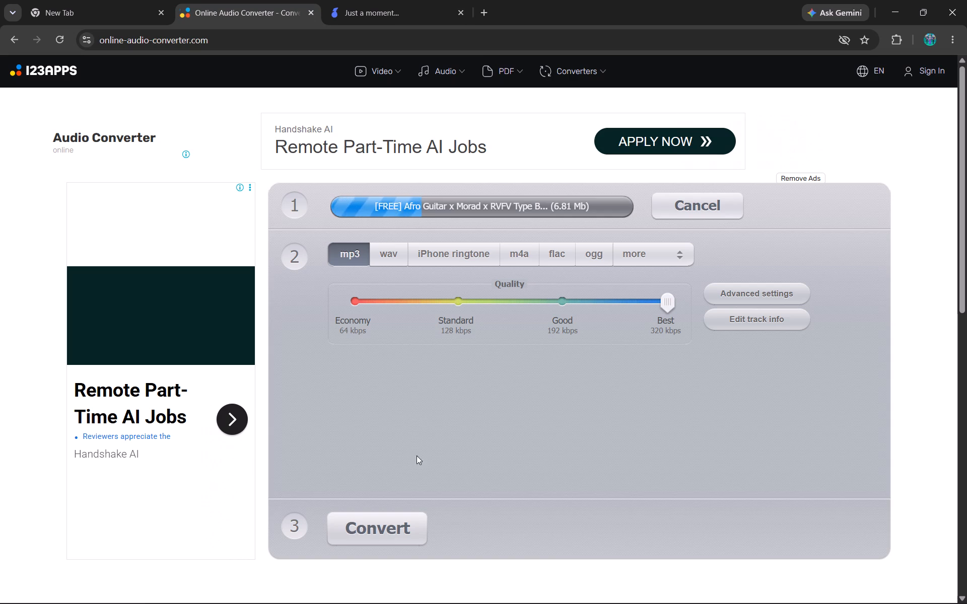
left_click(480, 203)
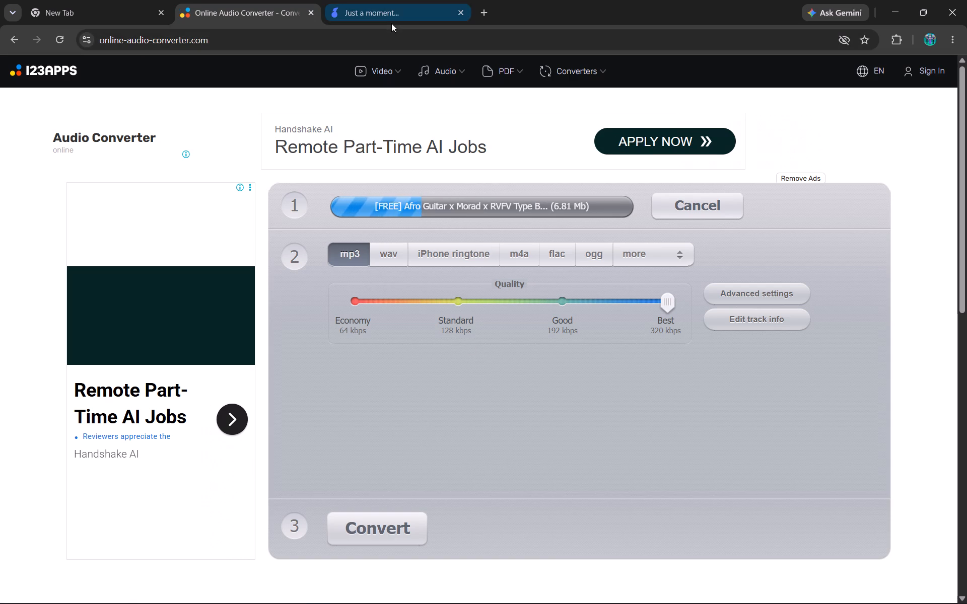
left_click(389, 16)
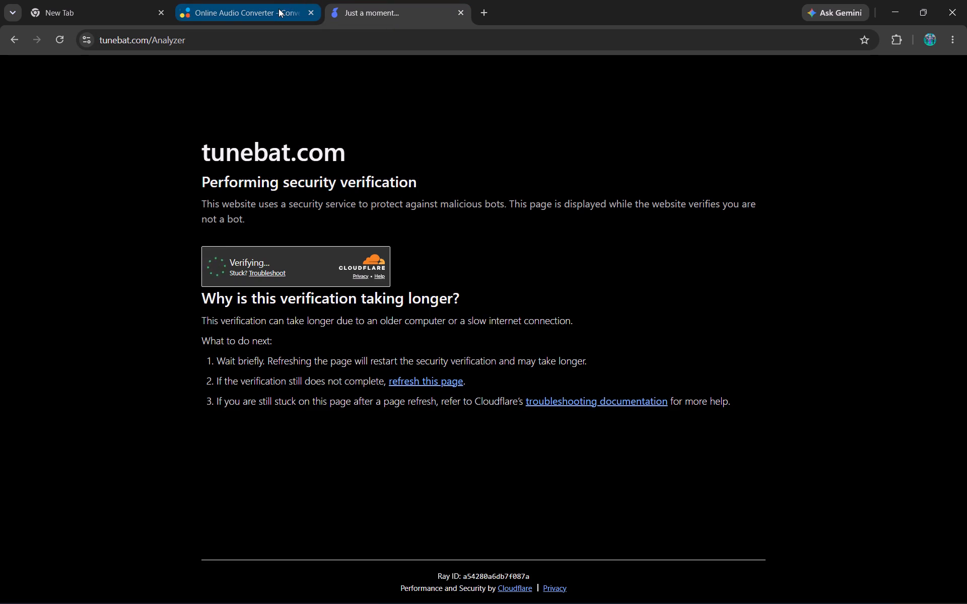
Return to the Online Audio Converter tab and try to convert the Afro Guitar track to mp3 at 320 kbps.
left_click(279, 9)
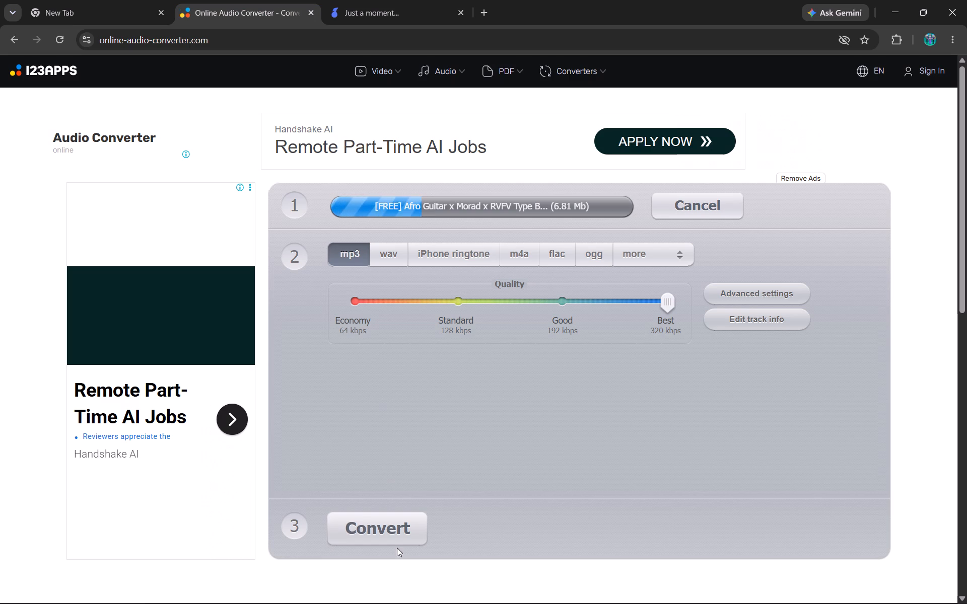
left_click(391, 532)
left_click(391, 532)
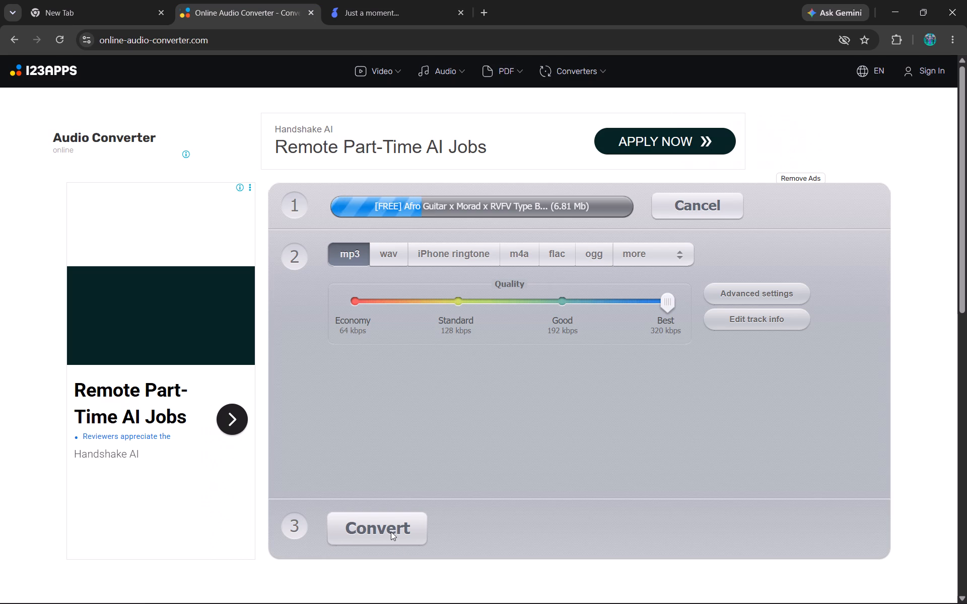
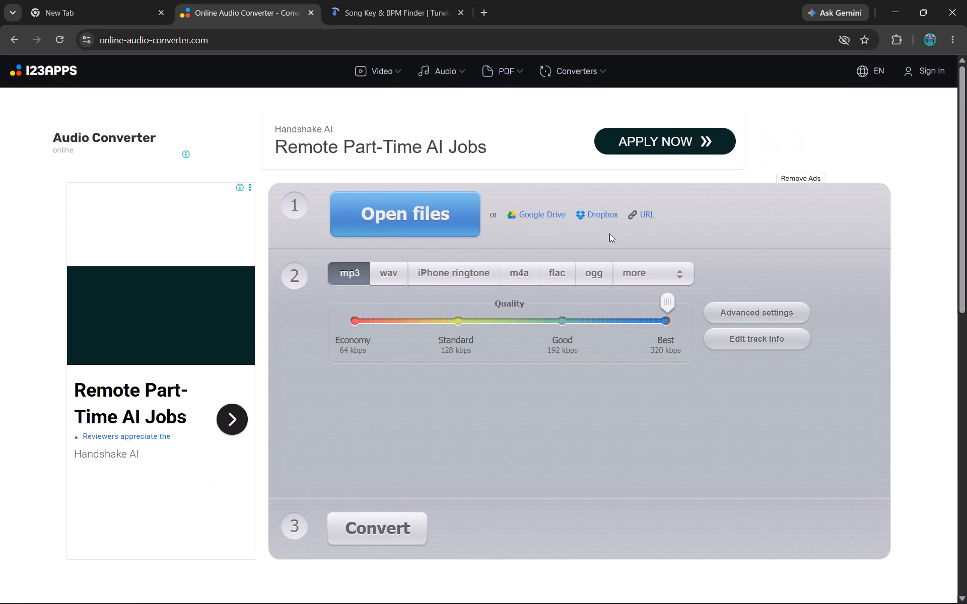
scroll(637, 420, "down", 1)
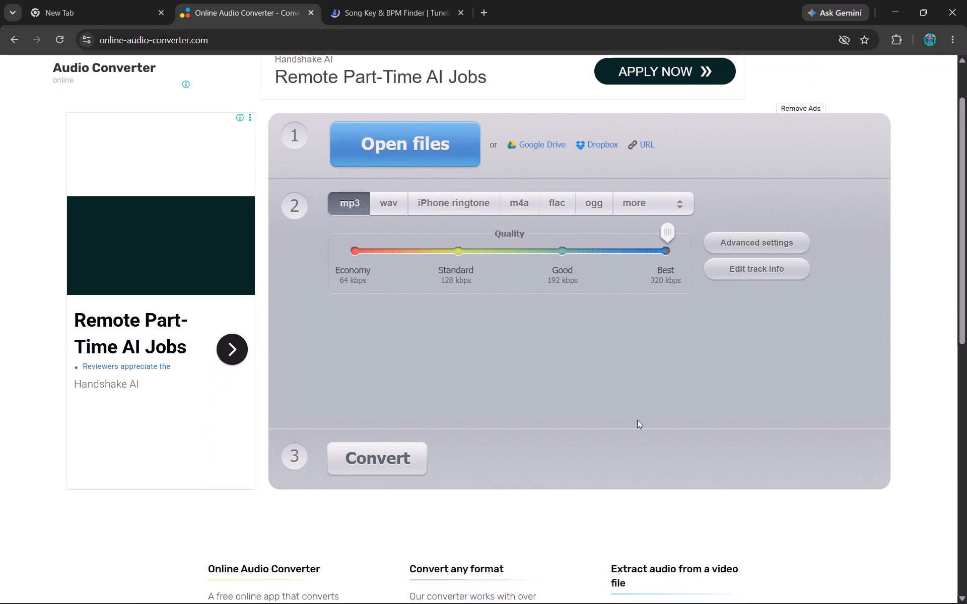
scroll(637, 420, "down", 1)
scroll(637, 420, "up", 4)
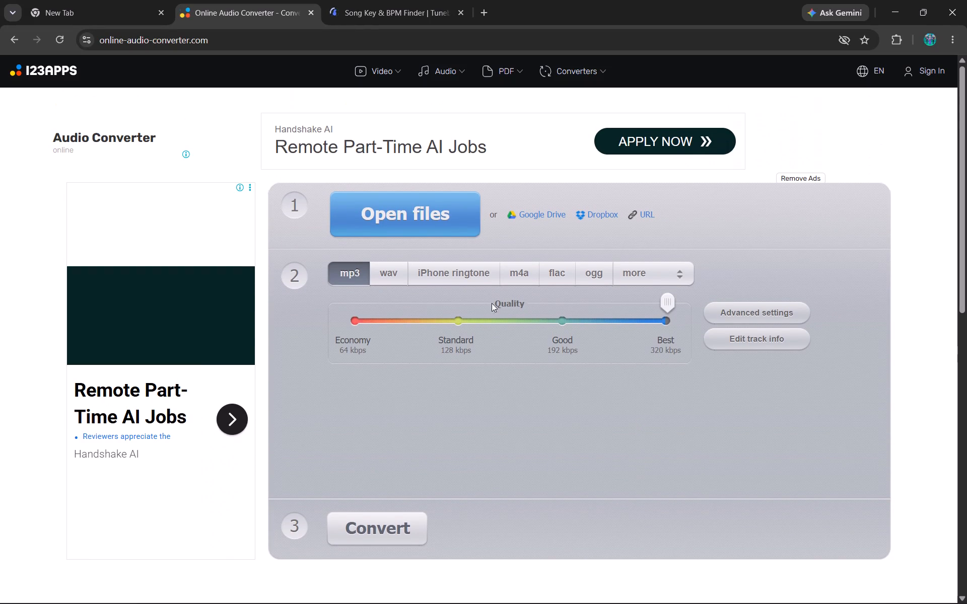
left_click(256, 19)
Check the browser's download history for the converted Afro Guitar mp3, then close the history page.
left_click(957, 43)
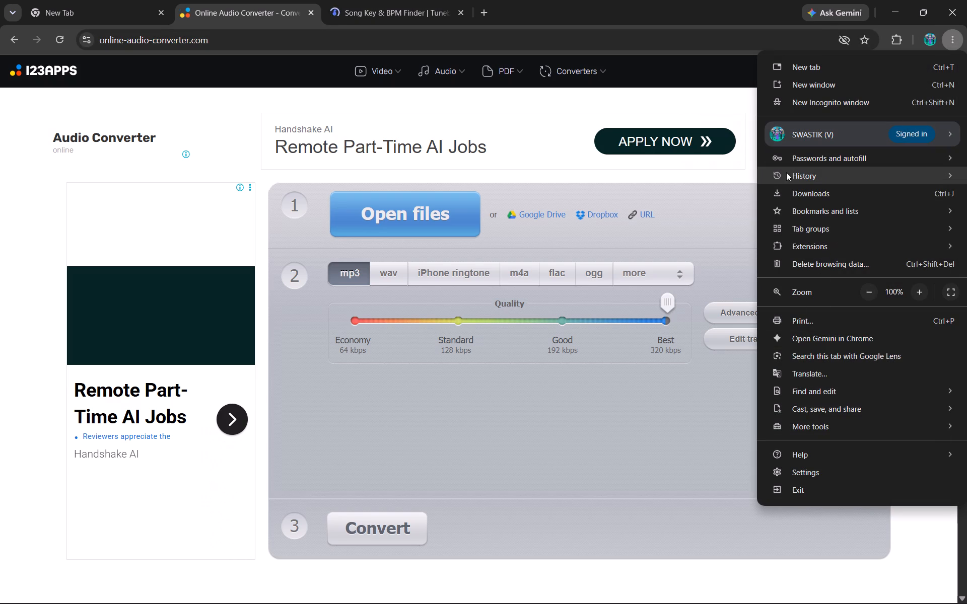
left_click(660, 538)
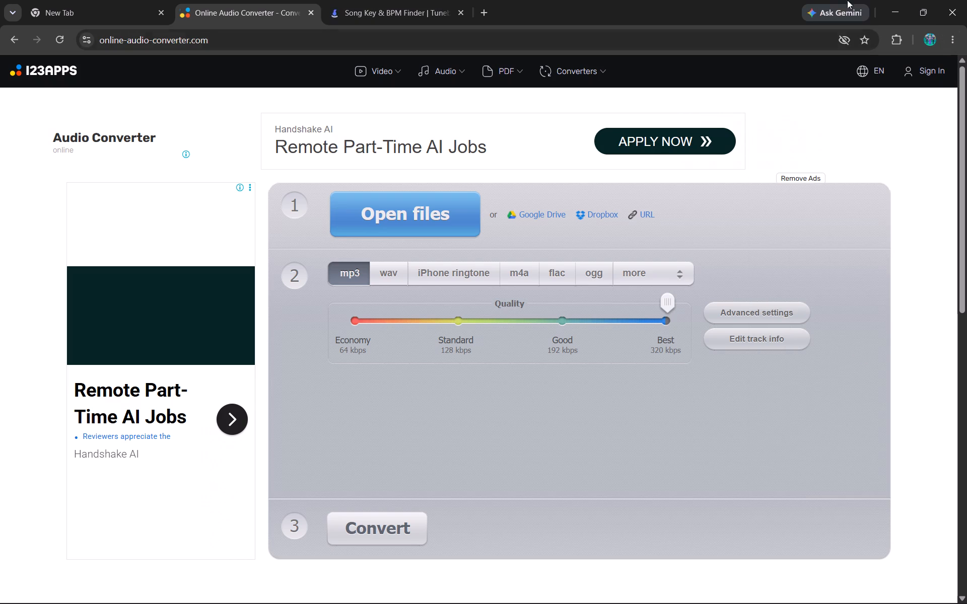
left_click(885, 7)
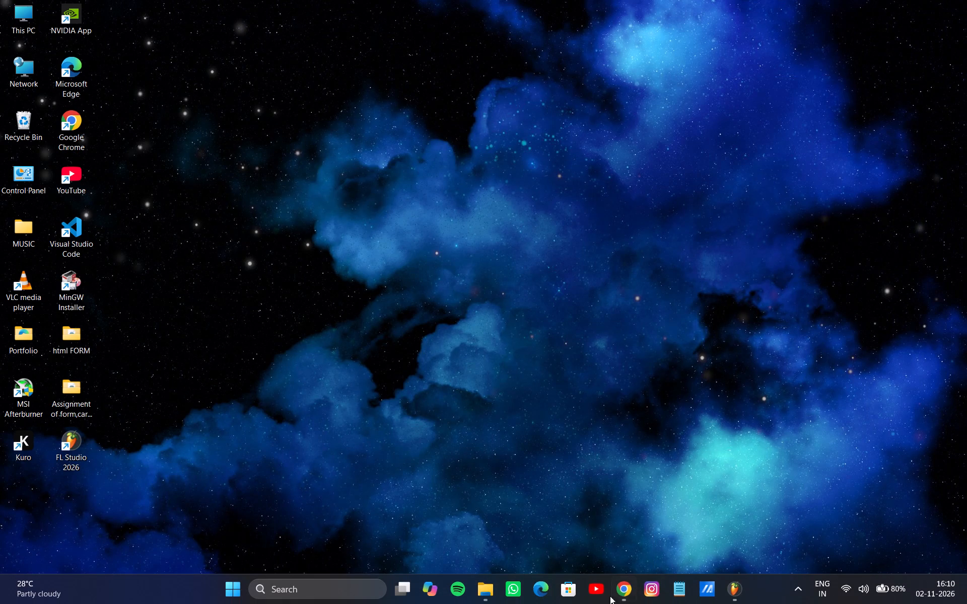
left_click(613, 598)
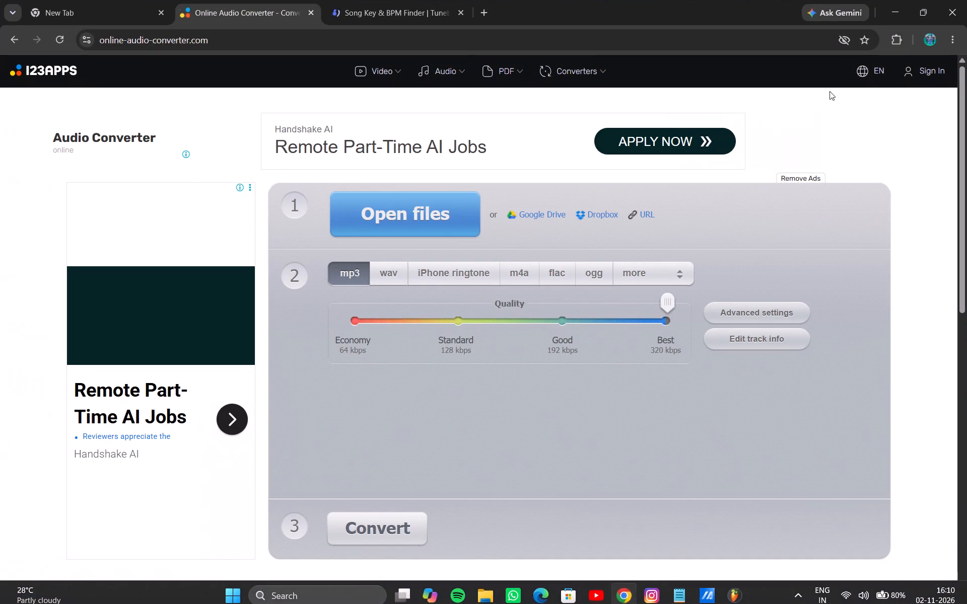
left_click(956, 46)
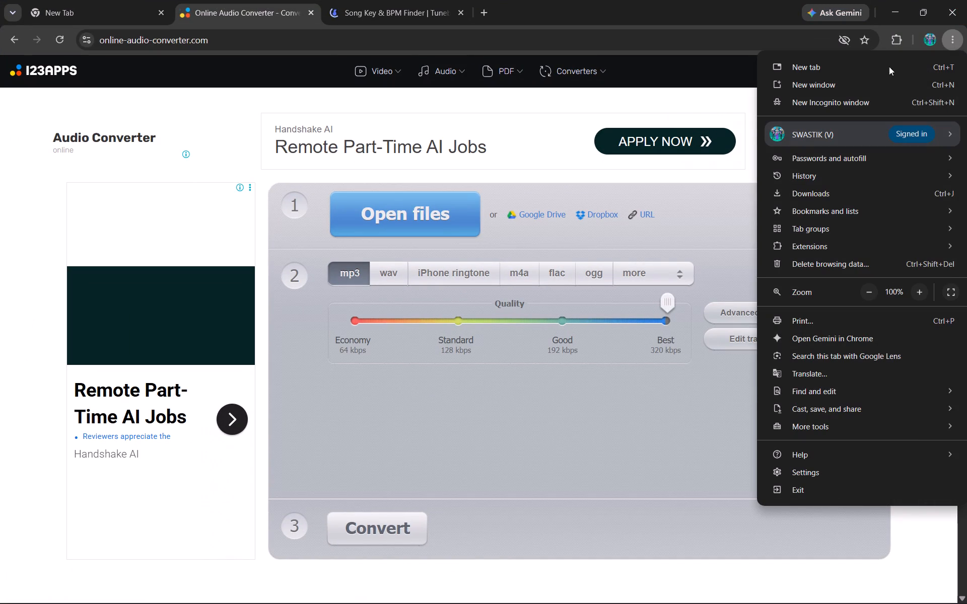
left_click(830, 185)
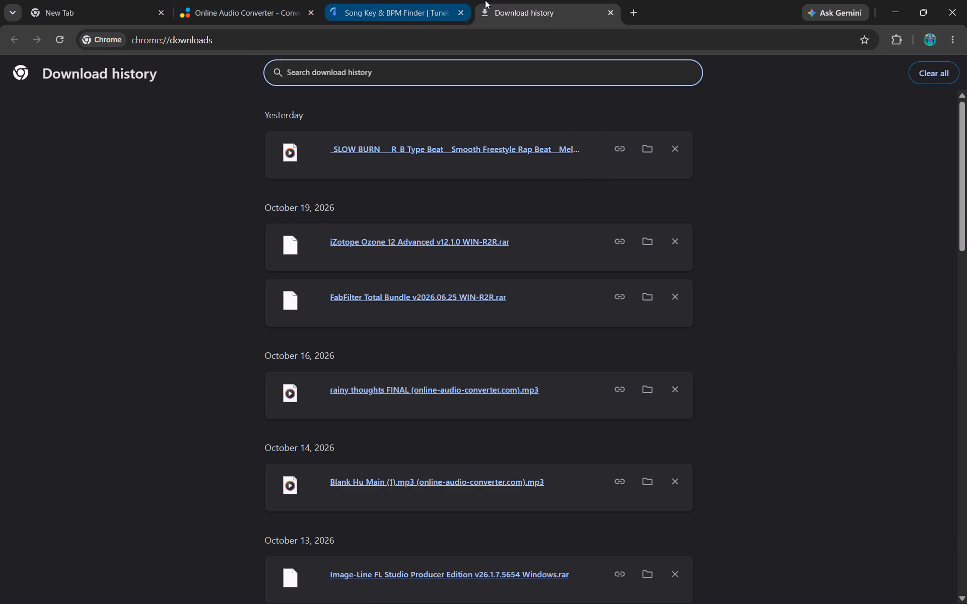
left_click(609, 13)
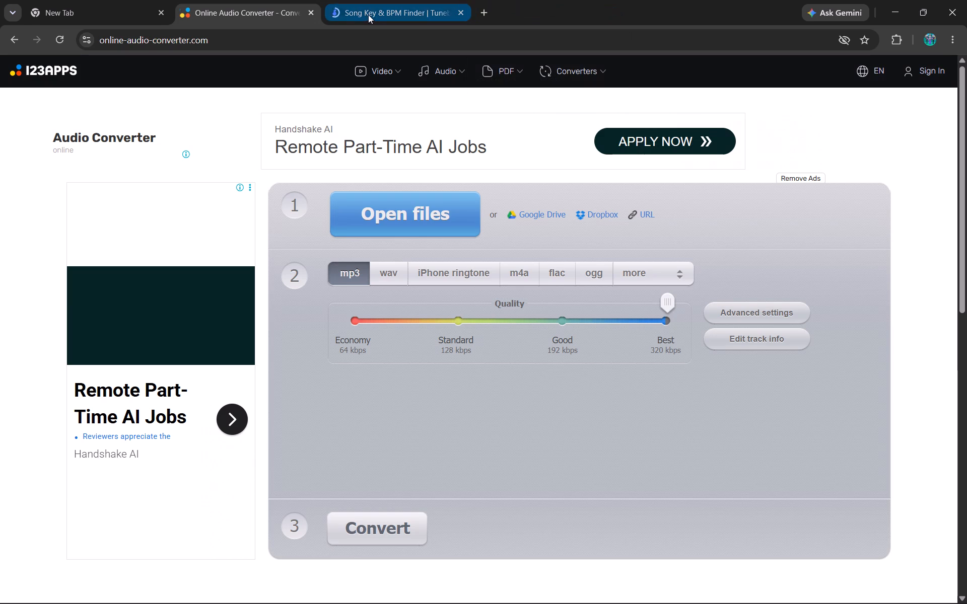
Load the [FREE] Afro Guitar x Morad x RVFV type beat from the Beats folder again and start converting it to mp3 at 320 kbps.
left_click(284, 12)
left_click(284, 12)
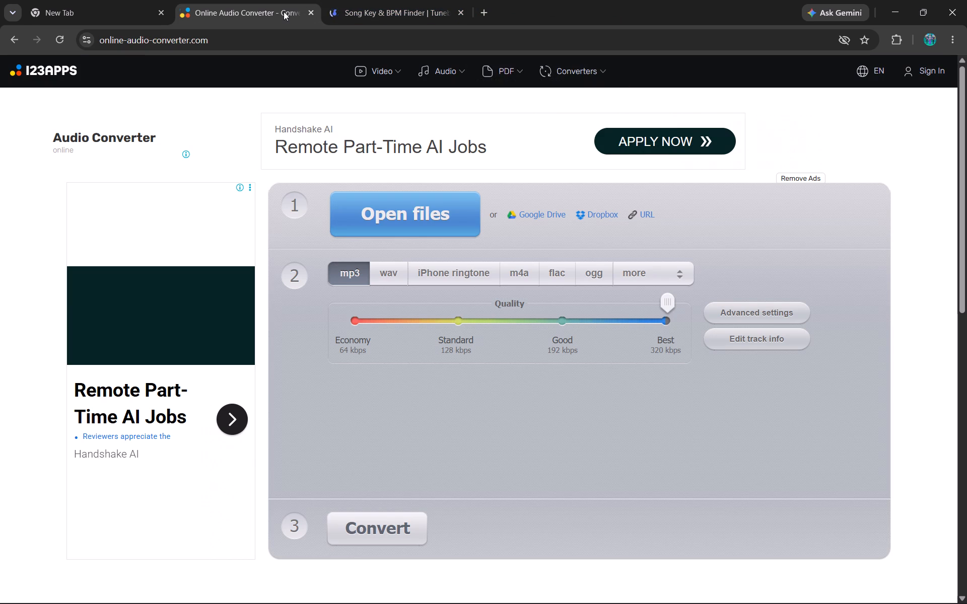
left_click(284, 12)
left_click(423, 218)
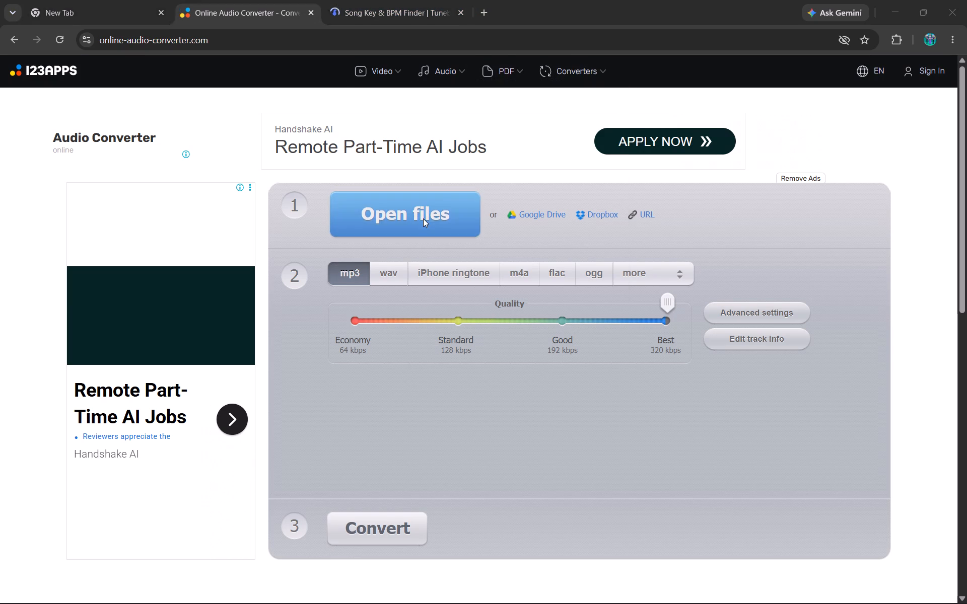
scroll(353, 191, "down", 2)
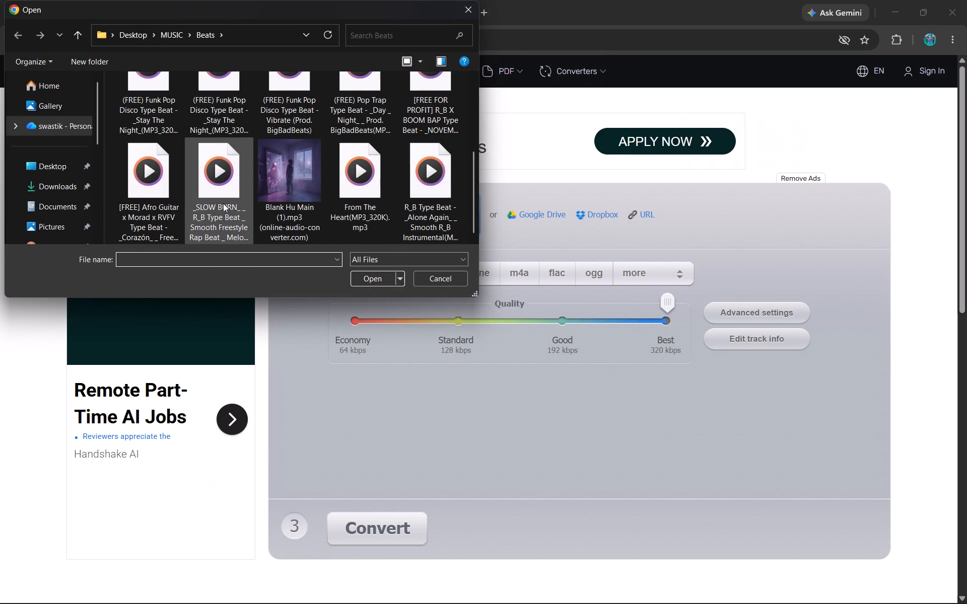
double_click(174, 195)
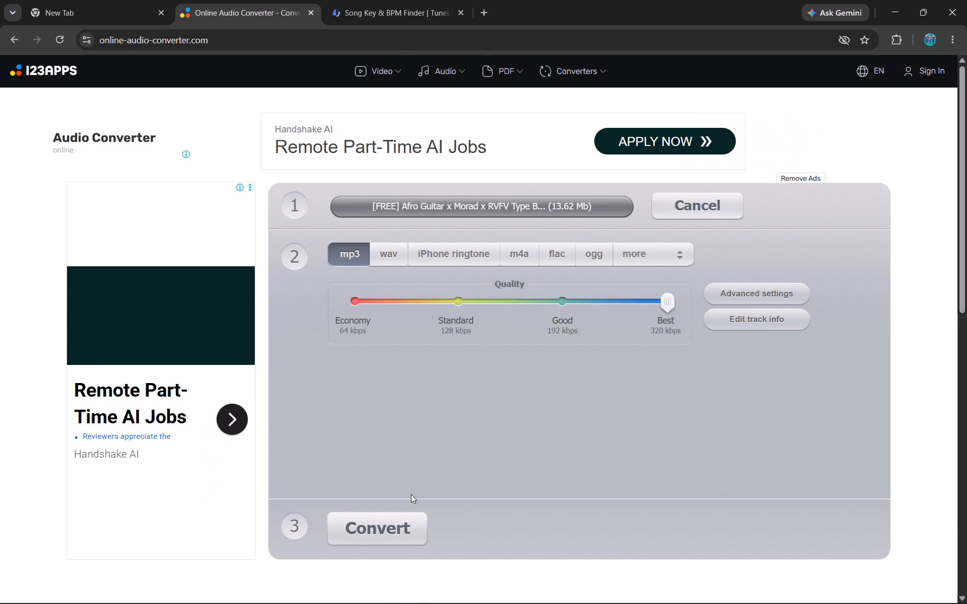
left_click(384, 525)
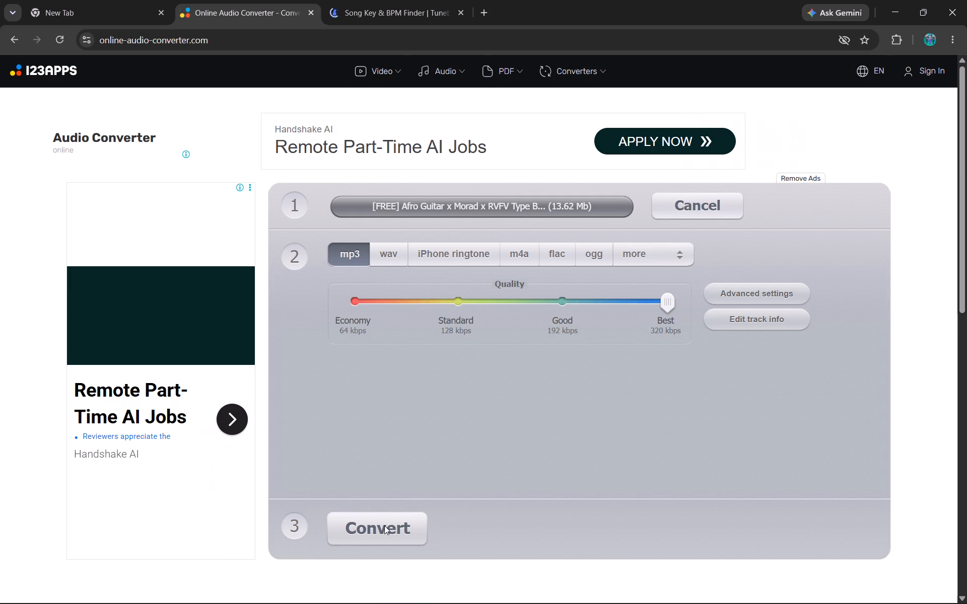
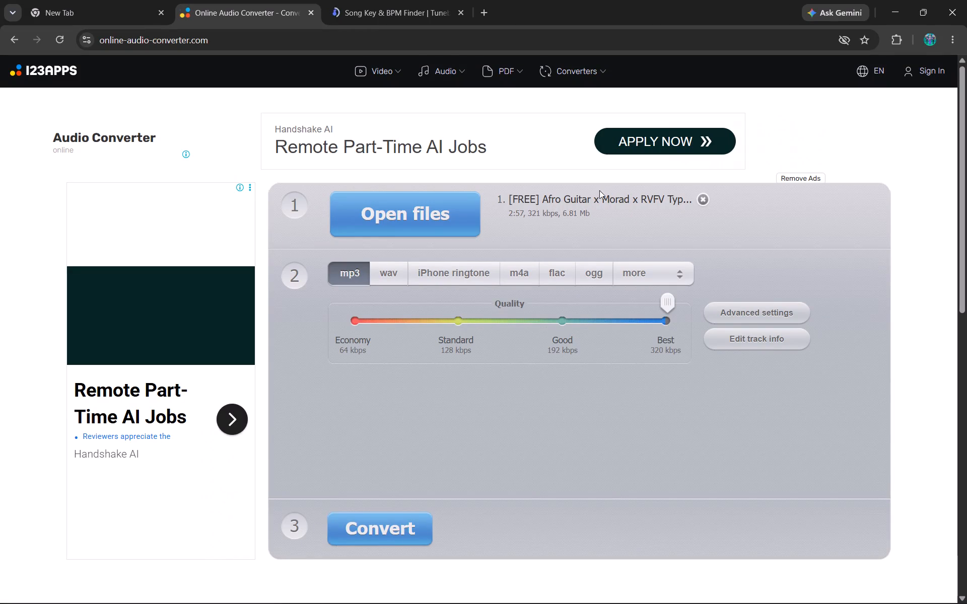
Convert the loaded Afro Guitar beat to mp3 at 320 kbps and download the converted file.
left_click(550, 198)
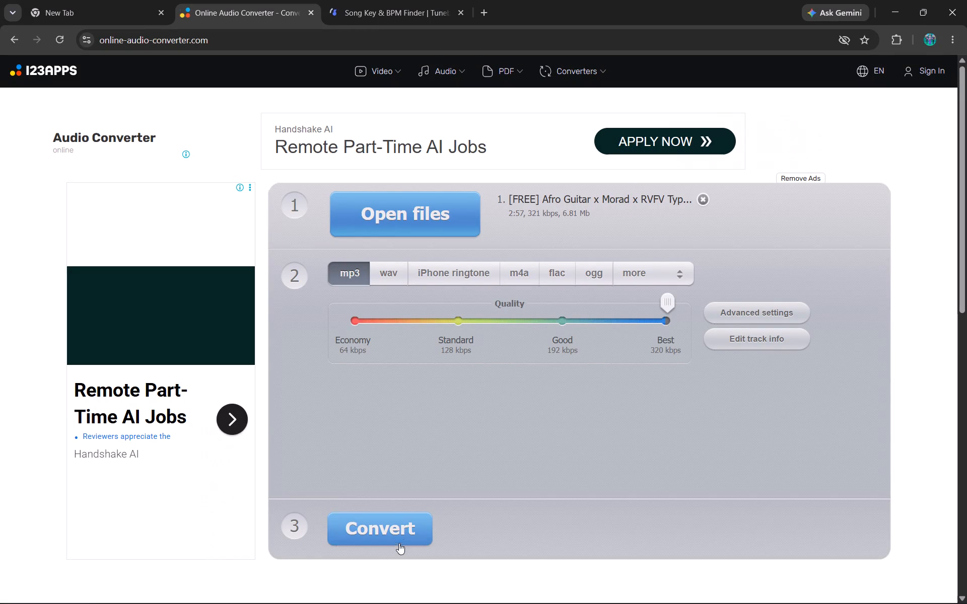
left_click(401, 525)
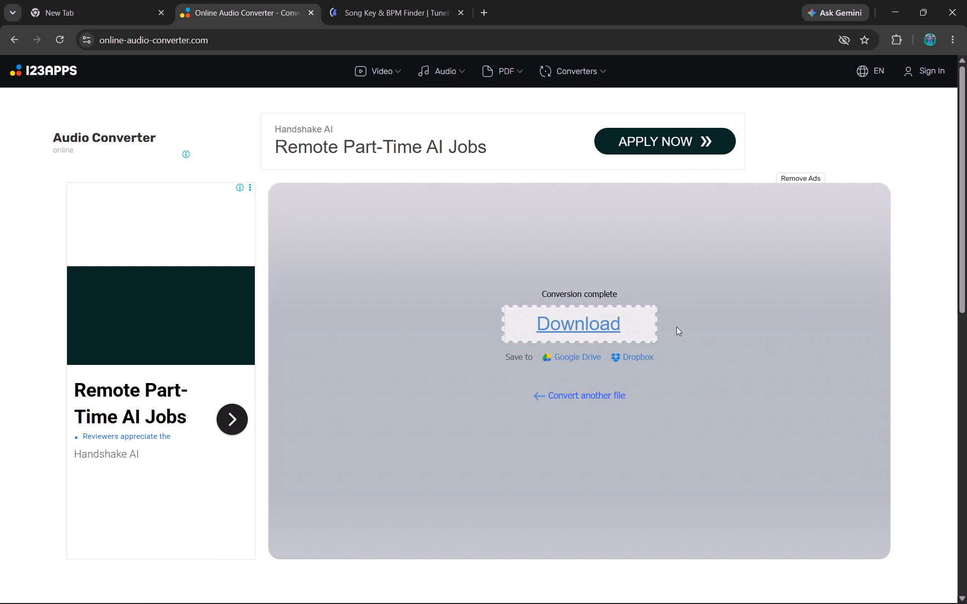
left_click(577, 325)
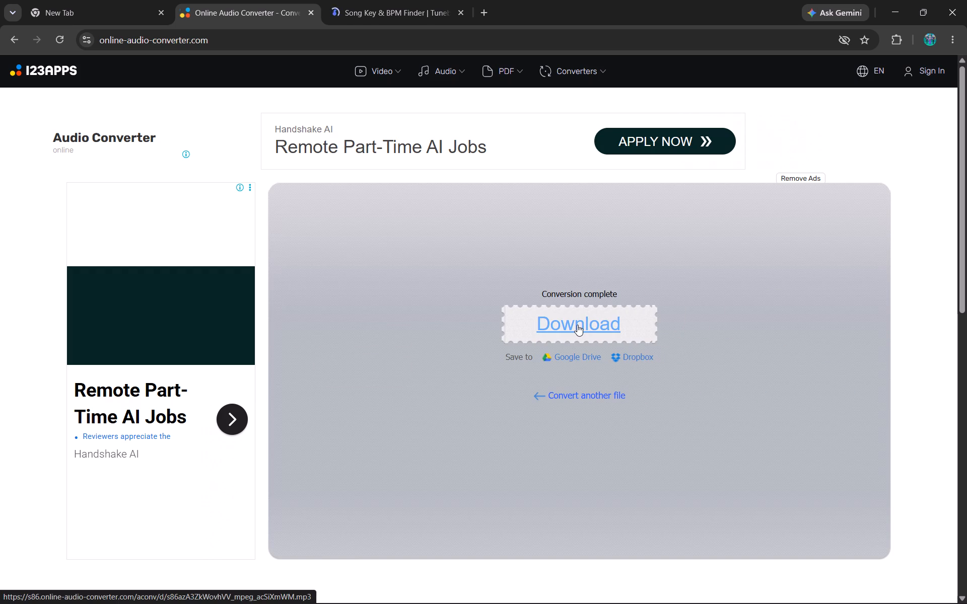
left_click(577, 325)
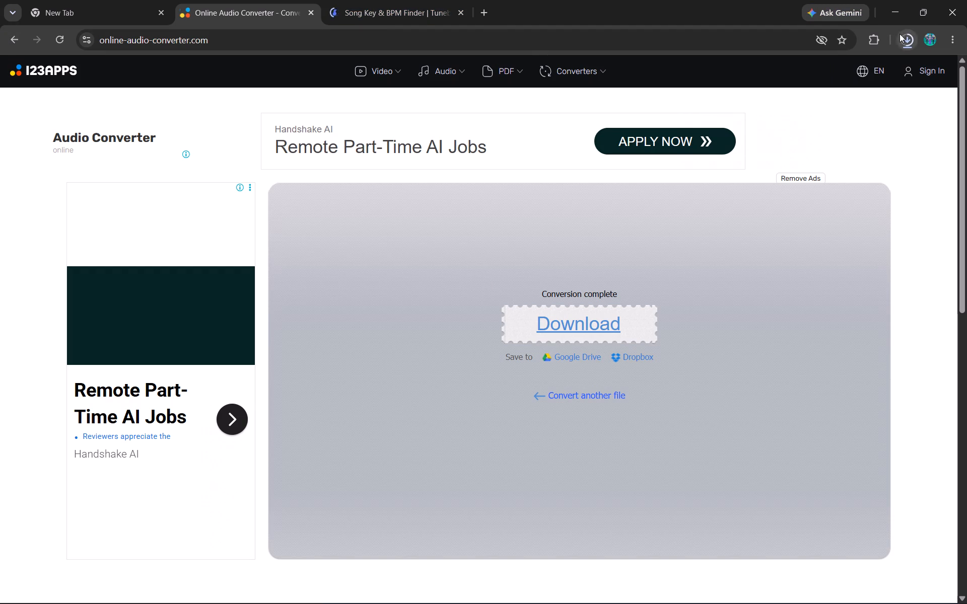
Open the download history and show the newly downloaded Afro Guitar mp3 in its folder.
left_click(903, 35)
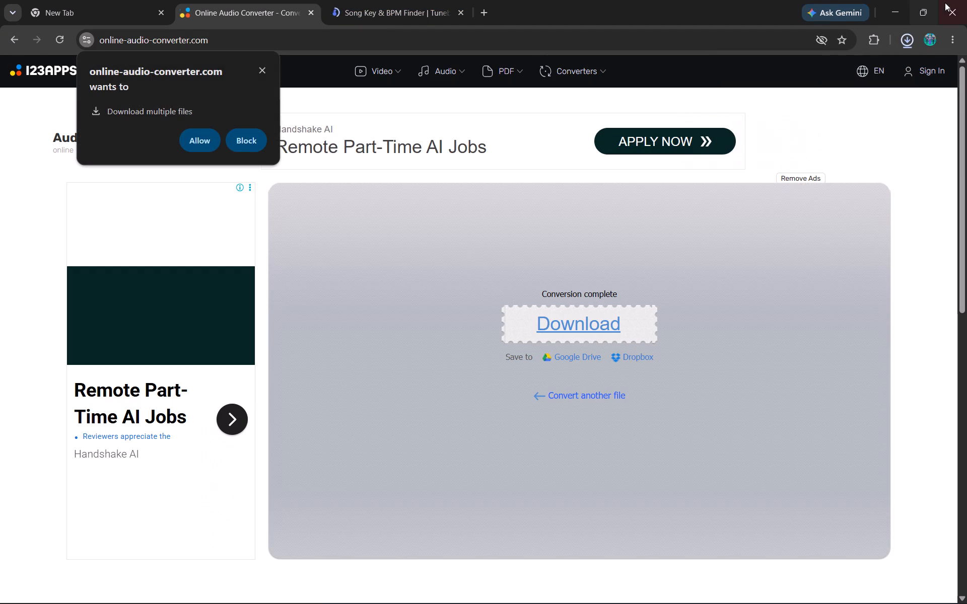
left_click(900, 38)
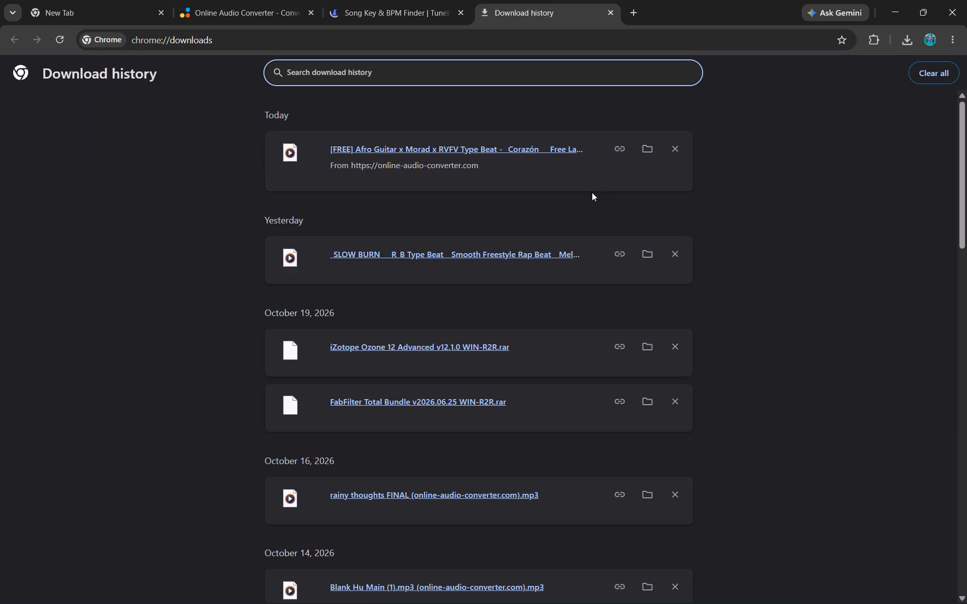
left_click(642, 151)
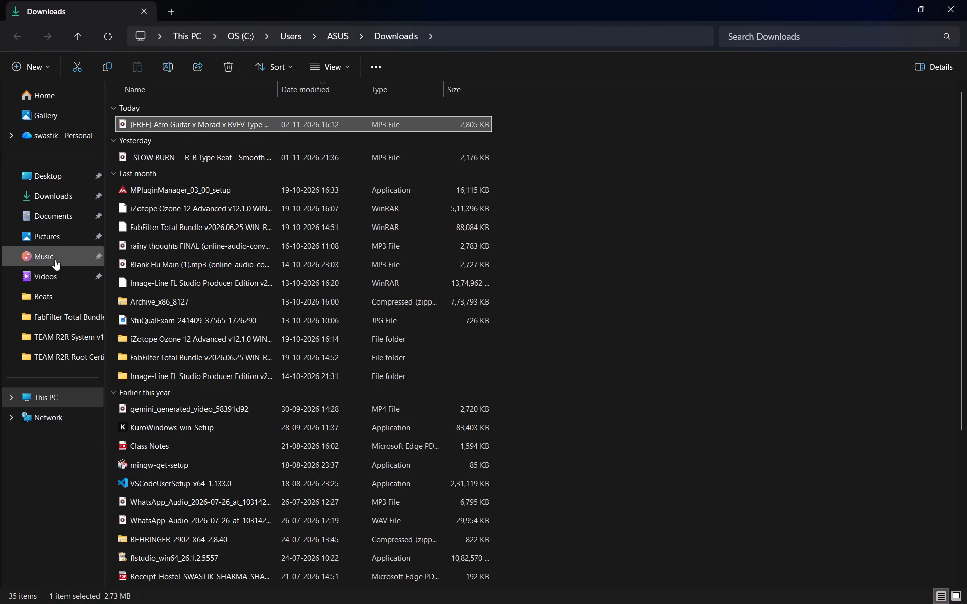
Delete the original [FREE] Afro Guitar mp3 from the Beats folder.
left_click(59, 304)
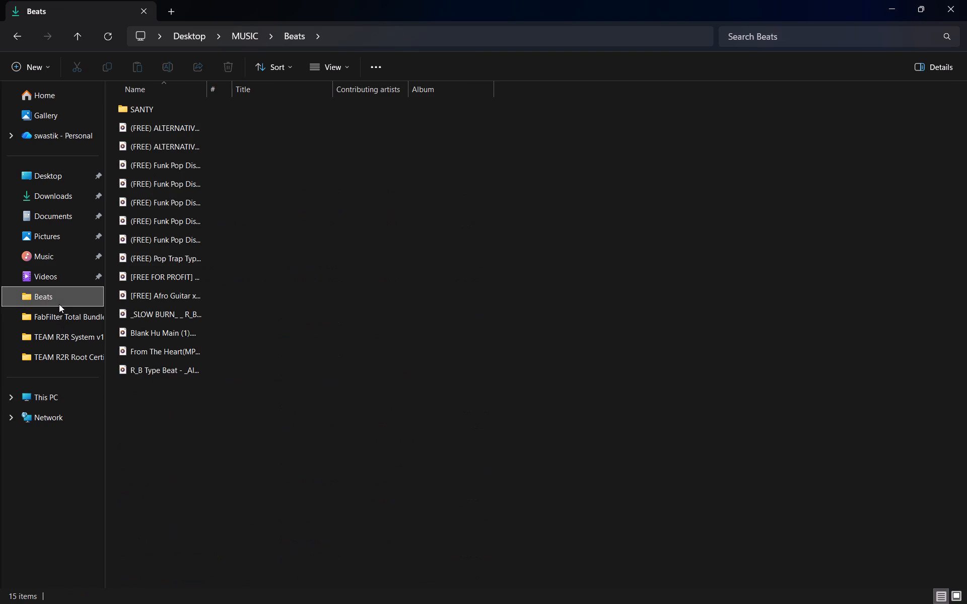
right_click(178, 299)
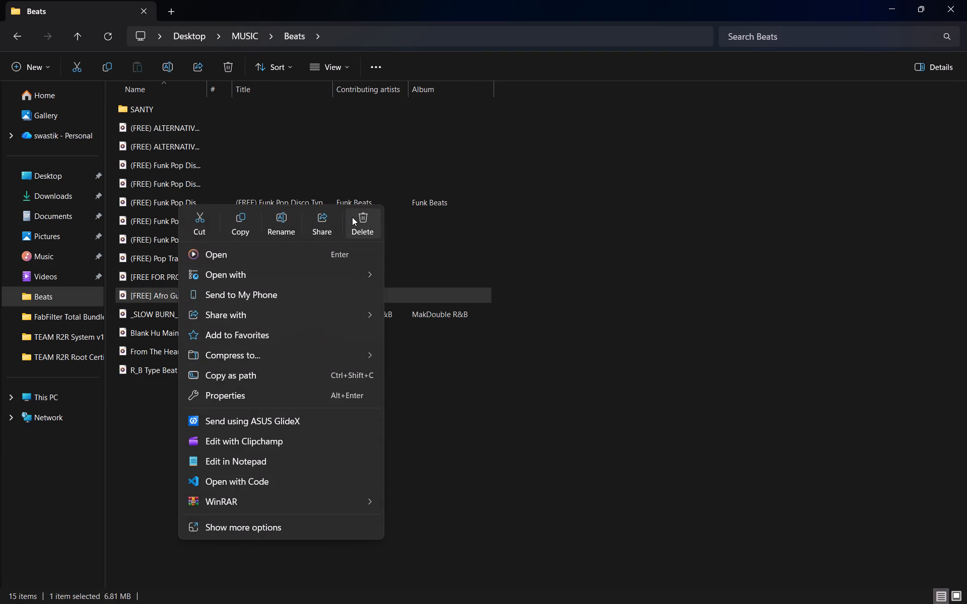
left_click(352, 217)
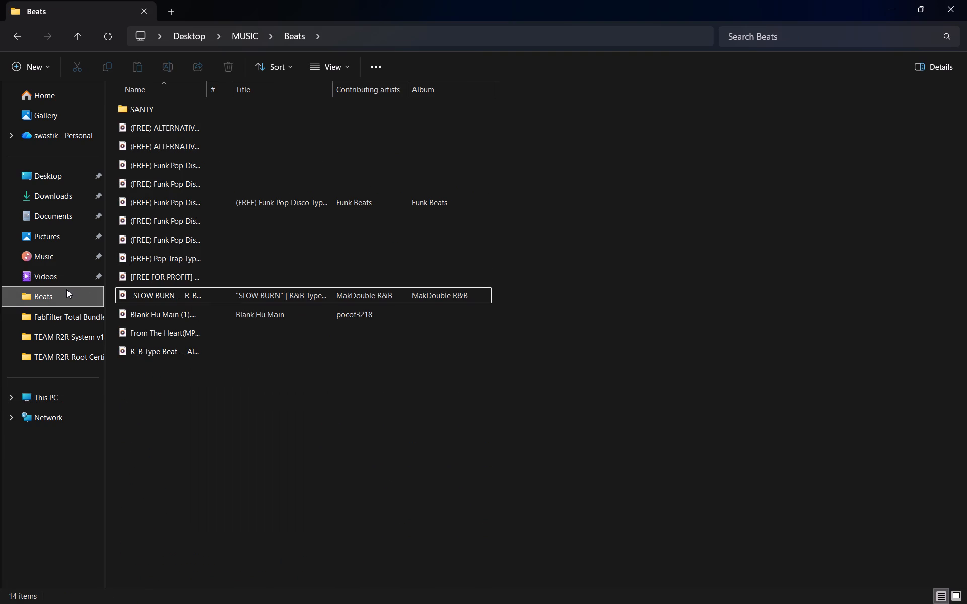
Copy the converted [FREE] Afro Guitar mp3 from Downloads into the Beats folder.
left_click(48, 194)
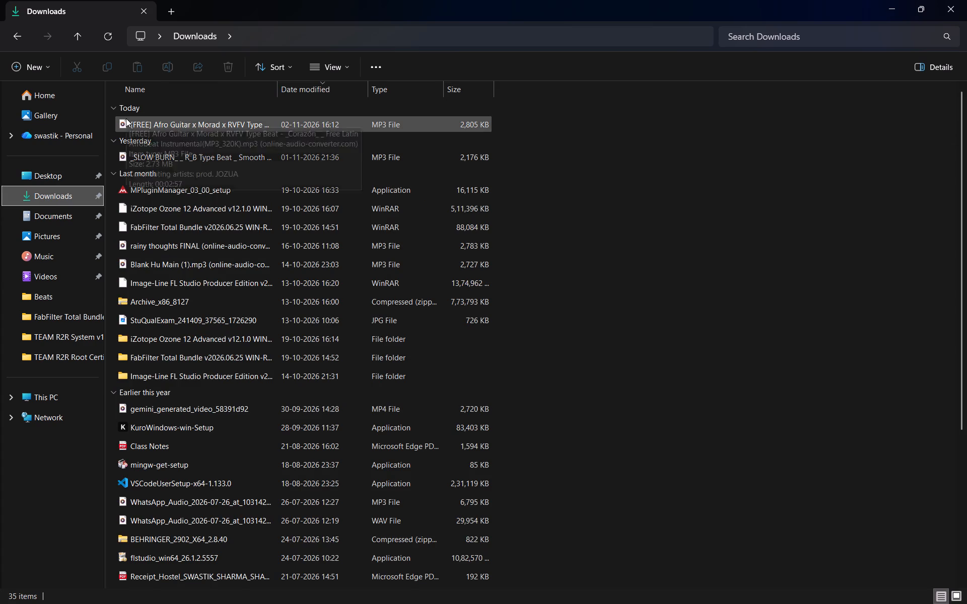
right_click(126, 118)
left_click(181, 131)
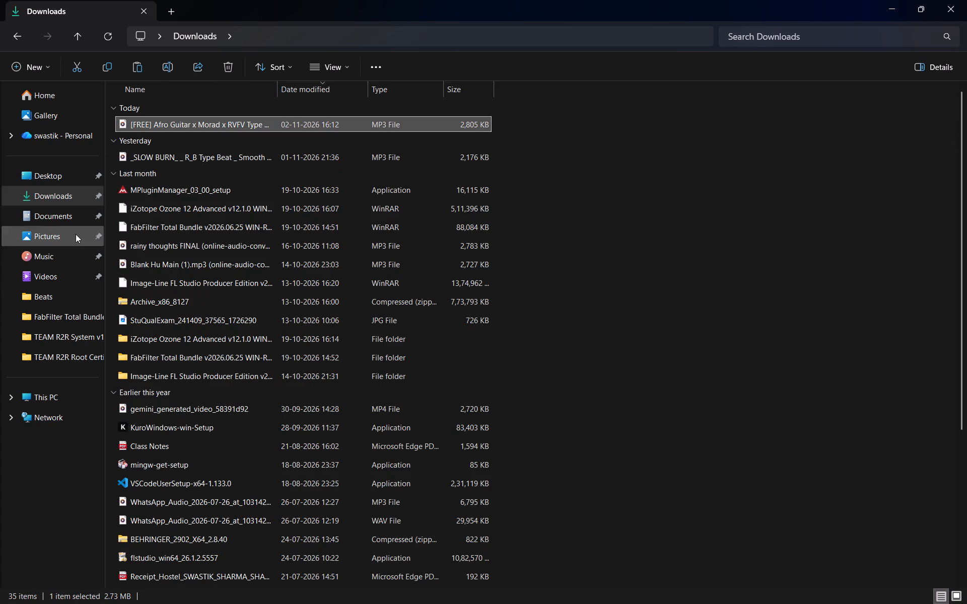
left_click(76, 296)
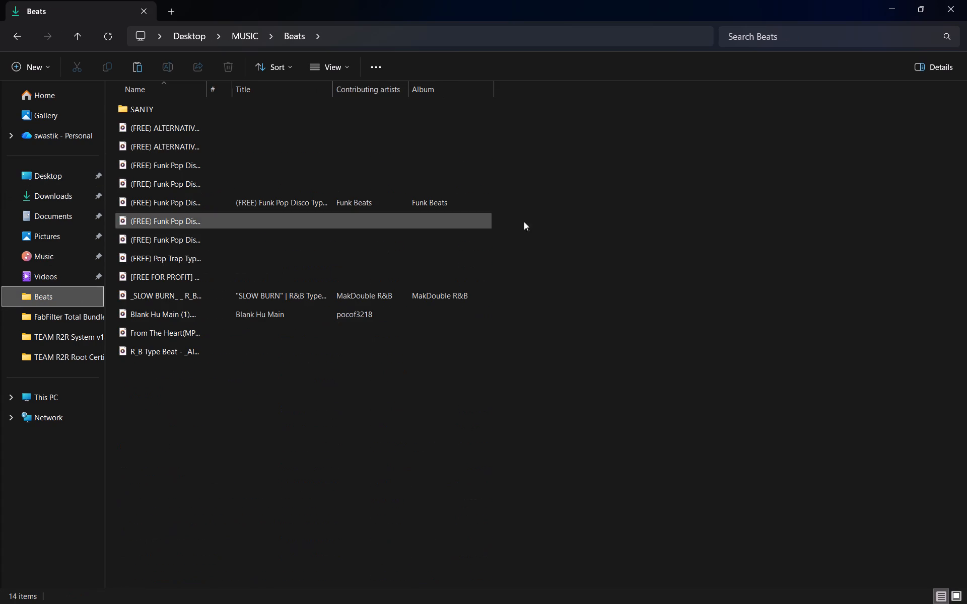
left_click(532, 221)
right_click(532, 221)
left_click(556, 232)
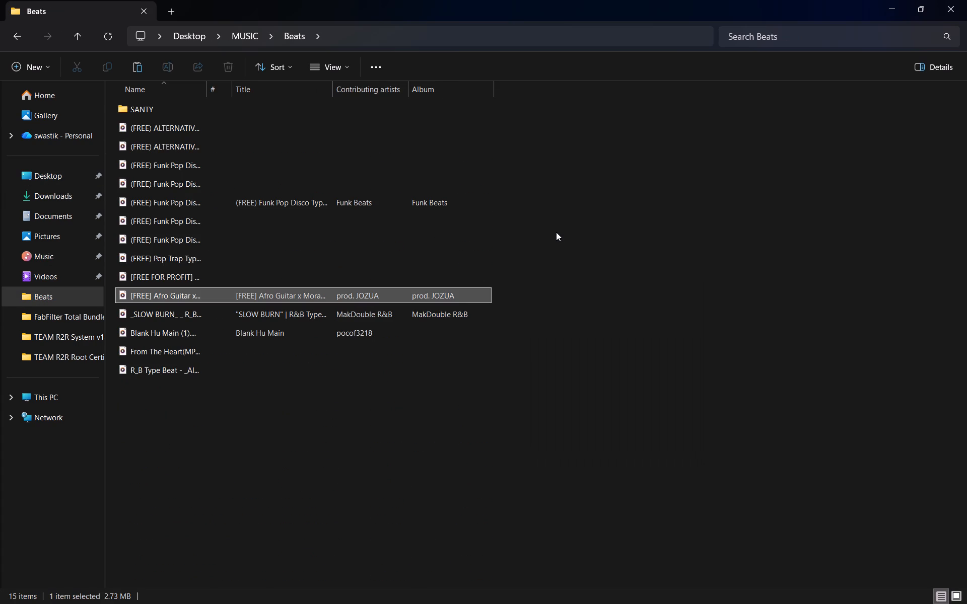
Bring the converted Afro Guitar mp3 from the Beats folder into FL Studio's playlist on Track 7, at about bar 4.
left_click_drag(196, 295, 391, 358)
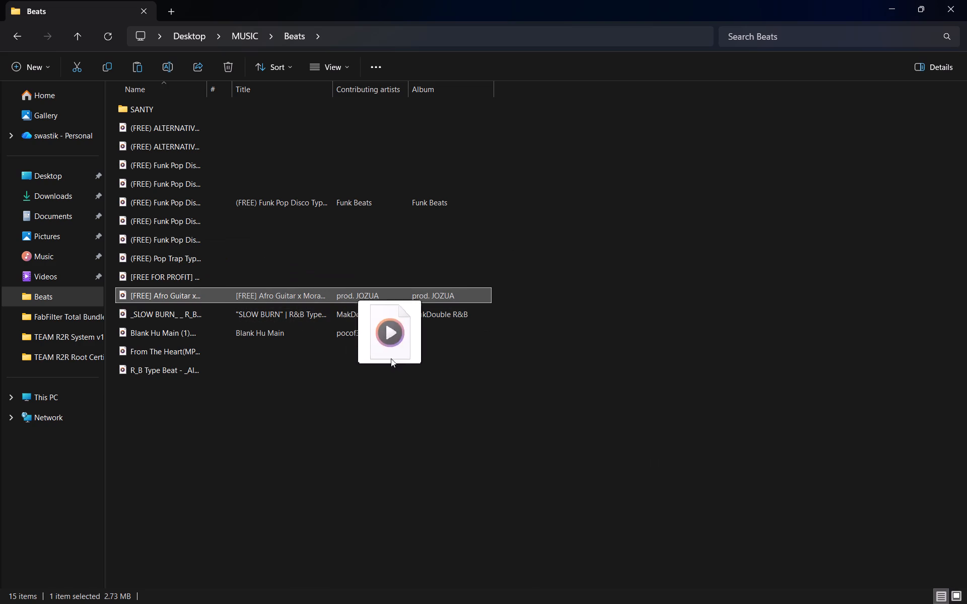
left_click_drag(391, 358, 726, 591)
scroll(424, 384, "up", 1)
scroll(607, 519, "right", 1)
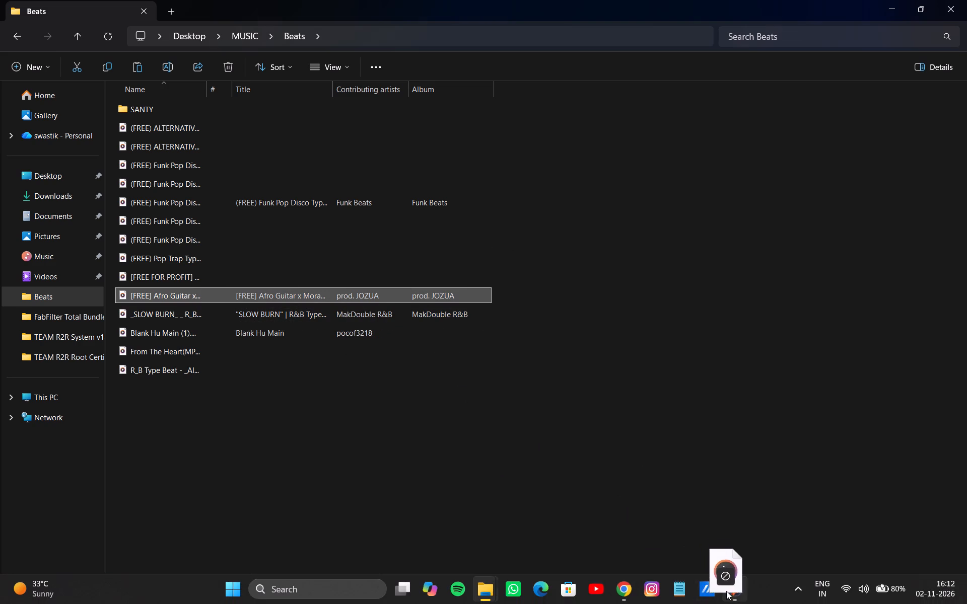
left_click_drag(726, 591, 239, 316)
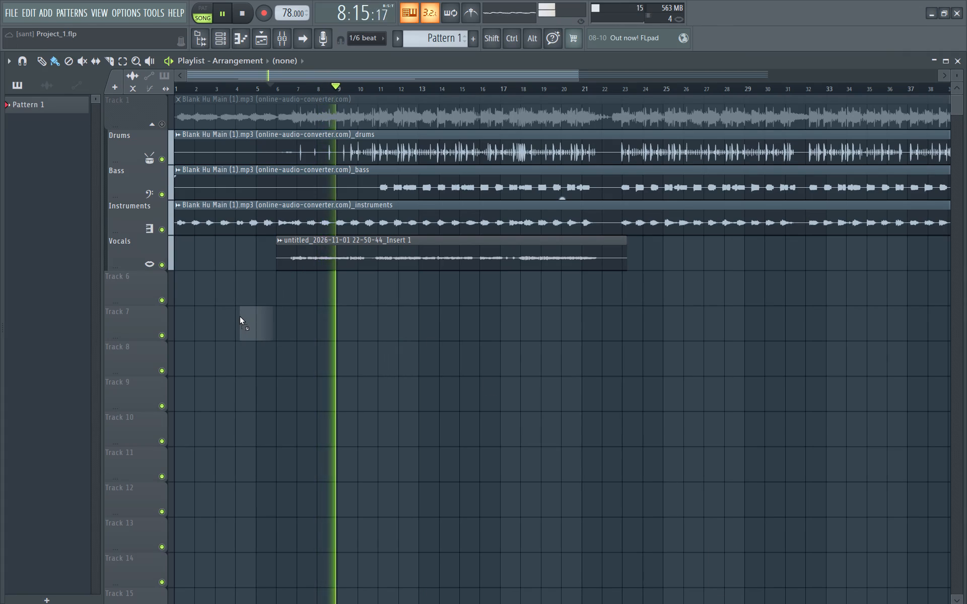
left_click_drag(239, 316, 237, 316)
Inspect the sample settings of the Blank Hu Main clip on Track 1, stopping playback, and close them.
double_click(251, 121)
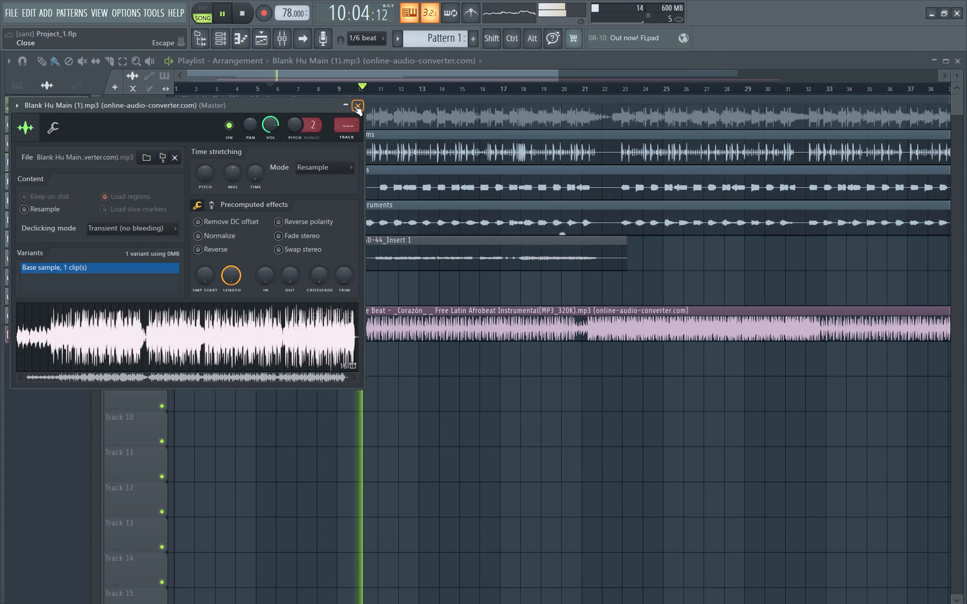
key("space")
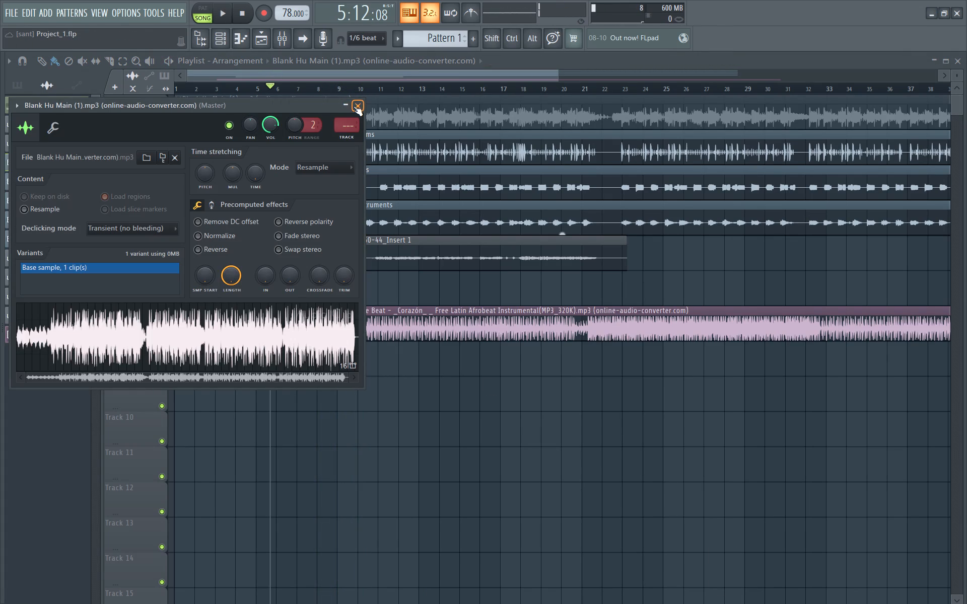
left_click(354, 106)
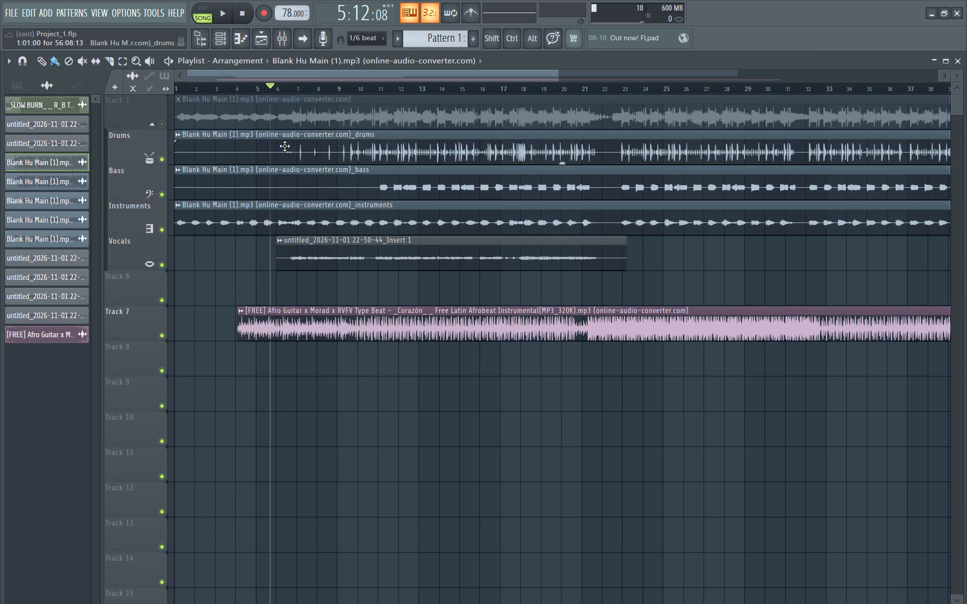
double_click(303, 116)
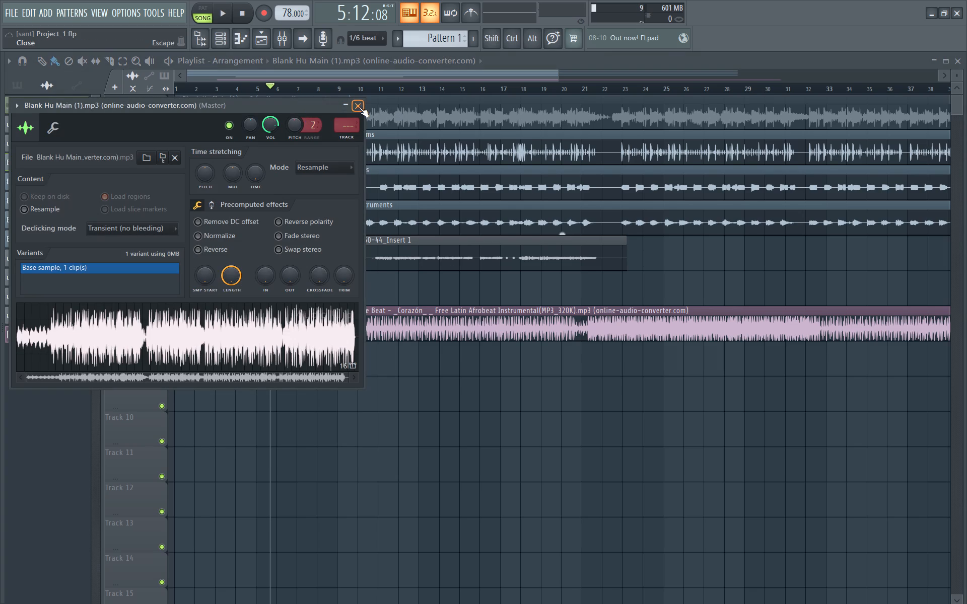
left_click(360, 108)
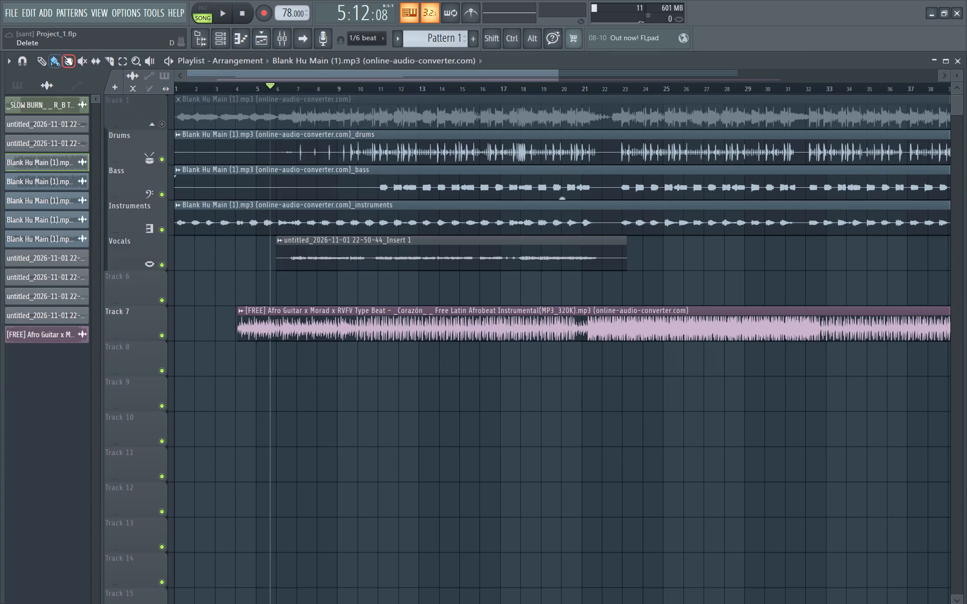
Delete the Blank Hu Main clip, its drums, bass and instruments stems, and the vocal recording from the playlist.
left_click(64, 55)
left_click_drag(223, 109, 260, 167)
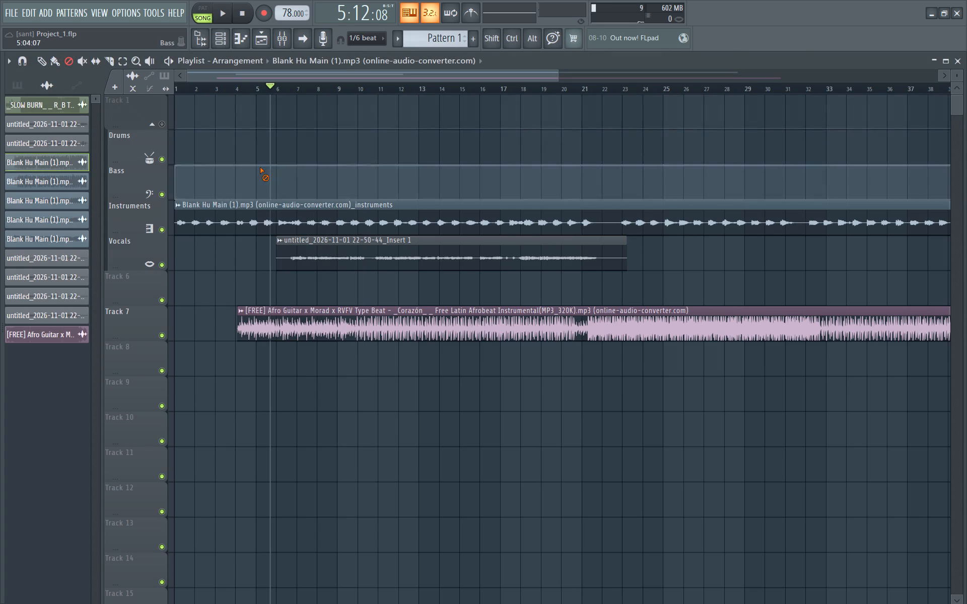
left_click_drag(312, 250, 292, 210)
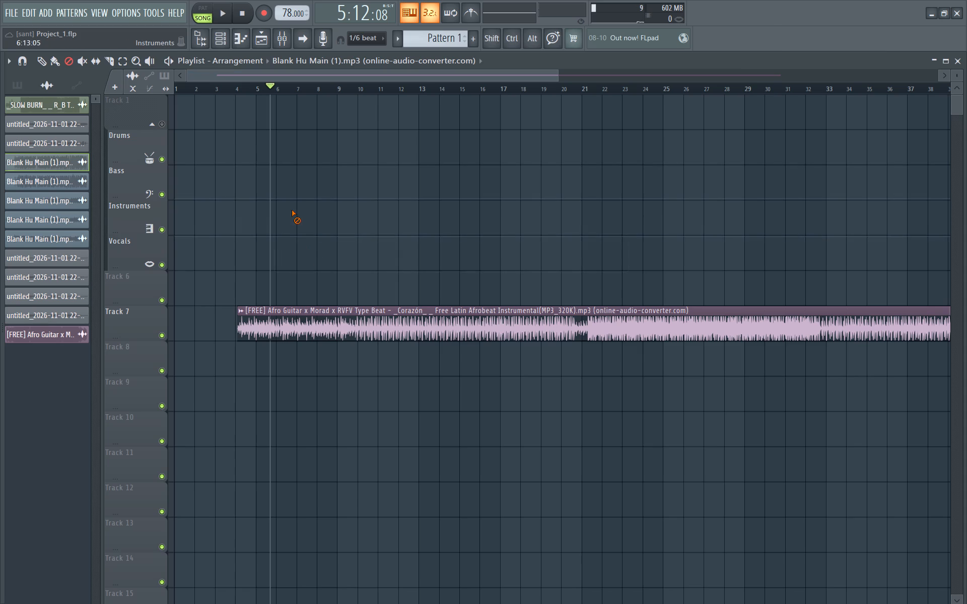
Move the Afro Guitar clip from Track 7 to the start of Track 1 at bar 1.
left_click(42, 57)
left_click_drag(315, 331, 187, 125)
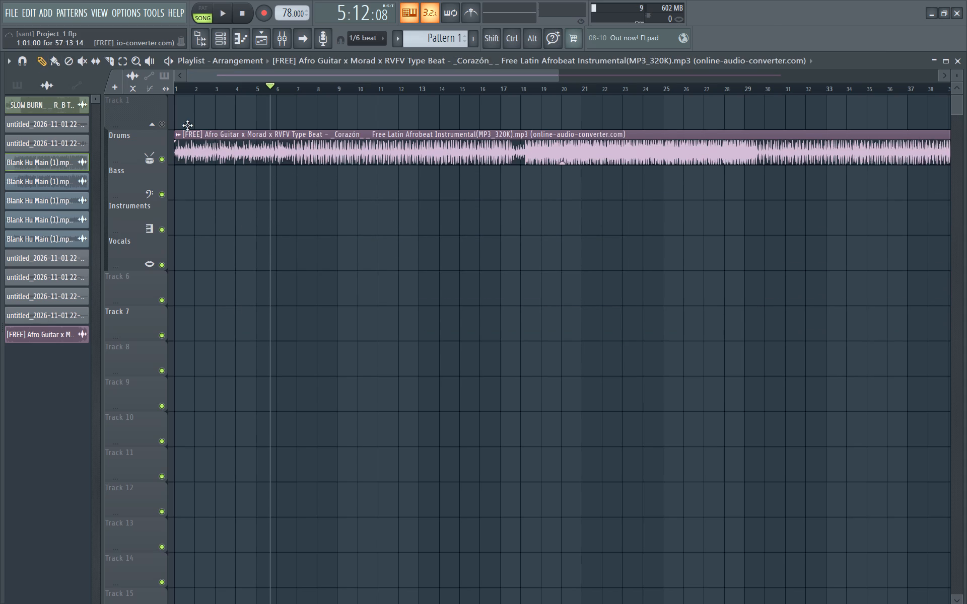
left_click_drag(187, 125, 175, 113)
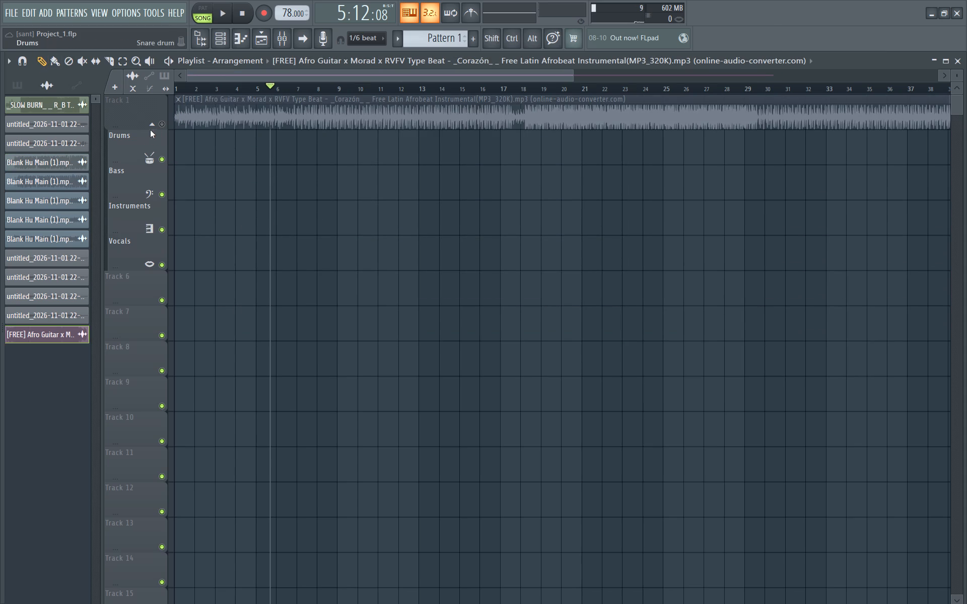
Collapse the Drums, Bass, Instruments and Vocals tracks grouped under Track 1, and unmute Track 1.
left_click(156, 122)
left_click(161, 124)
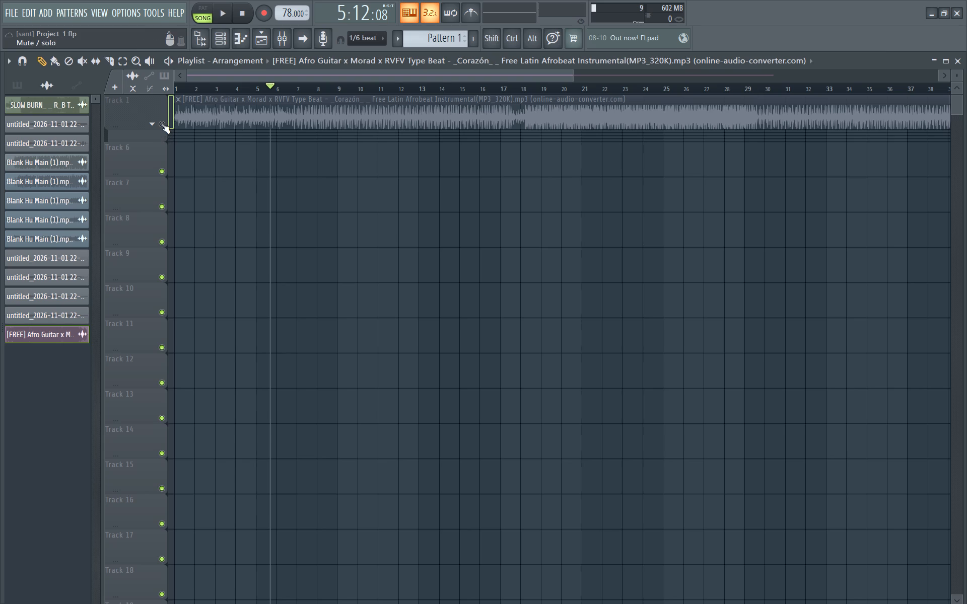
Move the playhead back to the start of the song at bar 1.
left_click_drag(269, 87, 145, 128)
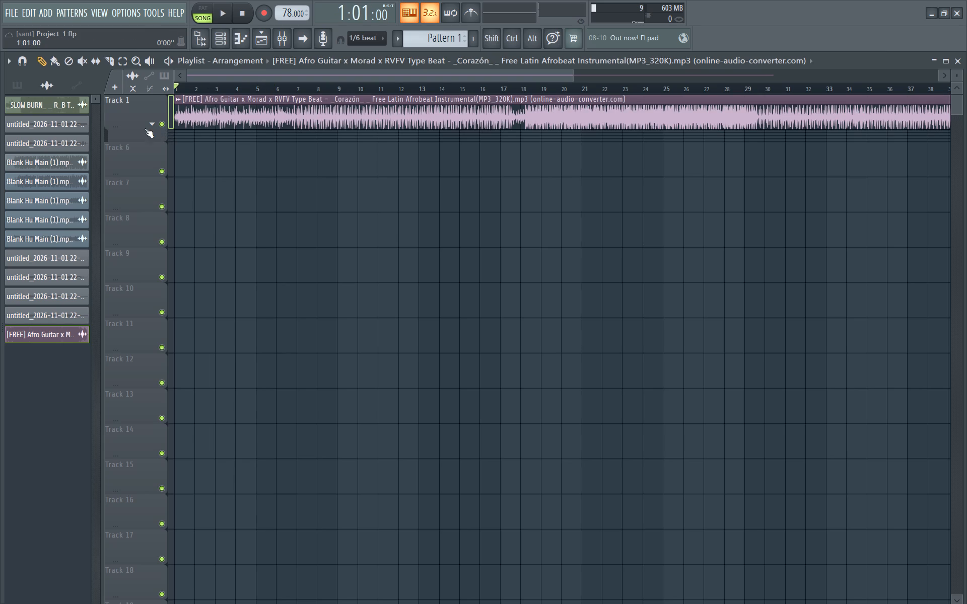
left_click_drag(145, 128, 144, 128)
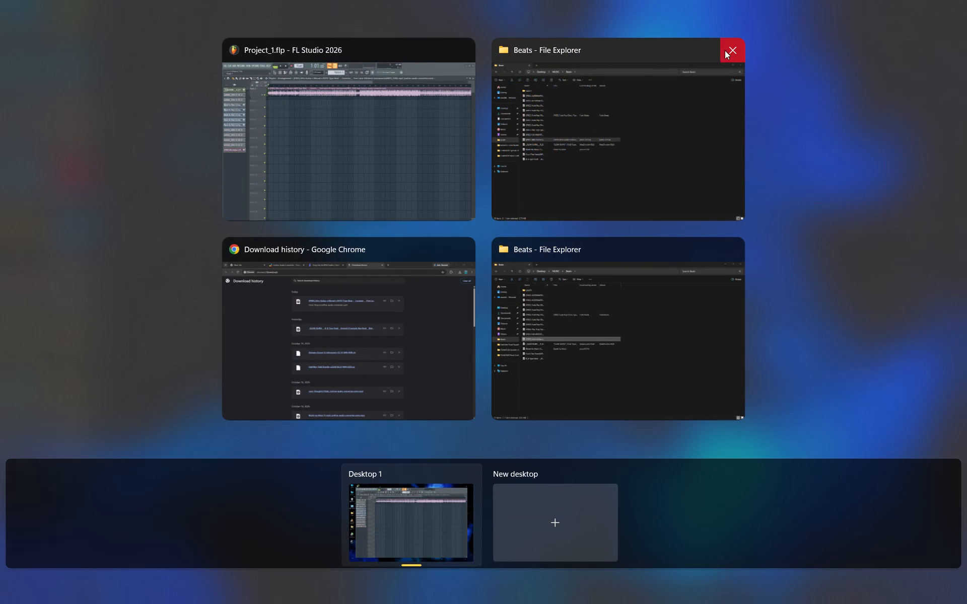
Close both open Beats folder windows from the overview of open windows.
left_click(725, 50)
left_click(731, 247)
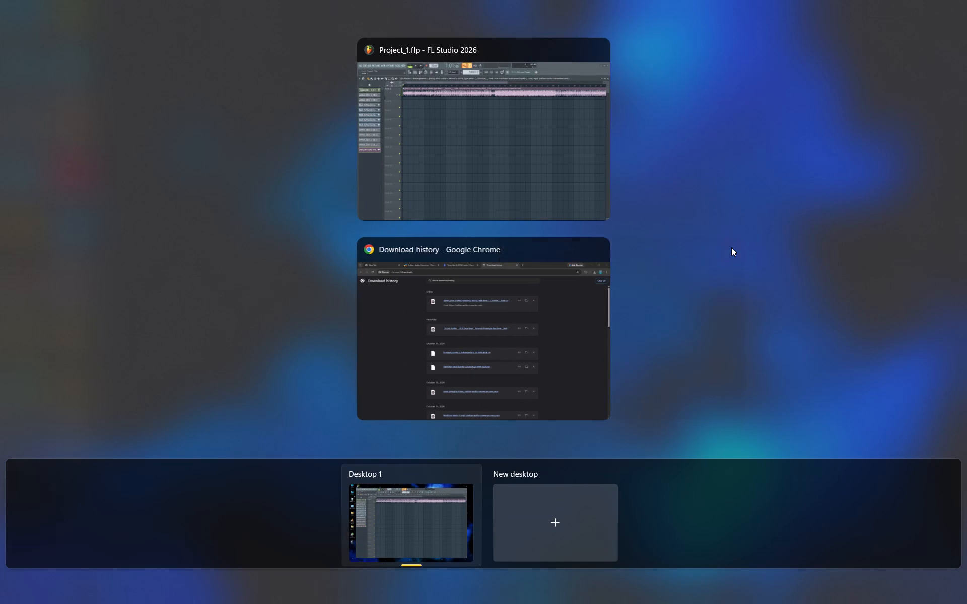
Switch to Chrome and upload the converted Afro Guitar mp3 from the Beats folder to Tunebat's Song Key & BPM Finder.
left_click(549, 304)
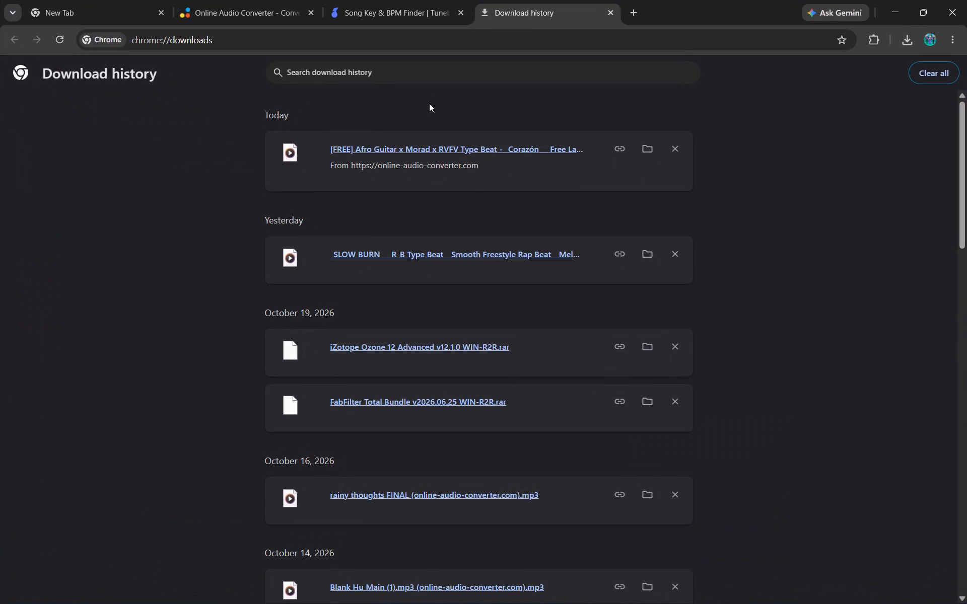
left_click(413, 18)
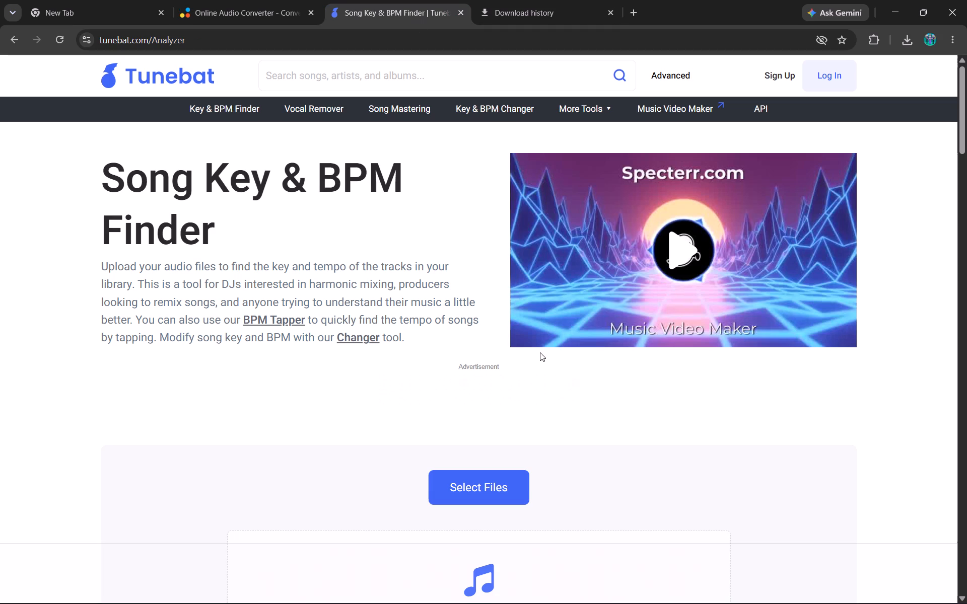
left_click(490, 489)
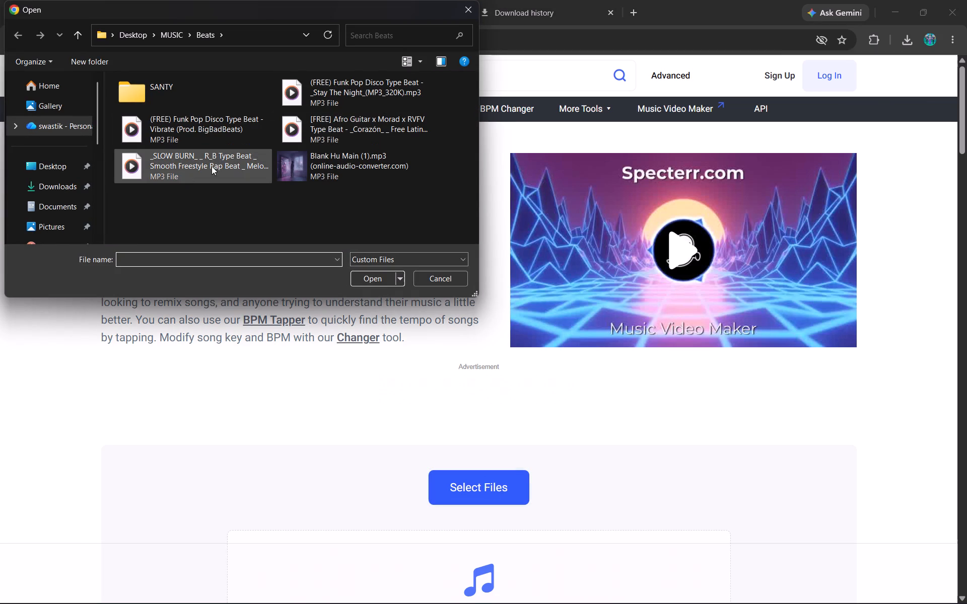
double_click(341, 123)
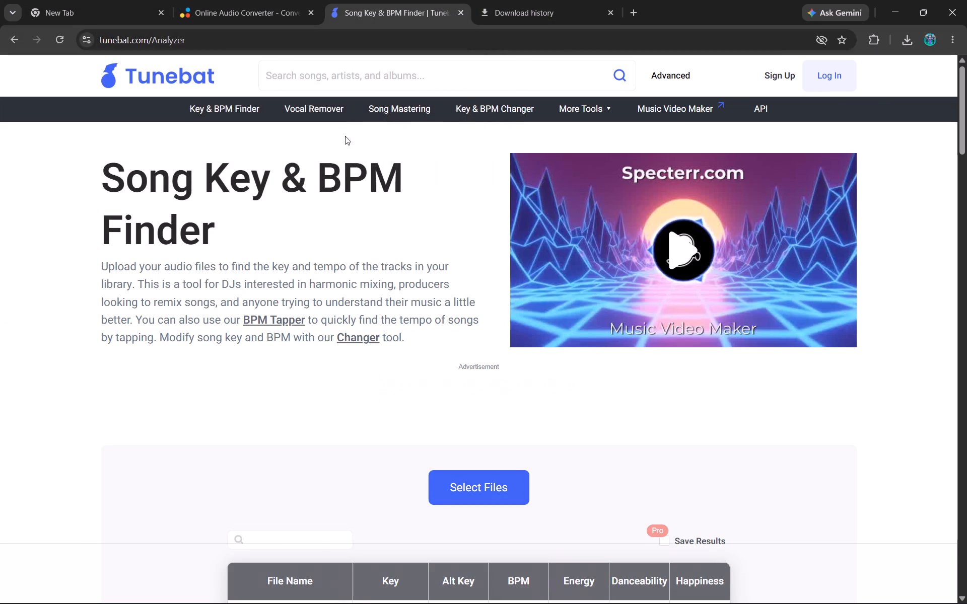
Check the beat's key and BPM in the Tunebat results, and set the project tempo in FL Studio to 110 BPM.
scroll(496, 477, "down", 2)
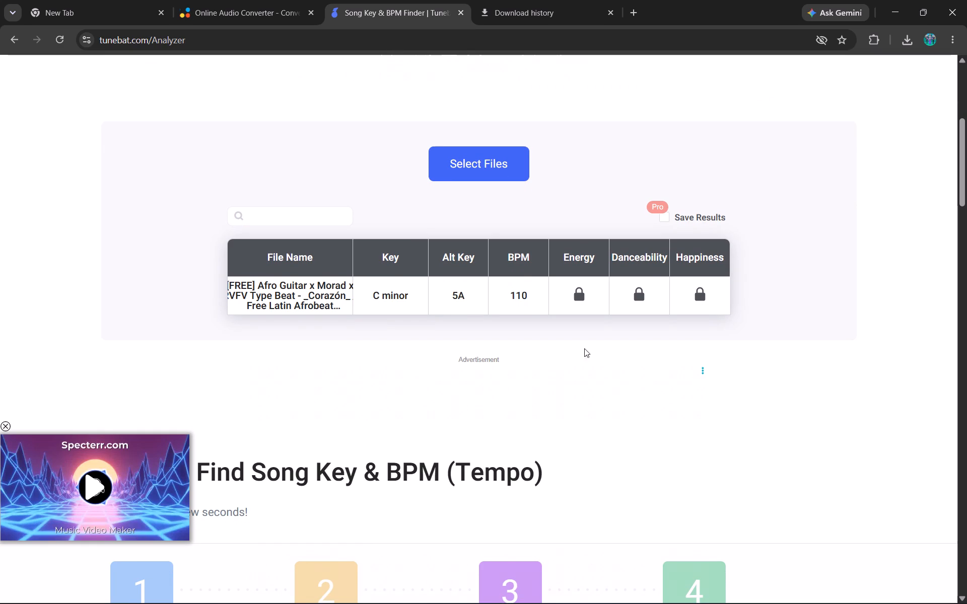
left_click(899, 4)
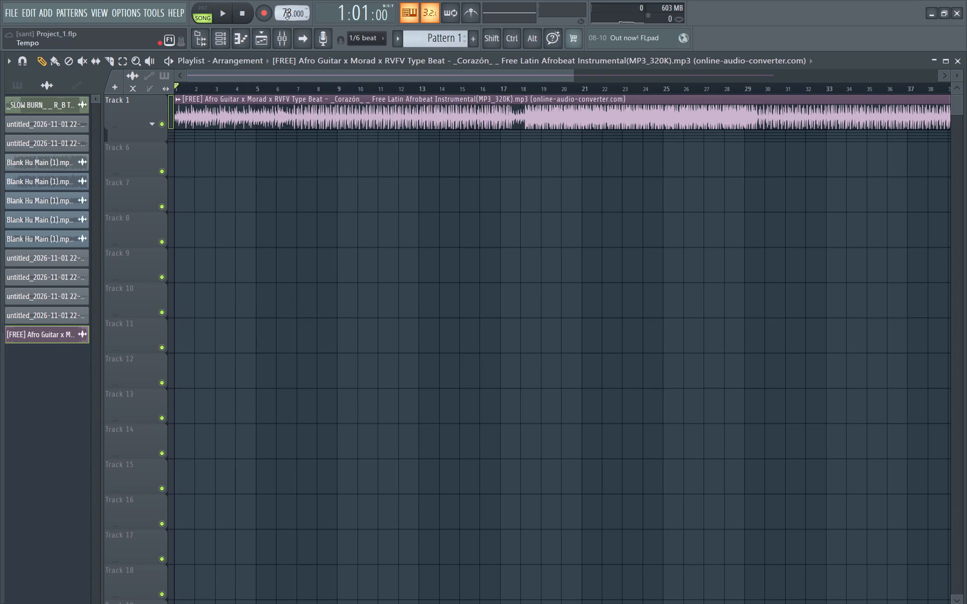
left_click(287, 15)
left_click(288, 12)
scroll(288, 12, "down", 1)
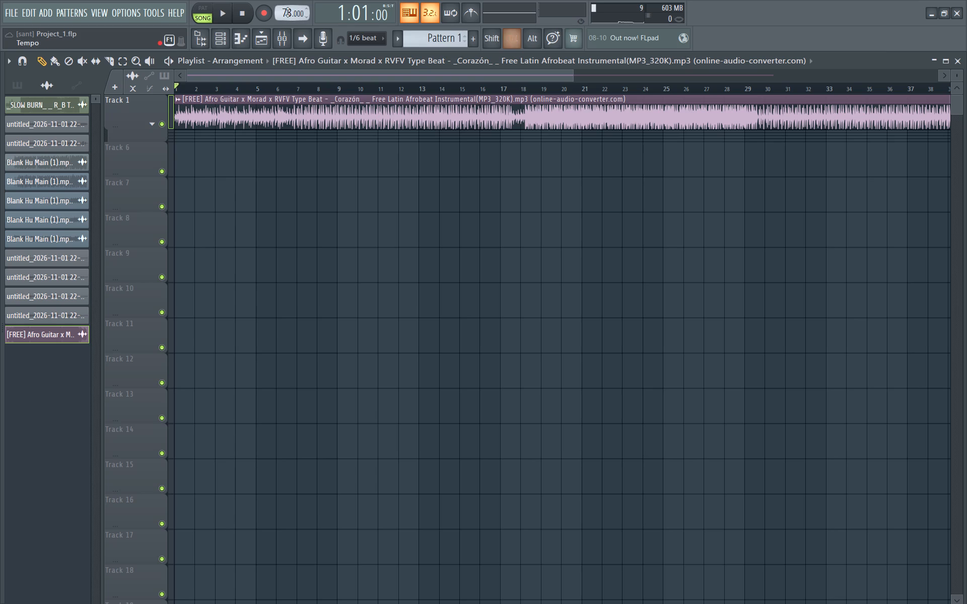
scroll(288, 12, "down", 1)
left_click_drag(288, 12, 301, 491)
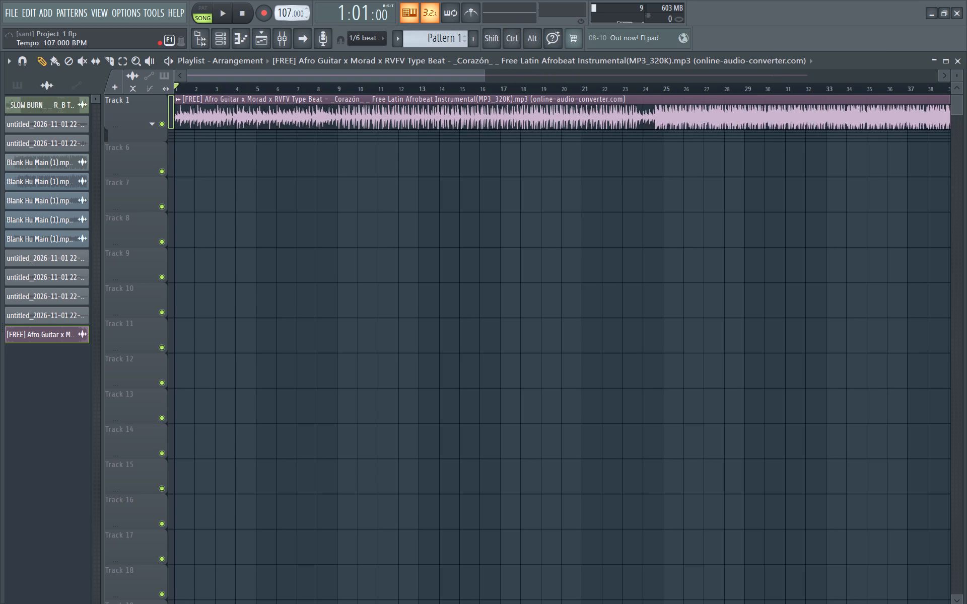
left_click_drag(301, 491, 300, 491)
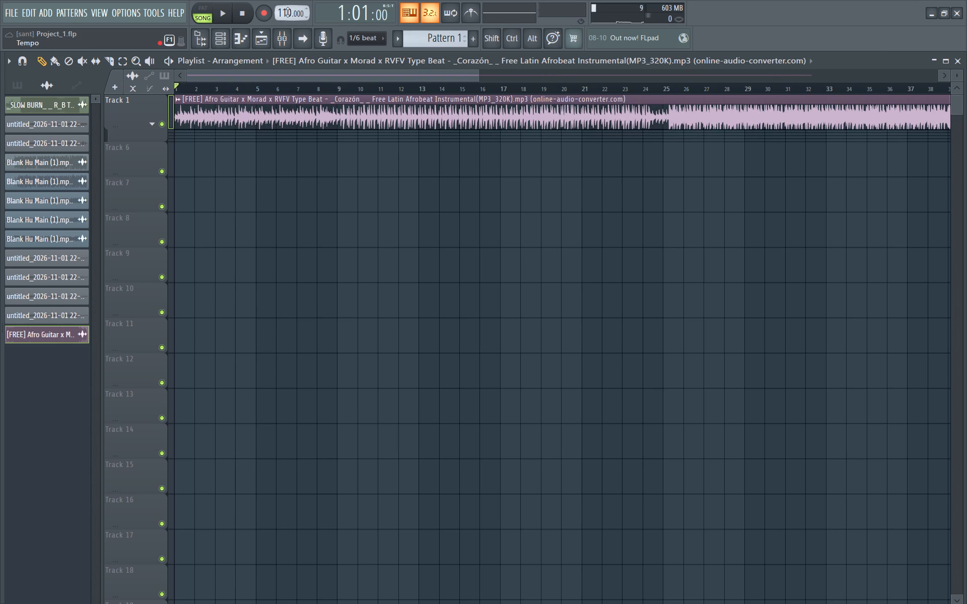
Set the MAutoPitch scale on mixer Insert 1 to C Minor and close the plugin window.
left_click(278, 46)
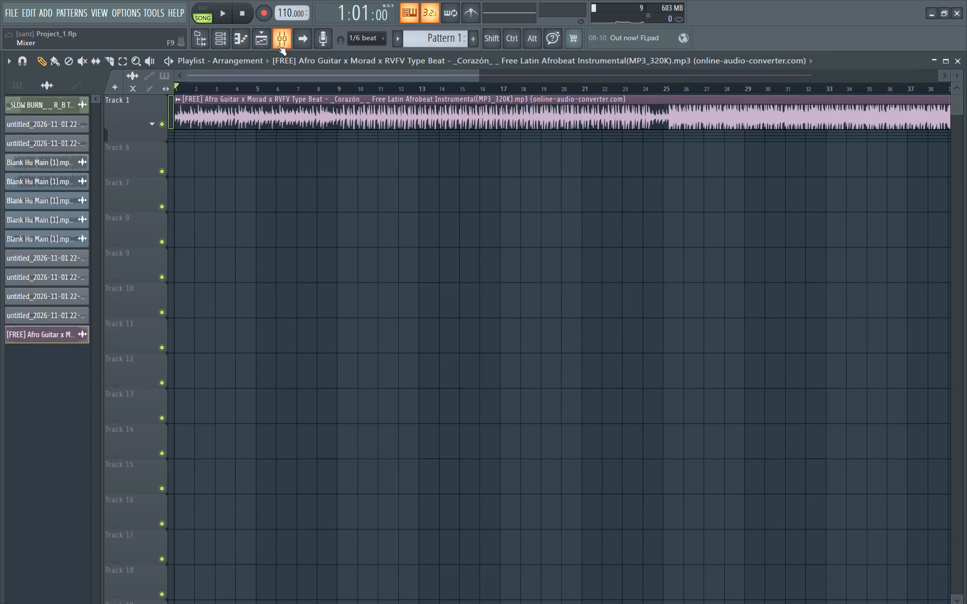
left_click(86, 201)
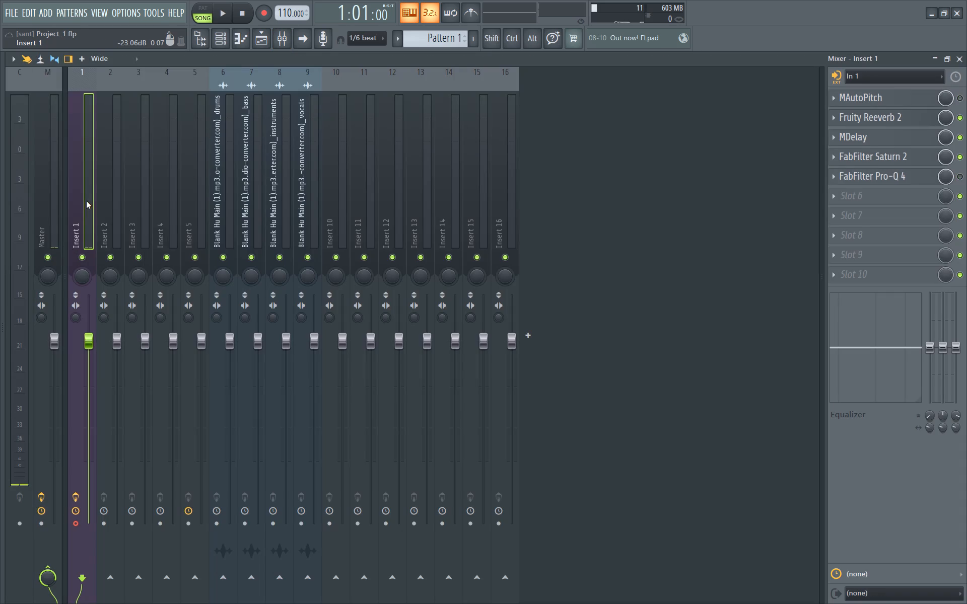
left_click(856, 95)
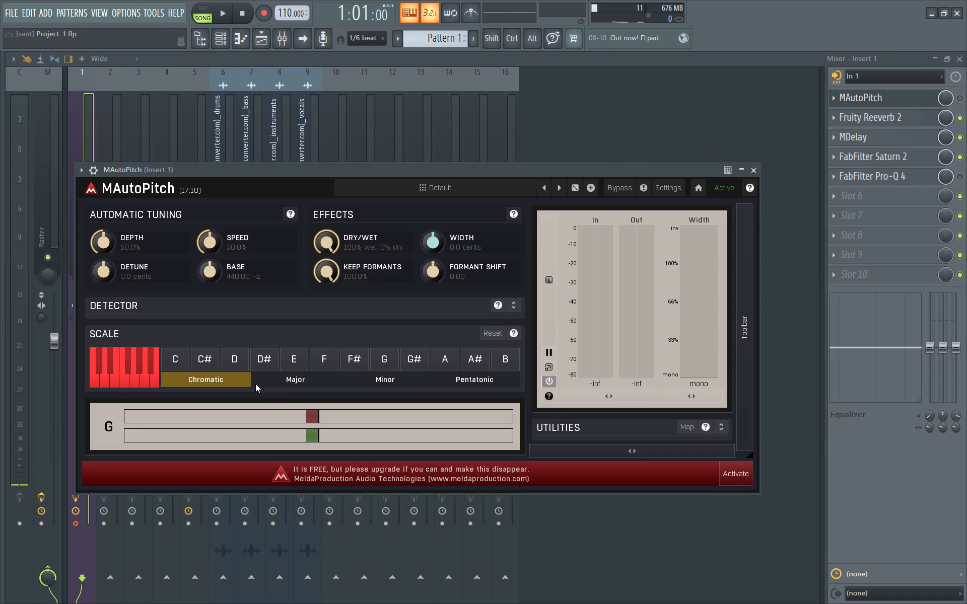
left_click(371, 373)
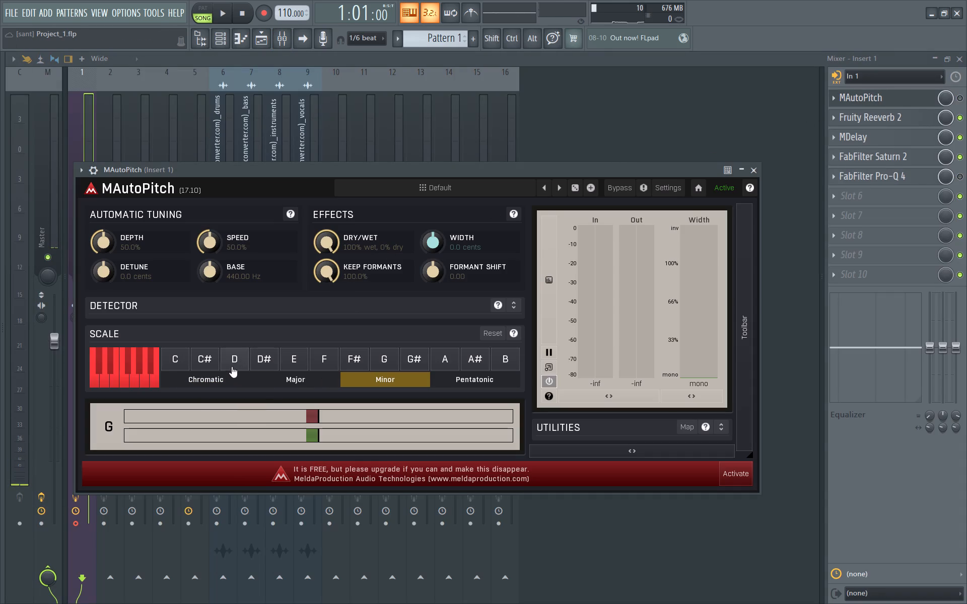
left_click(174, 363)
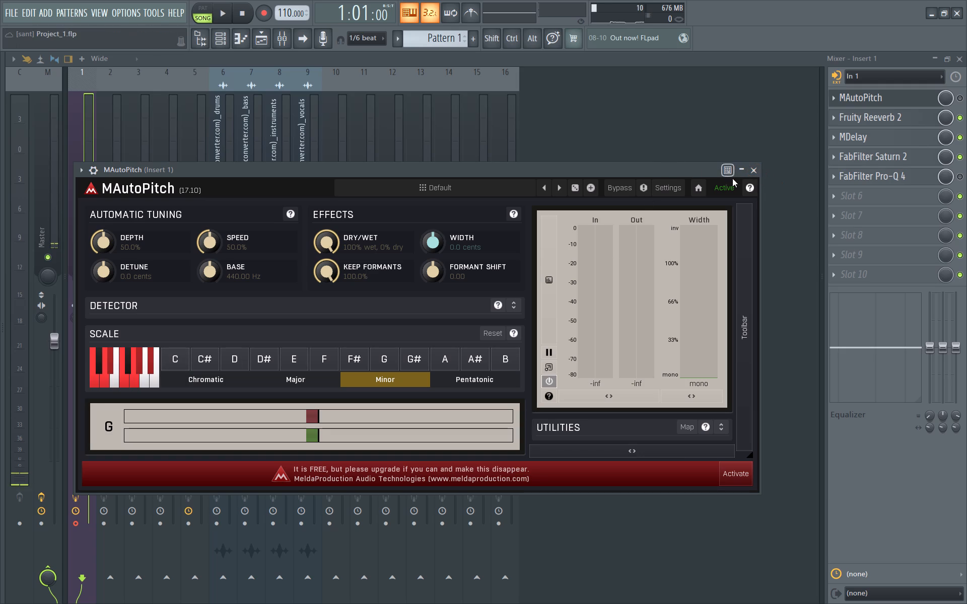
left_click(755, 174)
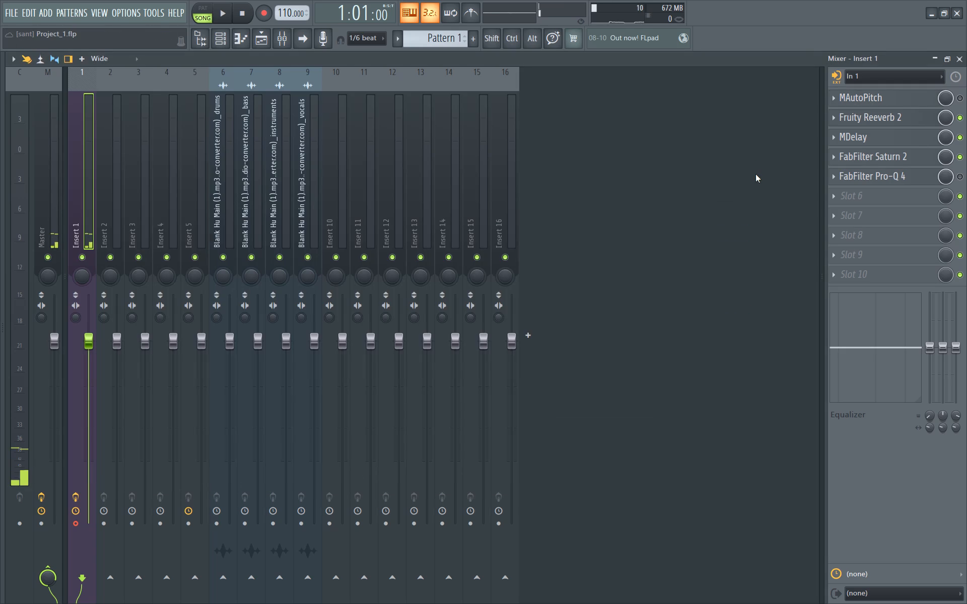
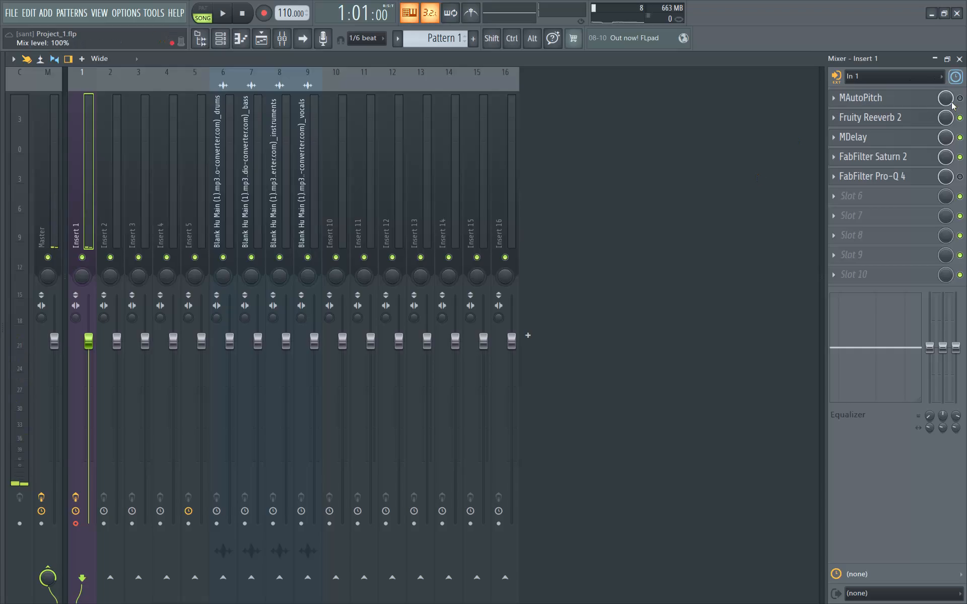
Audition the live vocal on mixer Insert 1 by toggling MAutoPitch, MDelay and FabFilter Pro-Q 4 on and off, and close the mixer.
left_click(957, 102)
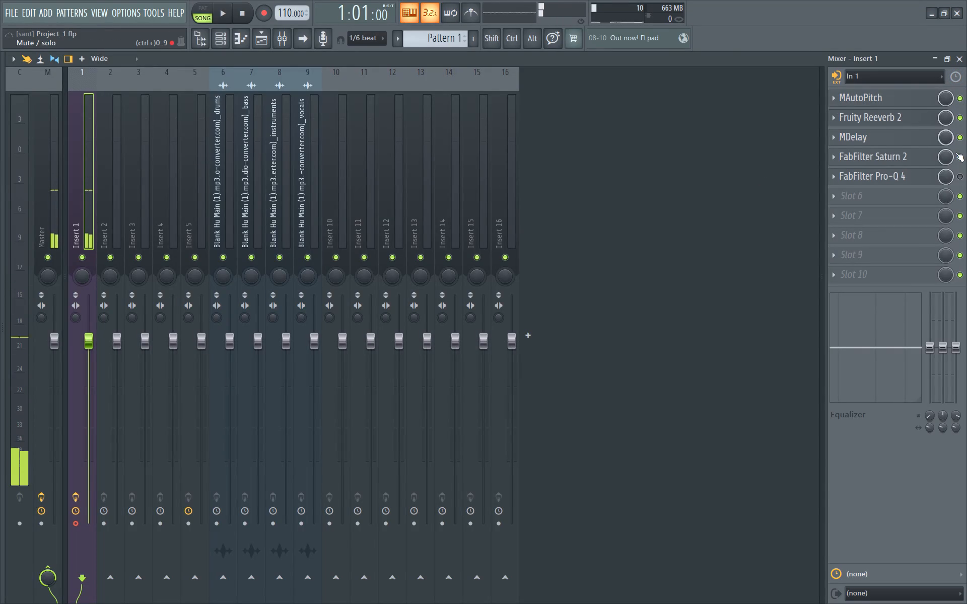
left_click(958, 138)
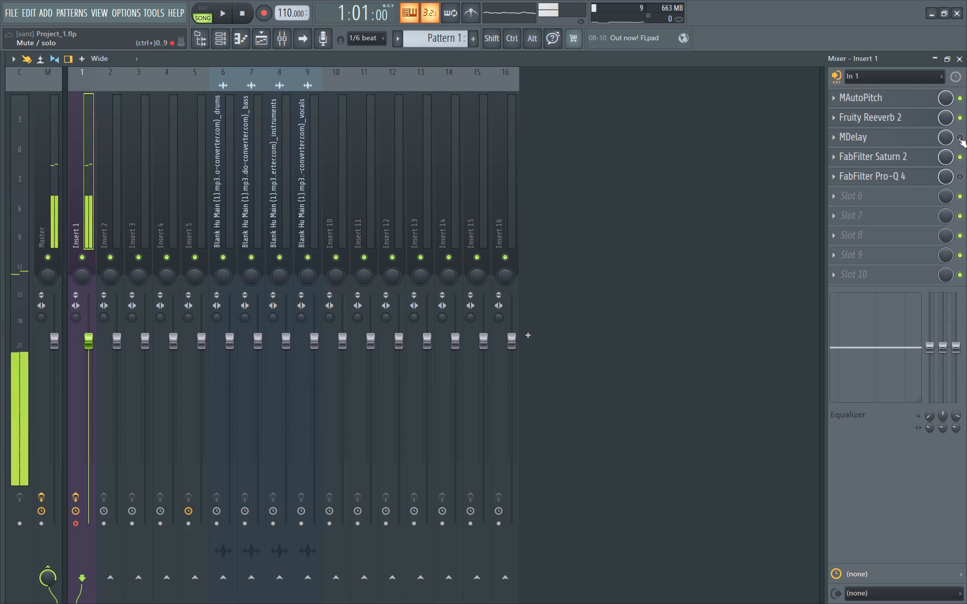
left_click(961, 177)
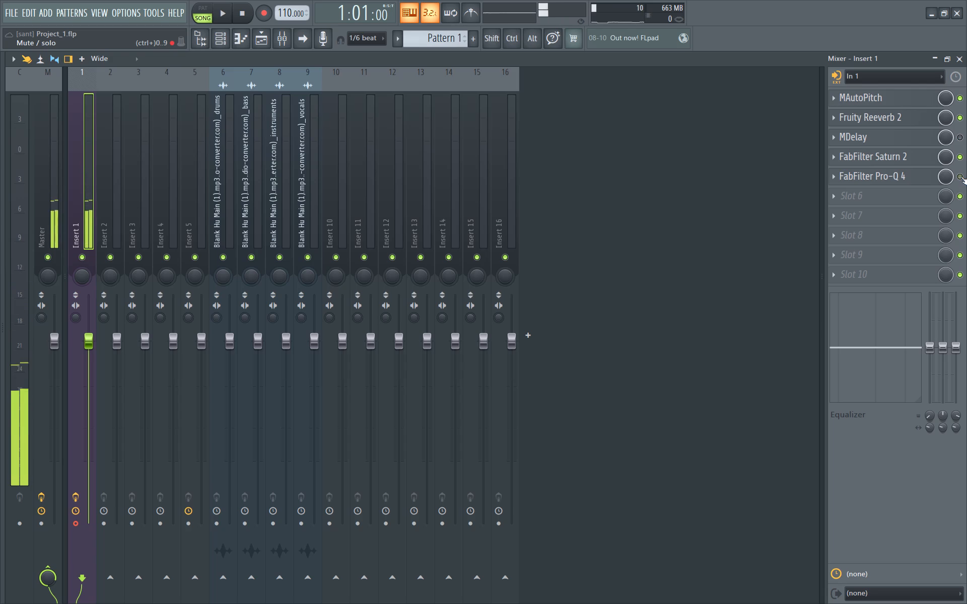
left_click(961, 177)
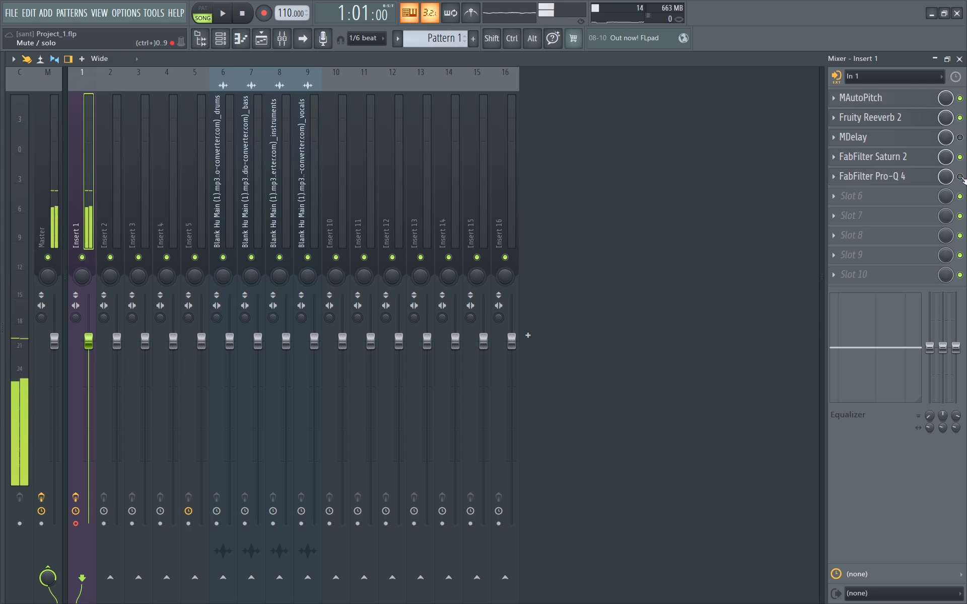
left_click(961, 177)
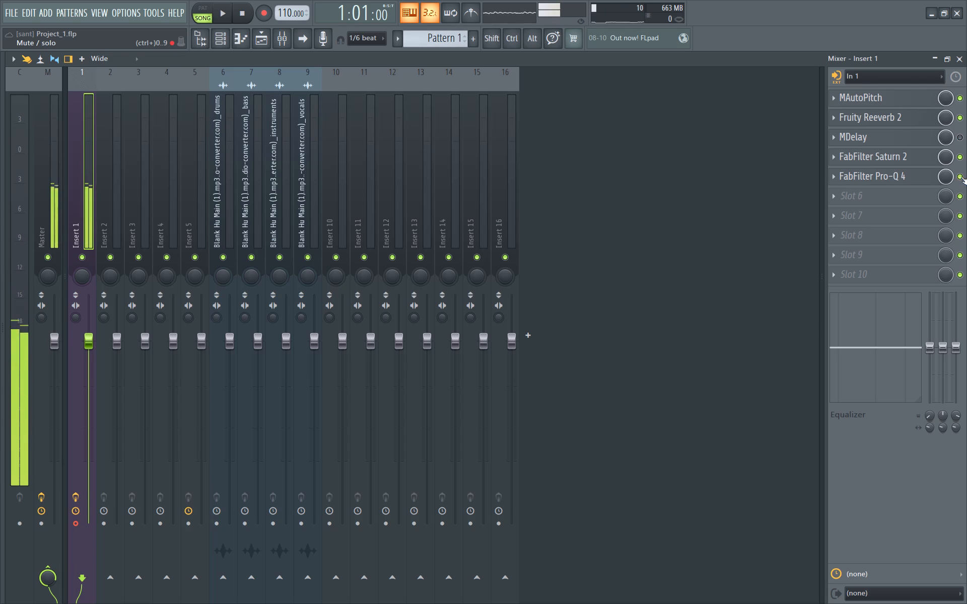
left_click(961, 177)
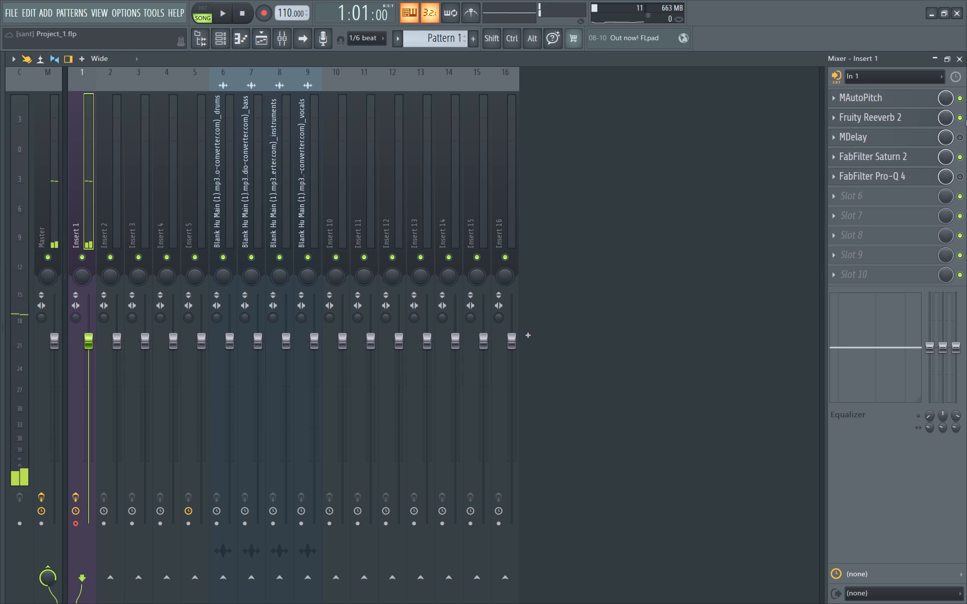
left_click(961, 136)
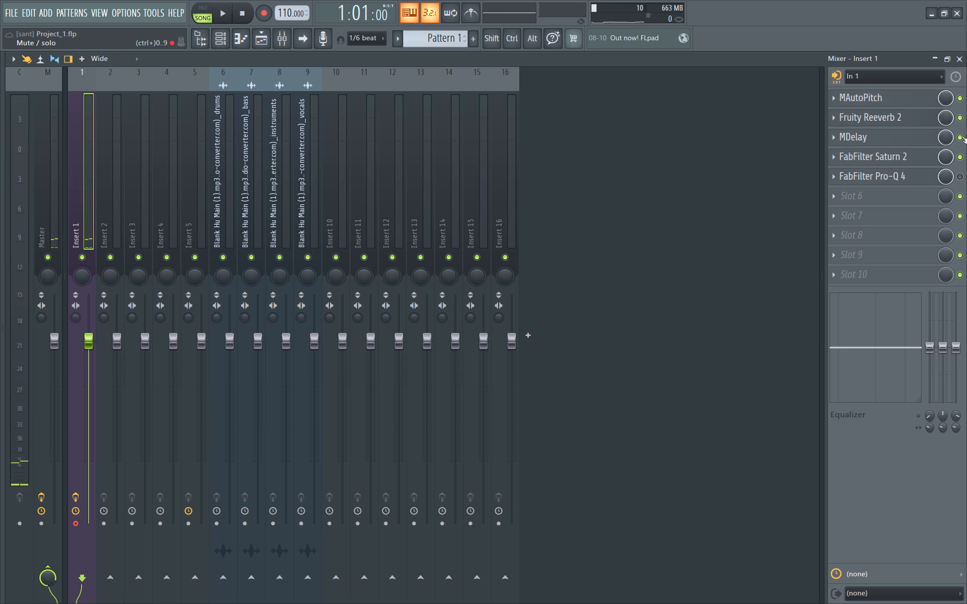
left_click(959, 95)
left_click(958, 58)
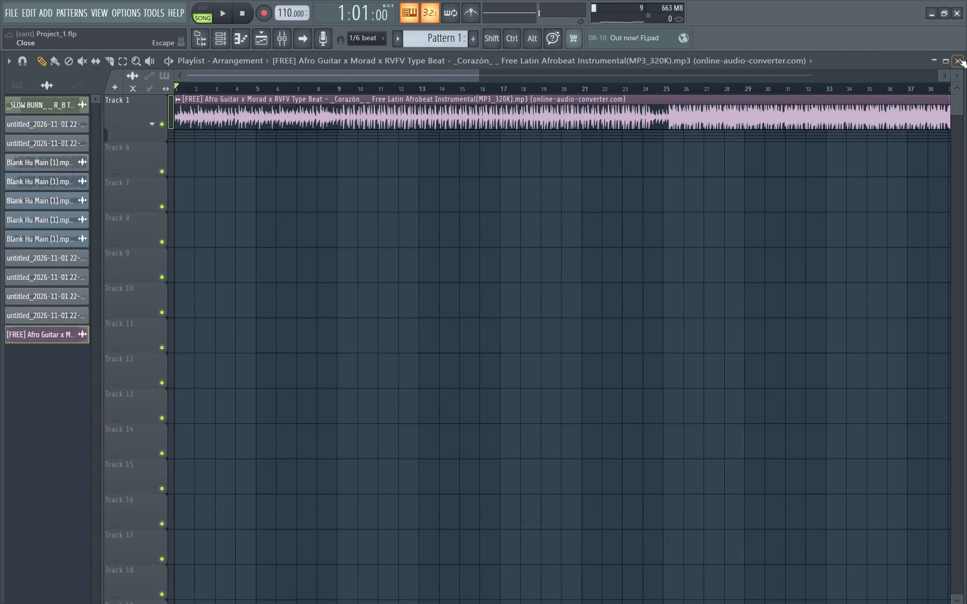
Turn on the metronome during playback and replay the Afro Guitar beat from bar 1 to compare it with the project tempo.
key("space")
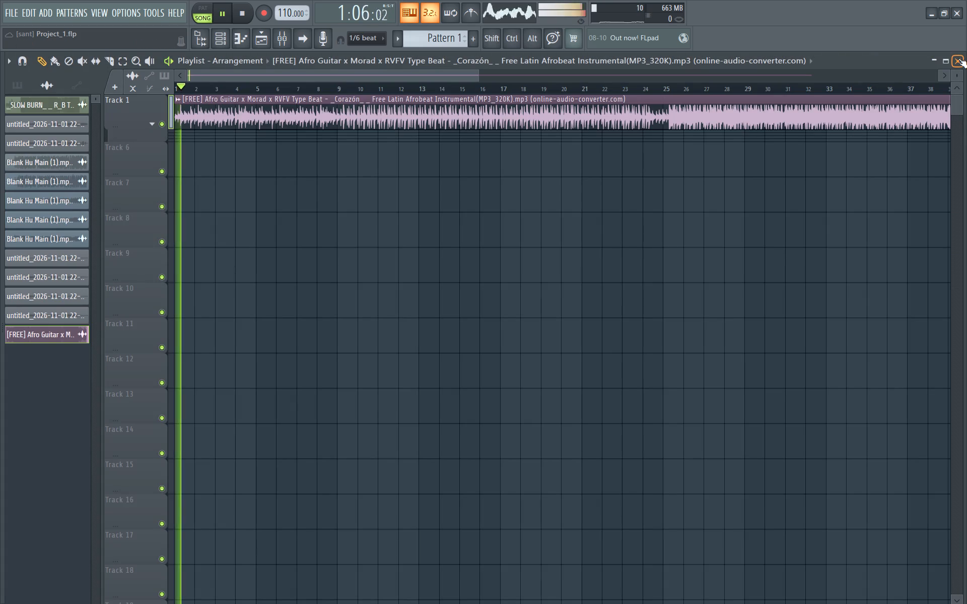
left_click(465, 14)
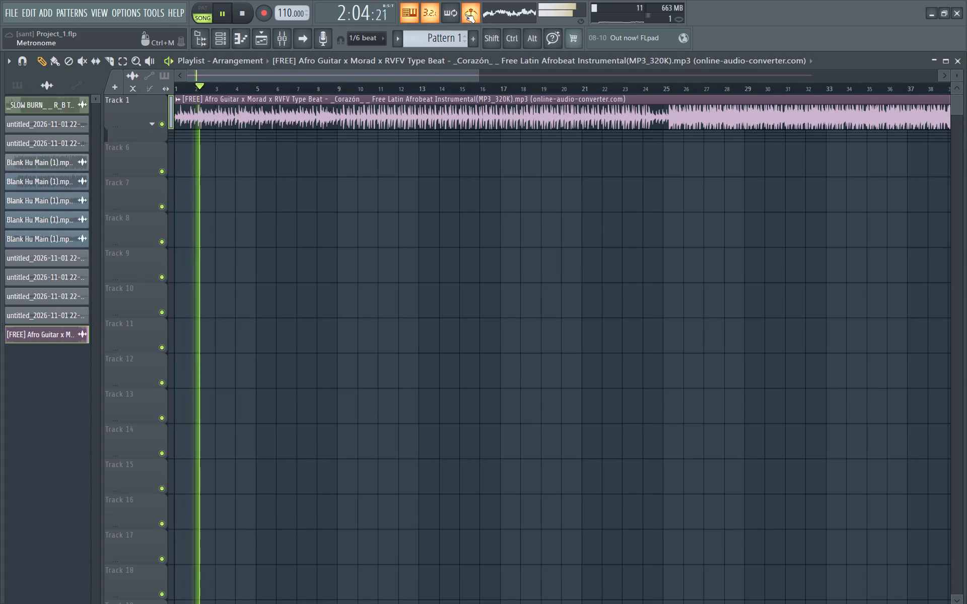
key("space")
key("space")
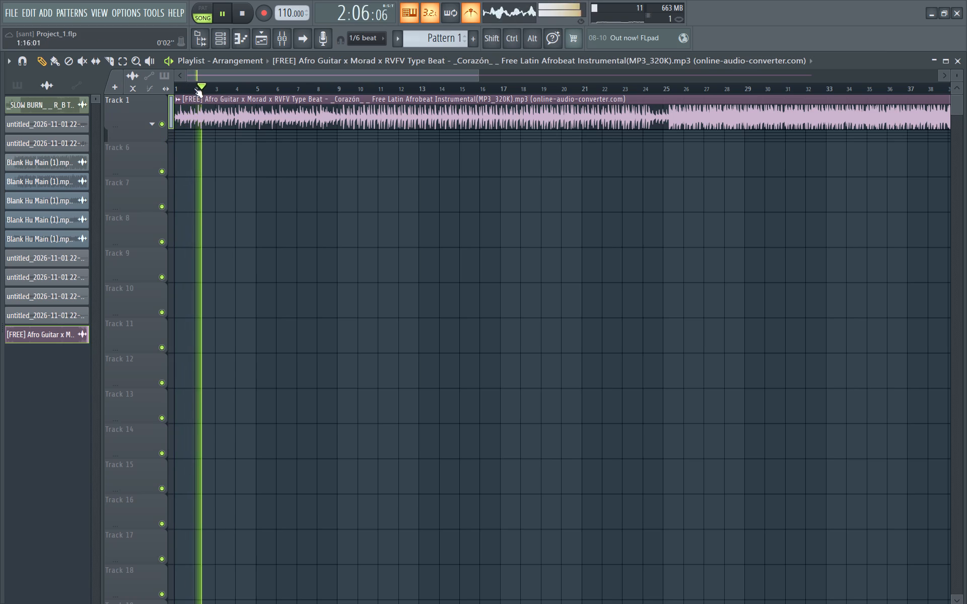
left_click_drag(198, 86, 142, 97)
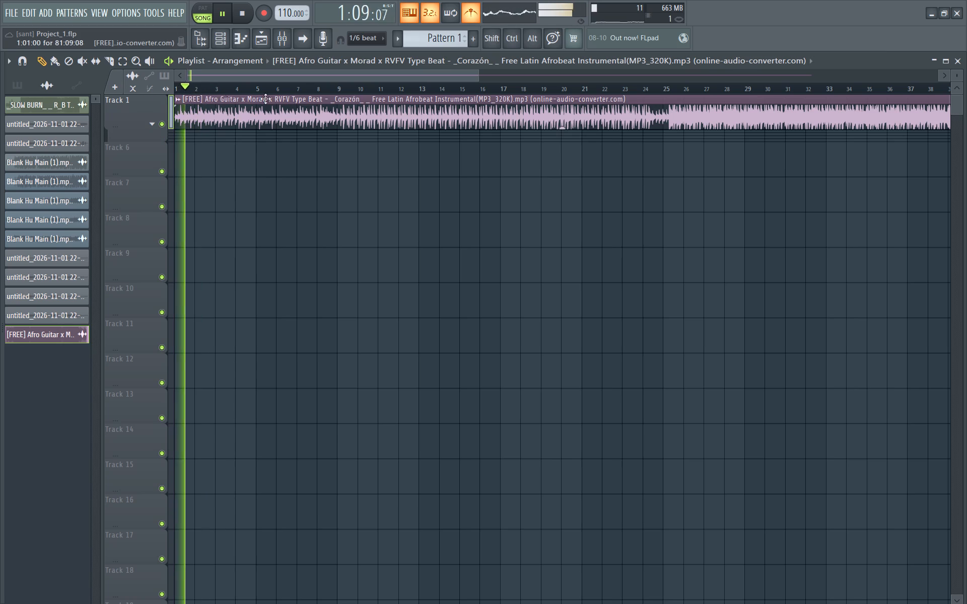
left_click_drag(298, 108, 232, 102)
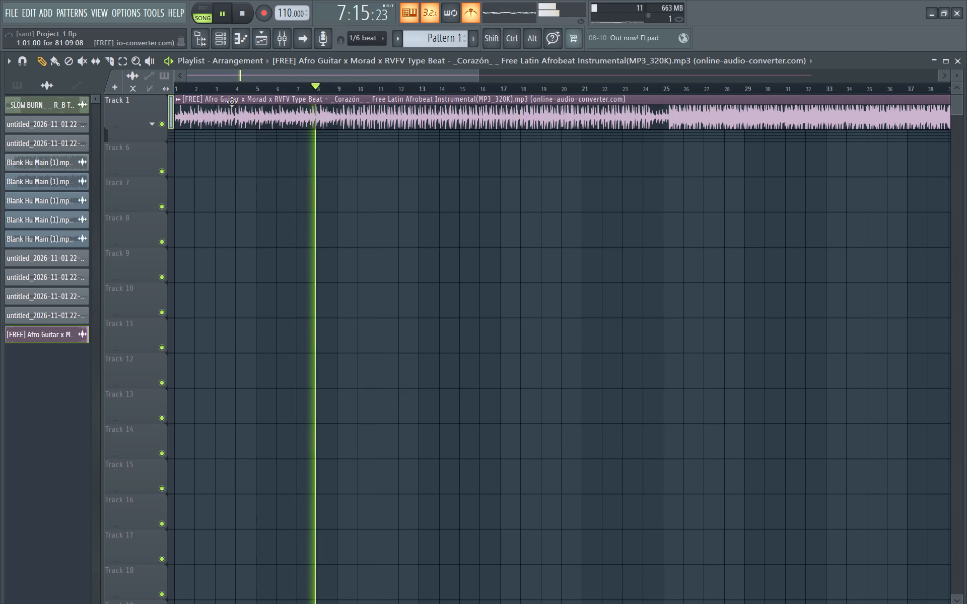
key("space")
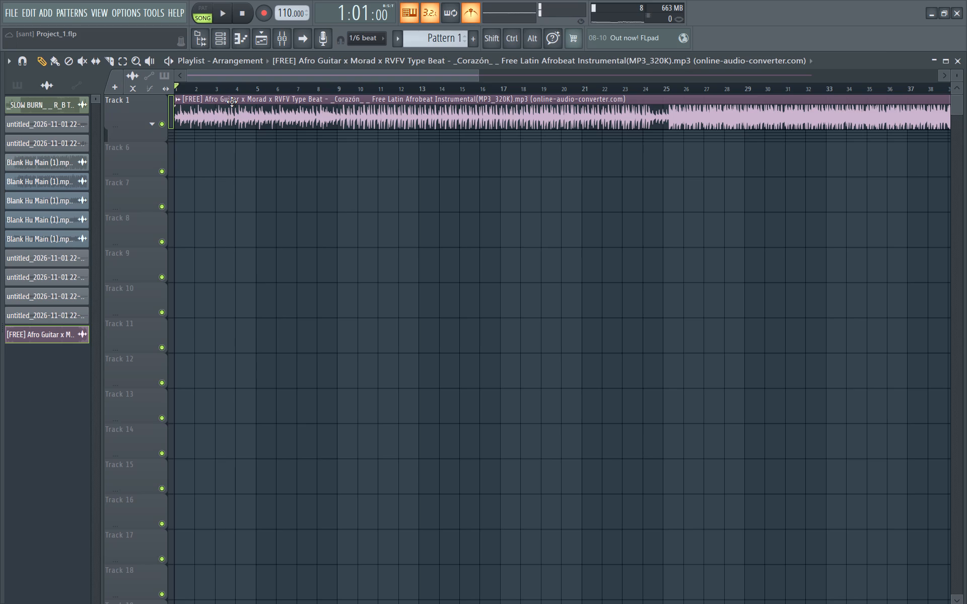
Play the Afro Guitar beat from the start twice more with the metronome to check its timing against the grid.
key("space")
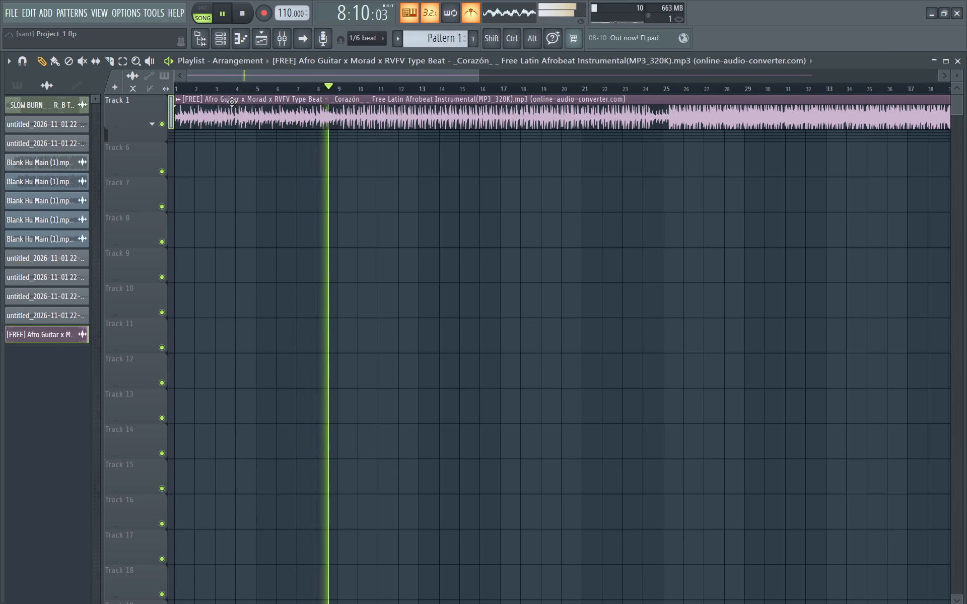
key("space")
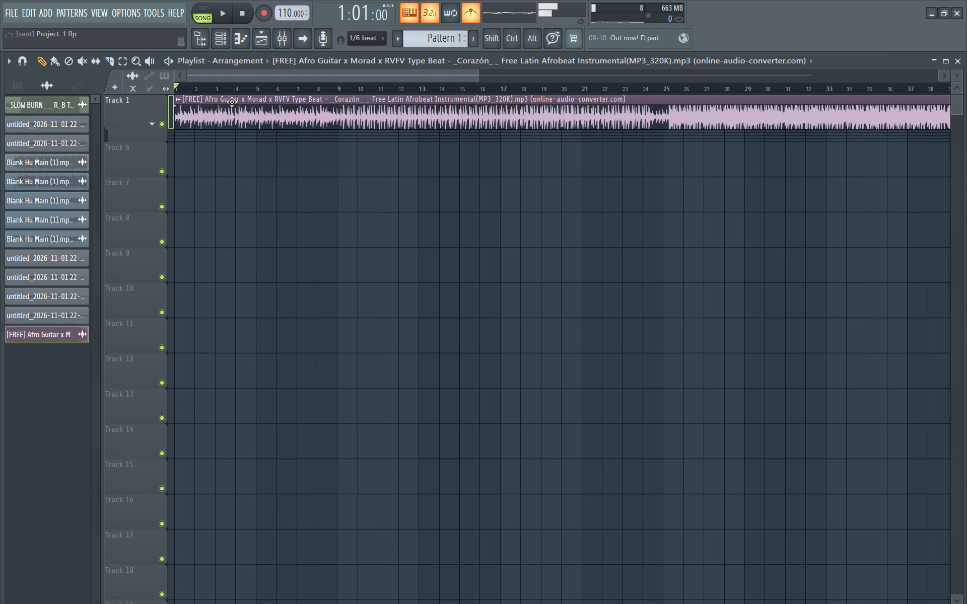
key("space")
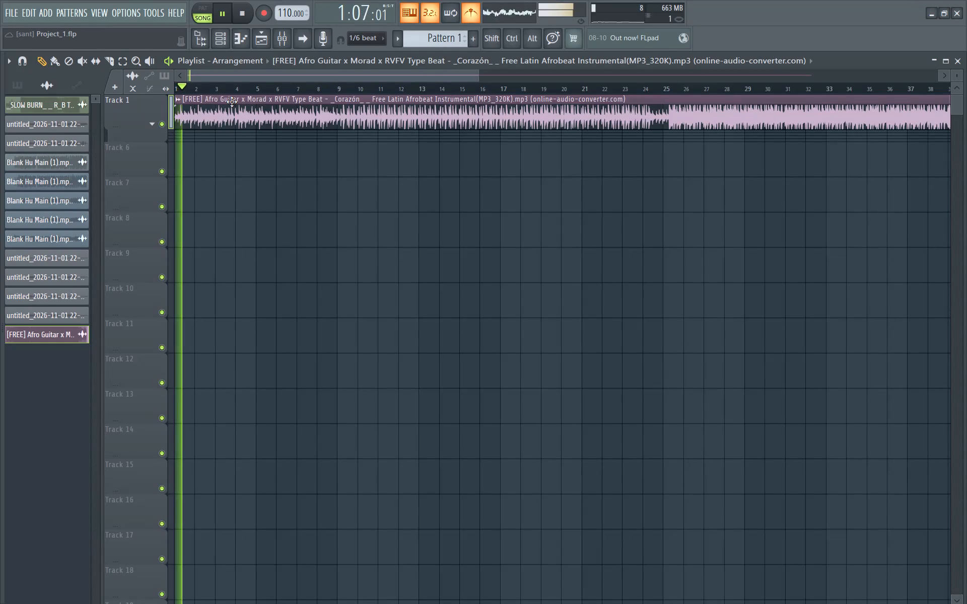
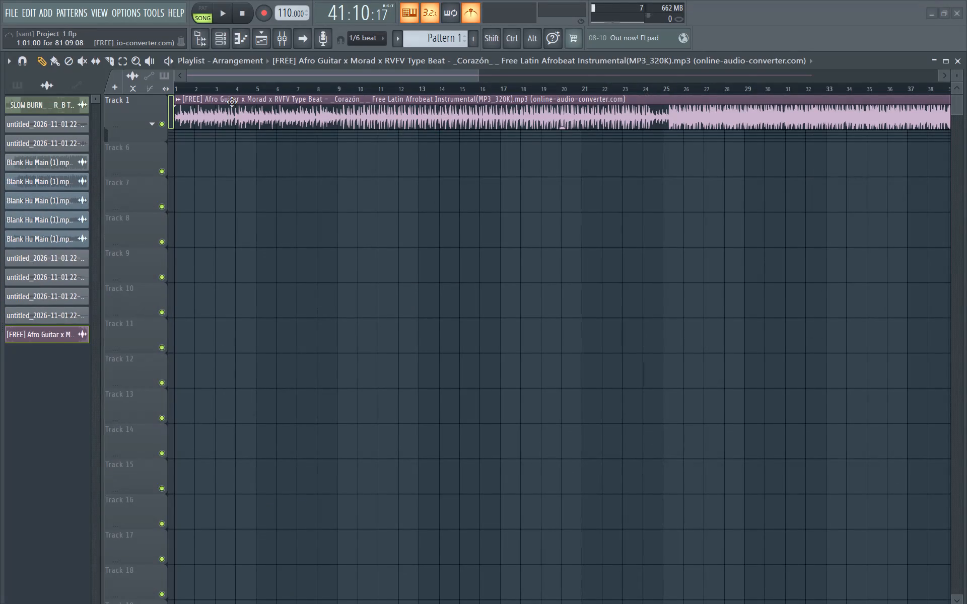
Return the playhead to the start of bar 1 and replay the Afro Guitar beat with the metronome on.
key("space")
key("space")
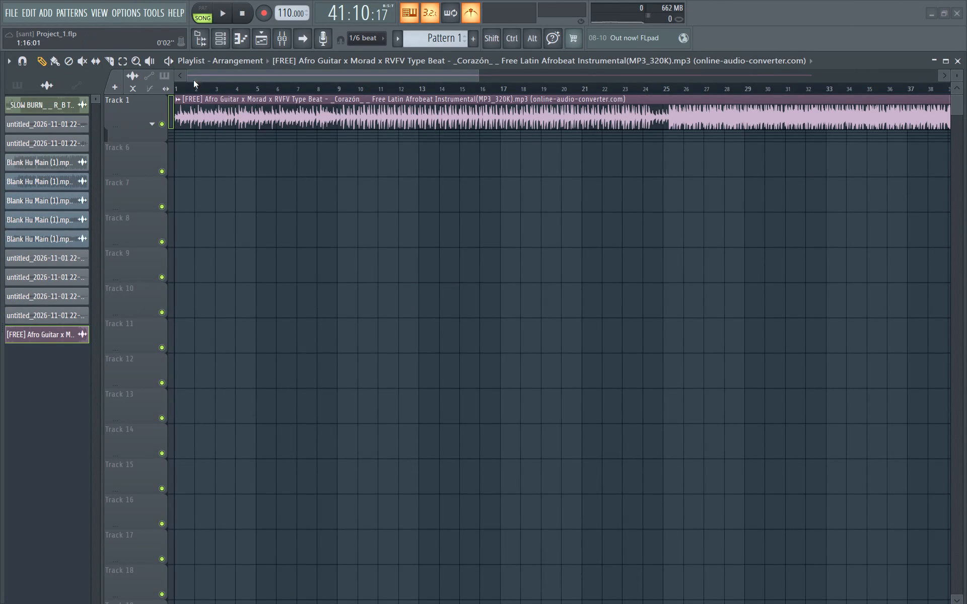
left_click(178, 89)
key("space")
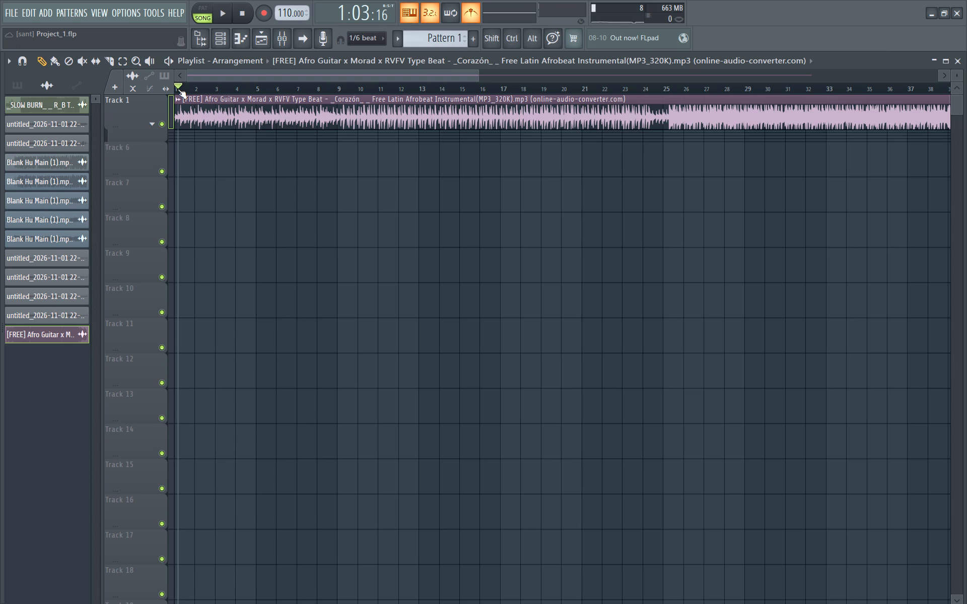
key("space")
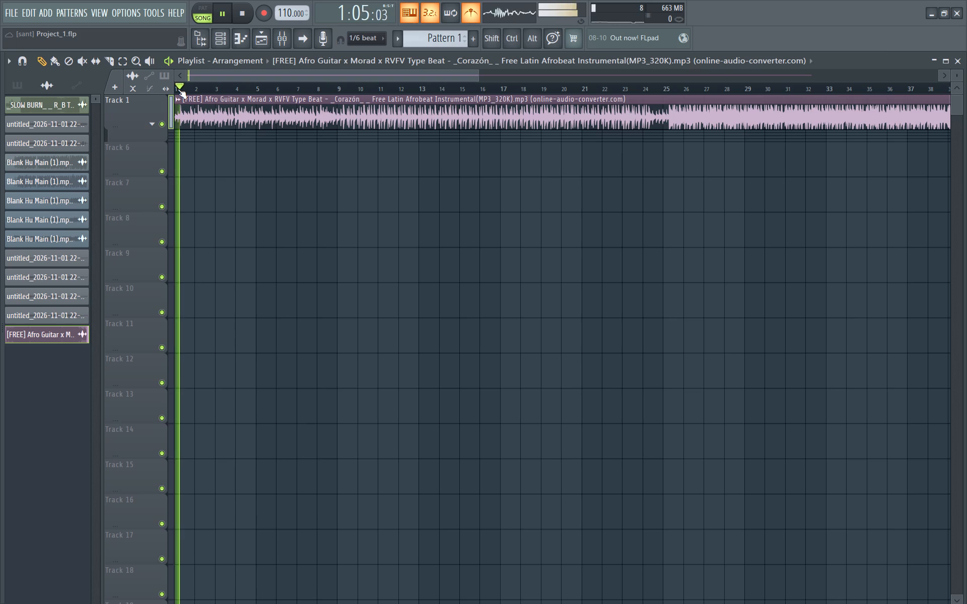
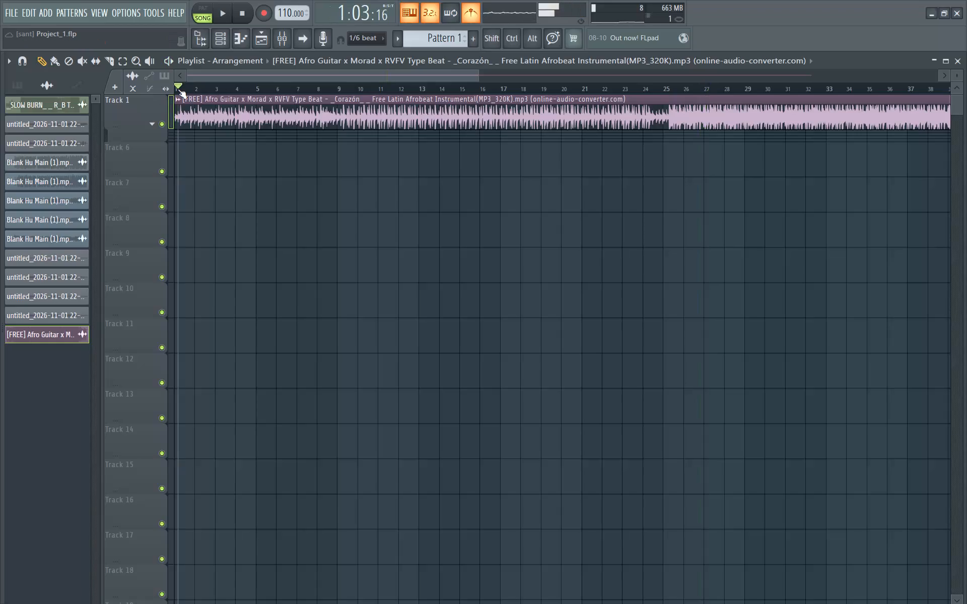
Play a brief stretch of the Afro Guitar beat in bar 1 with the metronome on, then stop playback.
key("space")
key("space")
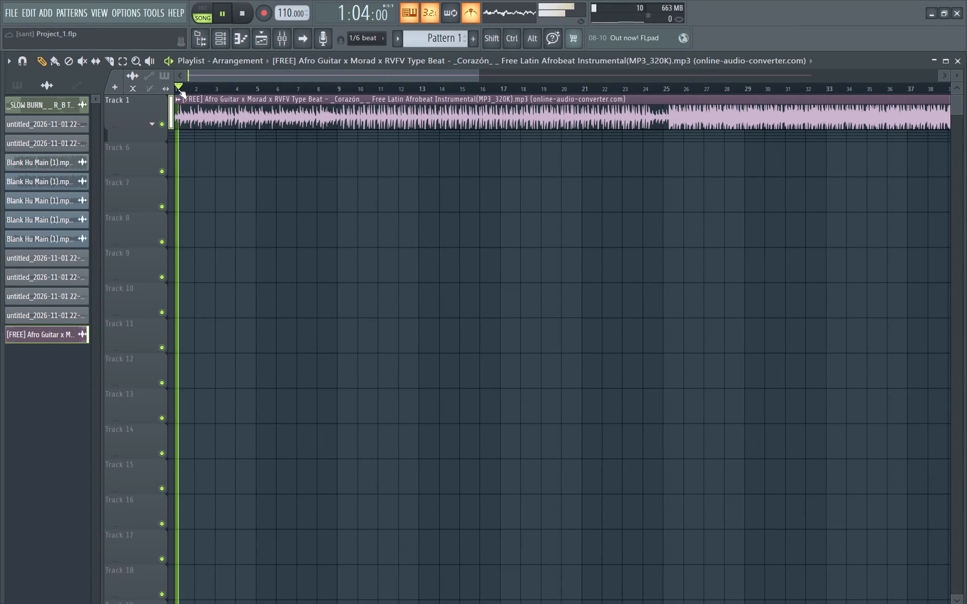
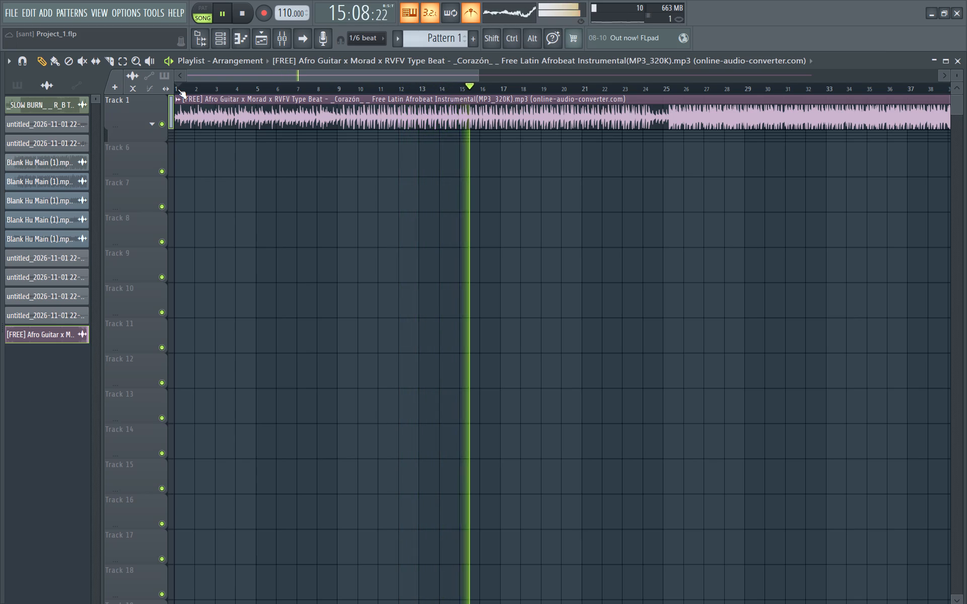
Replay the Afro Guitar beat from bar 1 to about bar 14 with the metronome on, then stop playback.
key("space")
key("space")
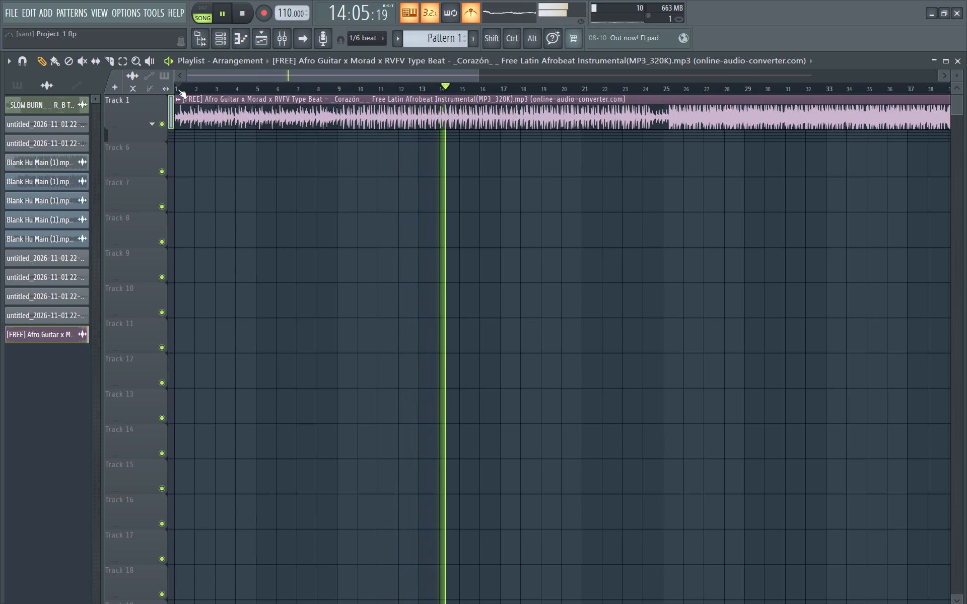
key("space")
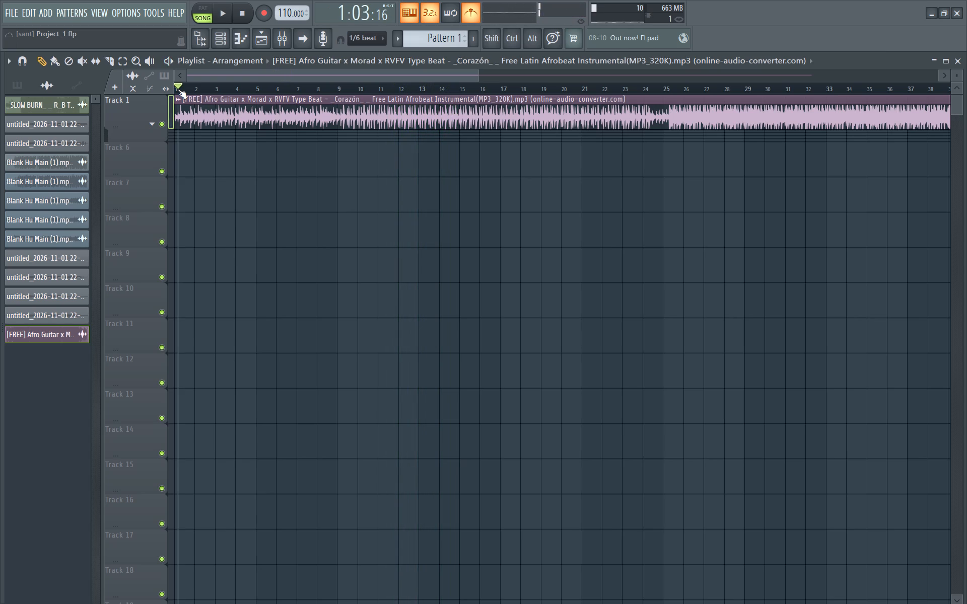
Arm recording and start a take over the Afro Guitar beat from bar 1 with the count-in.
left_click(264, 15)
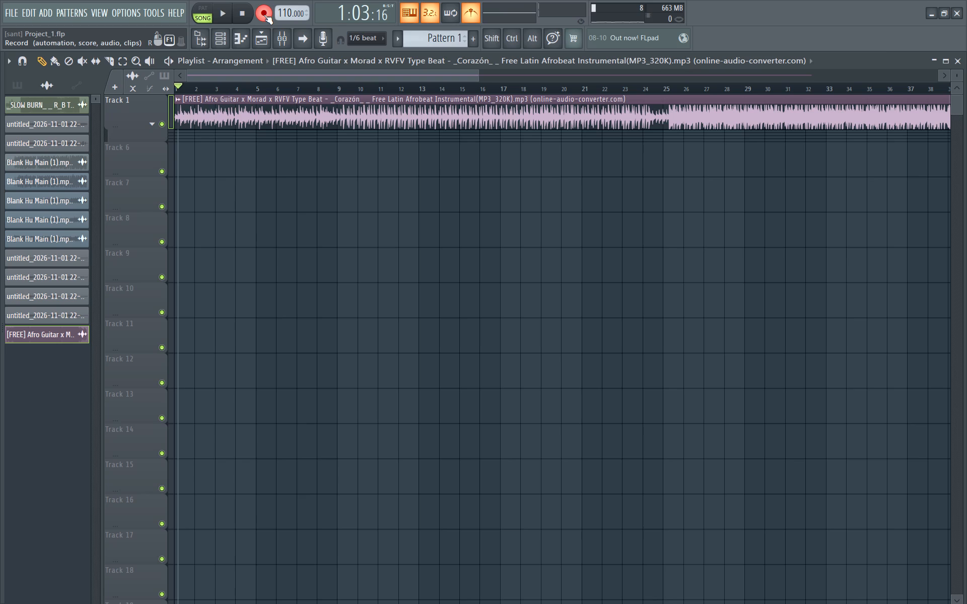
key("space")
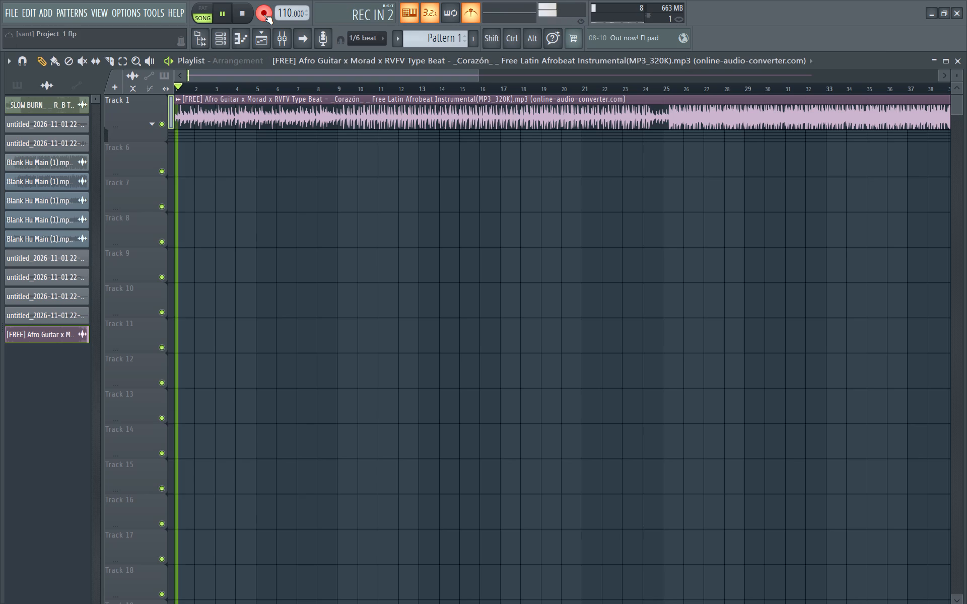
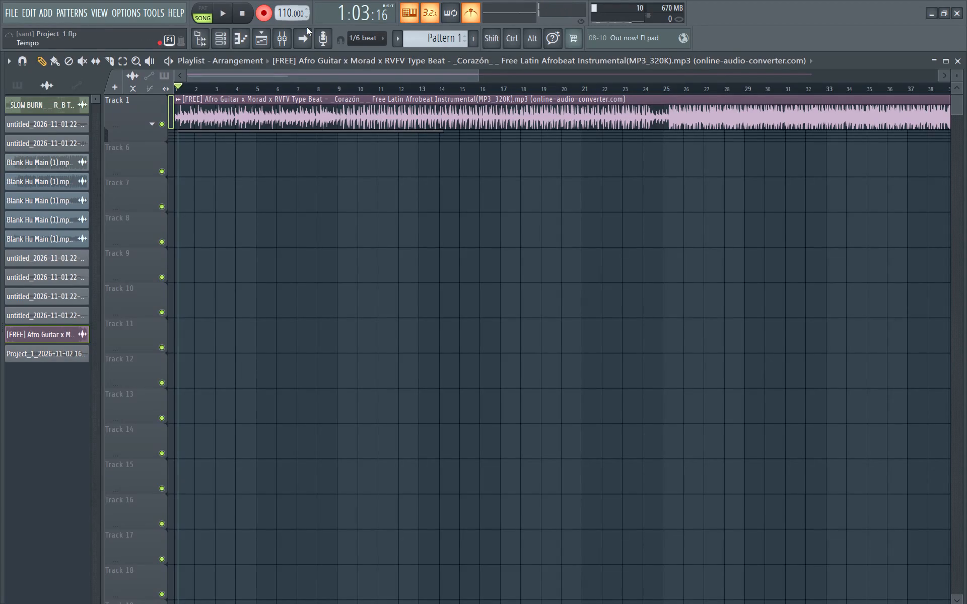
Disarm recording and play the Afro Guitar beat from the start of bar 1 with the metronome on.
left_click(263, 12)
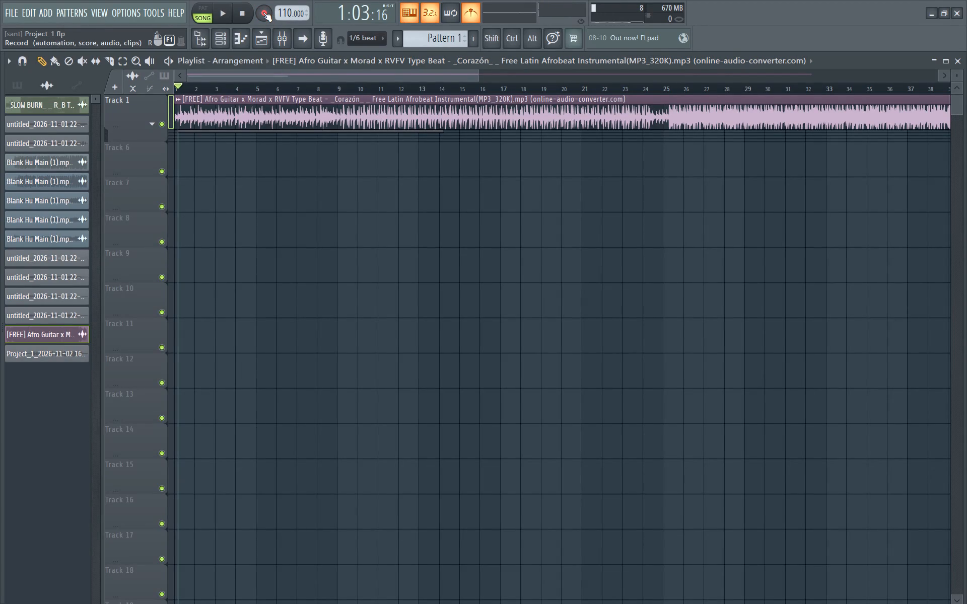
key("space")
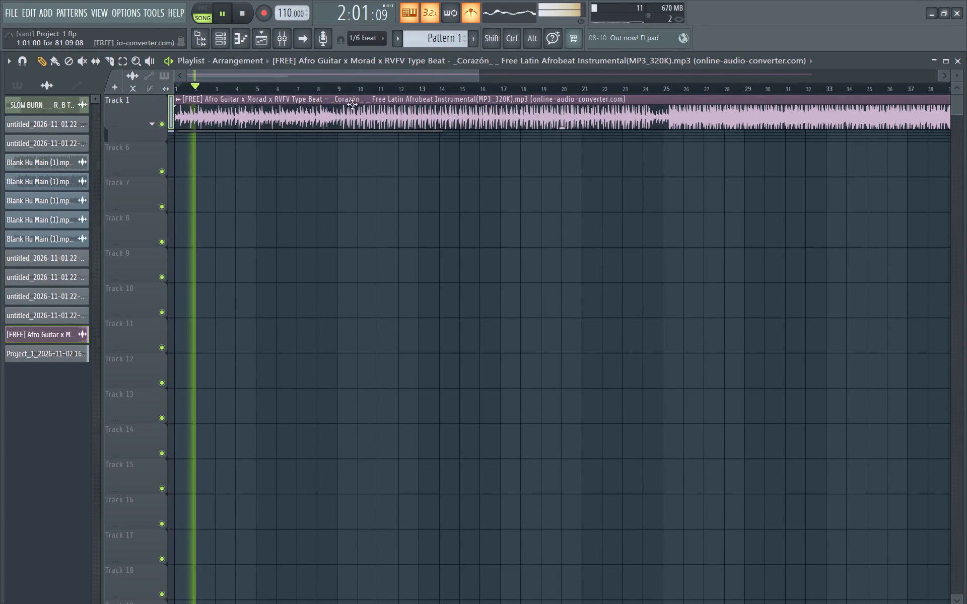
scroll(335, 81, "down", 4, "ctrl")
scroll(335, 81, "up", 11, "ctrl")
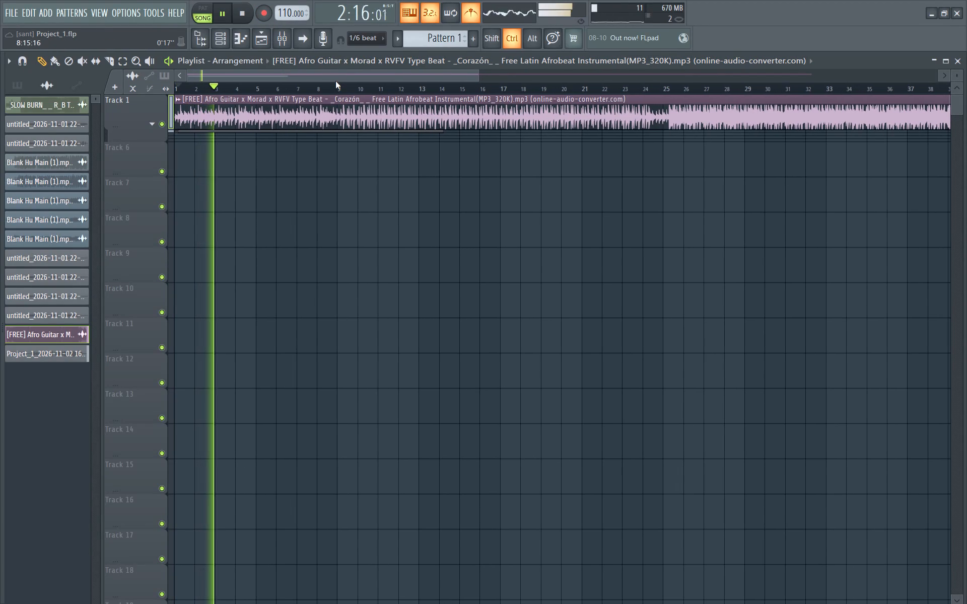
scroll(329, 92, "up", 8, "ctrl")
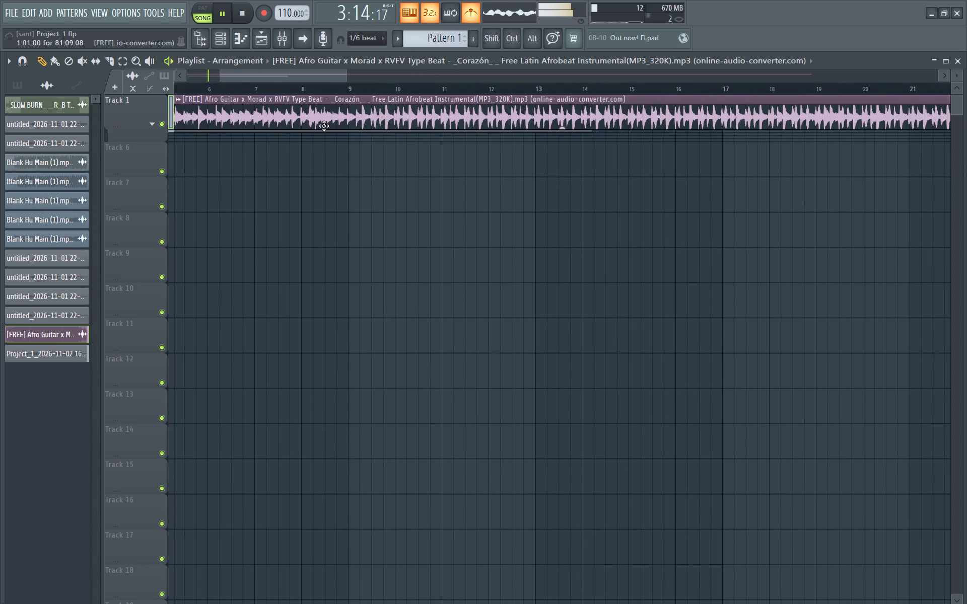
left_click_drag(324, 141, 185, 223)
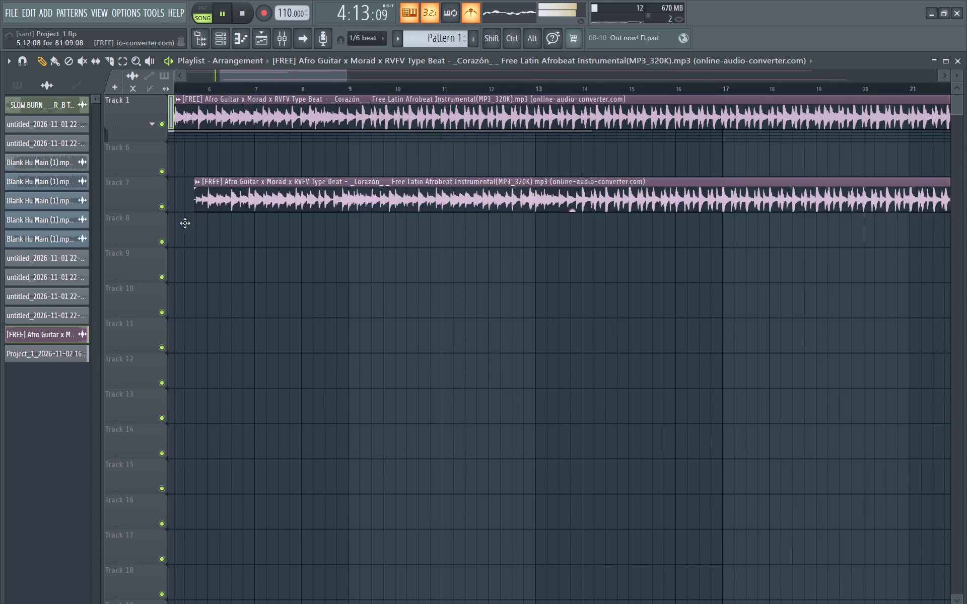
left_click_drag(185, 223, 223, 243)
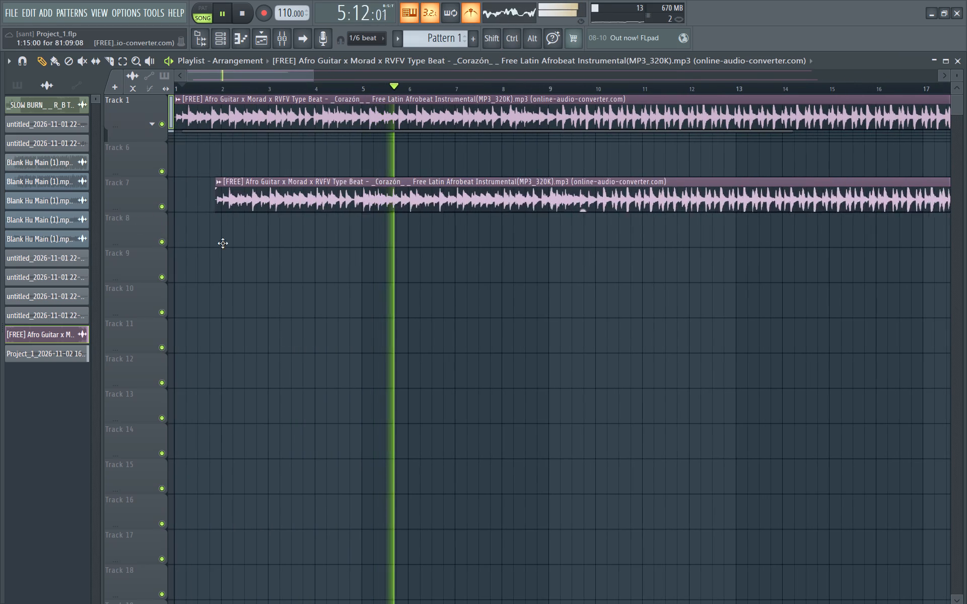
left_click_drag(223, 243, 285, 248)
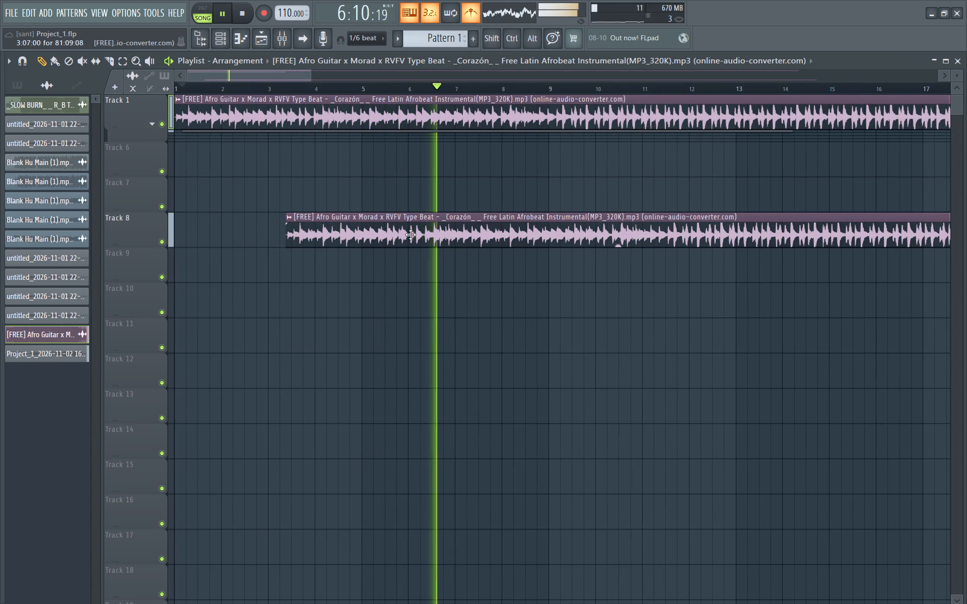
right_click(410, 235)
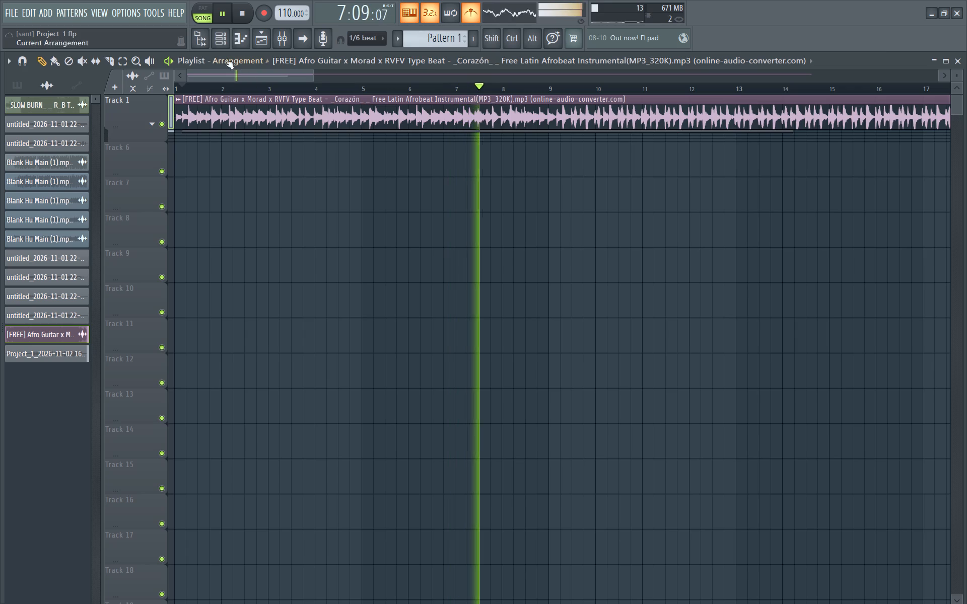
Check the Insert 1 mixer track and its effects while the beat plays, close the mixer and stop playback around bar 14.
left_click(278, 46)
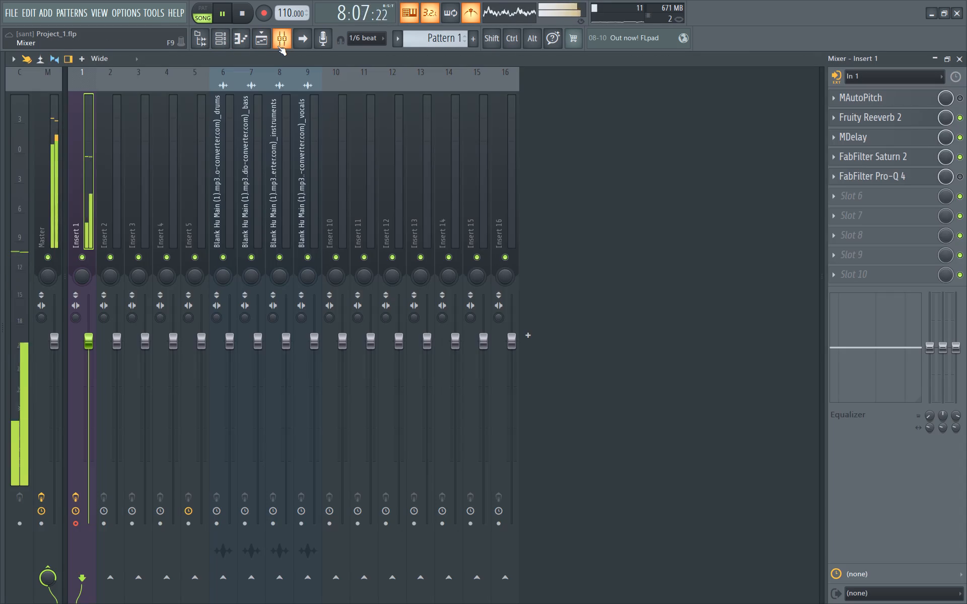
left_click(87, 187)
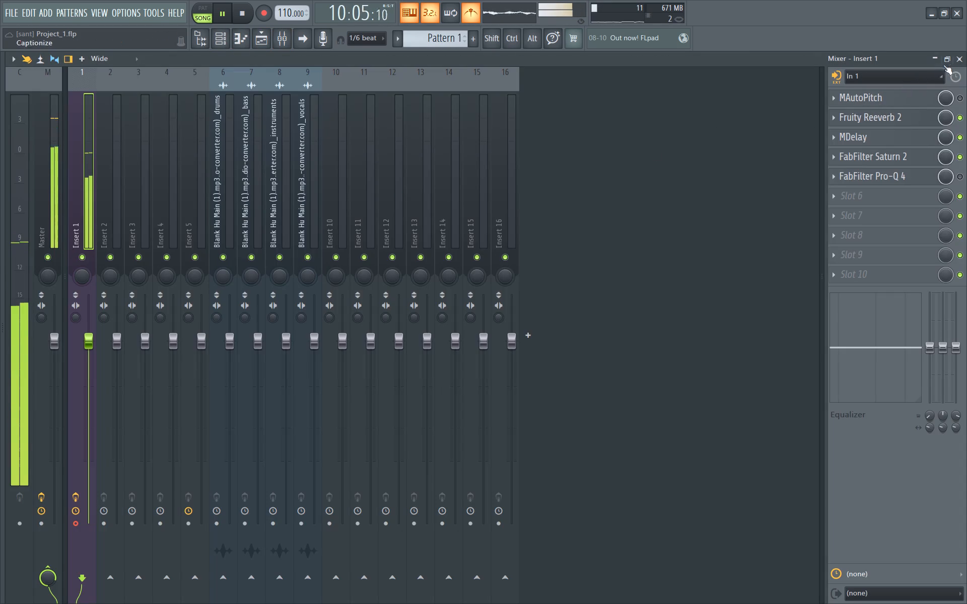
left_click(960, 62)
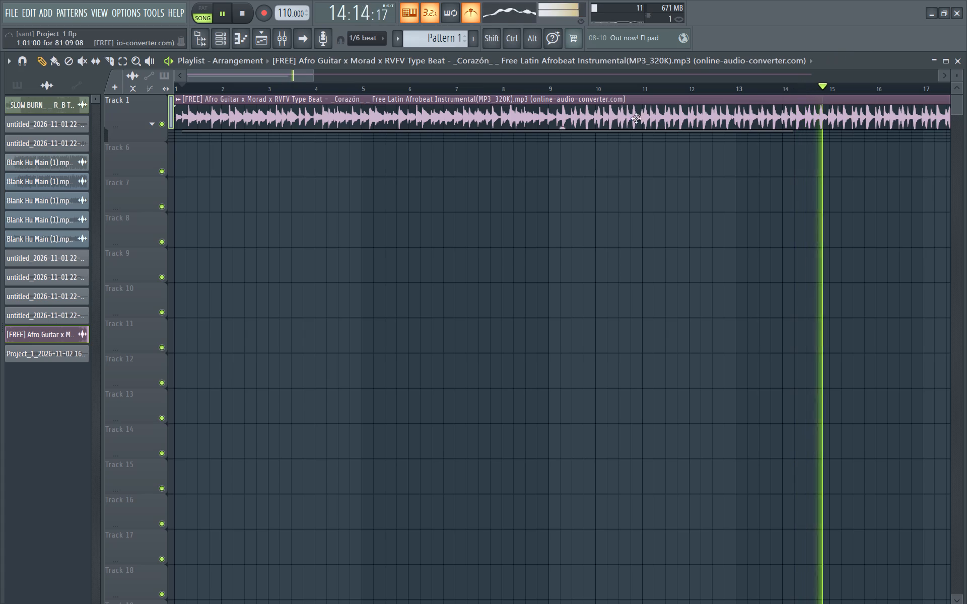
key("space")
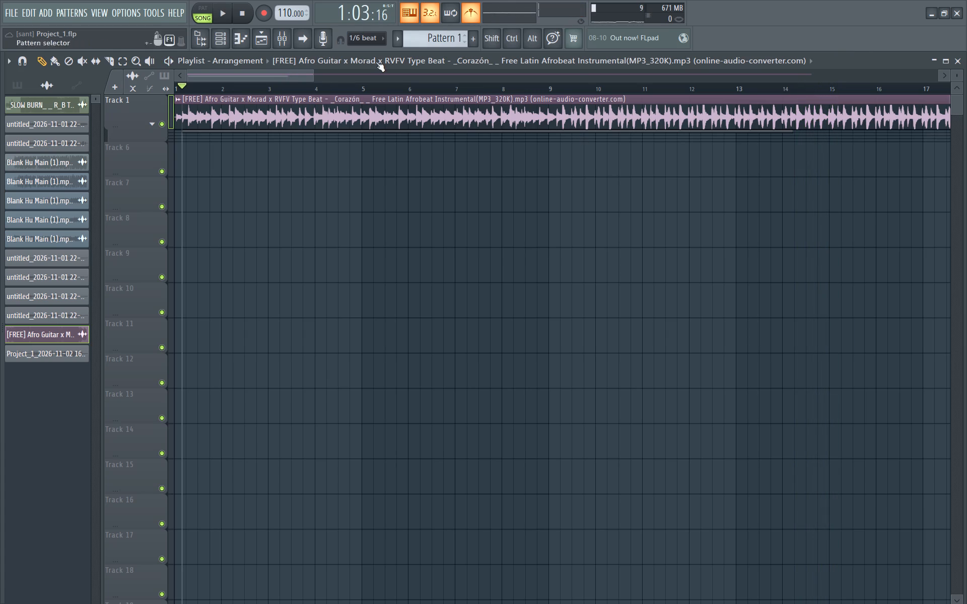
Arm recording again and start a new take over the Afro Guitar beat from bar 1 with the count-in.
left_click(264, 12)
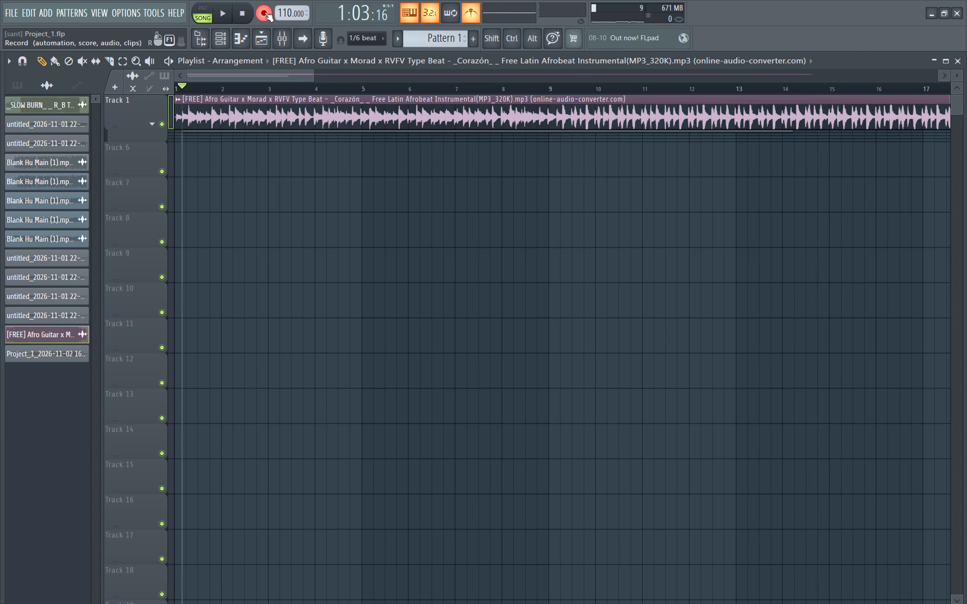
key("space")
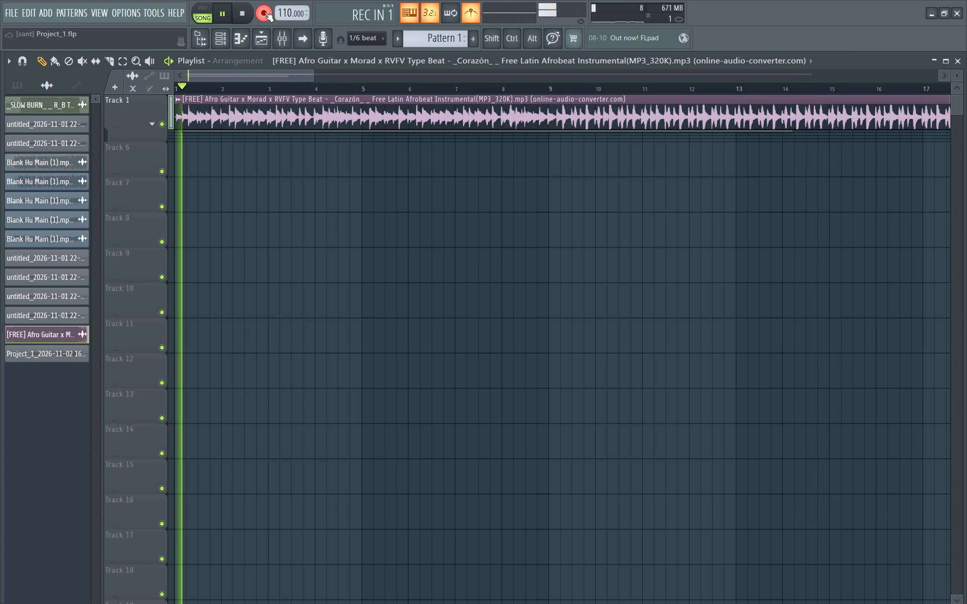
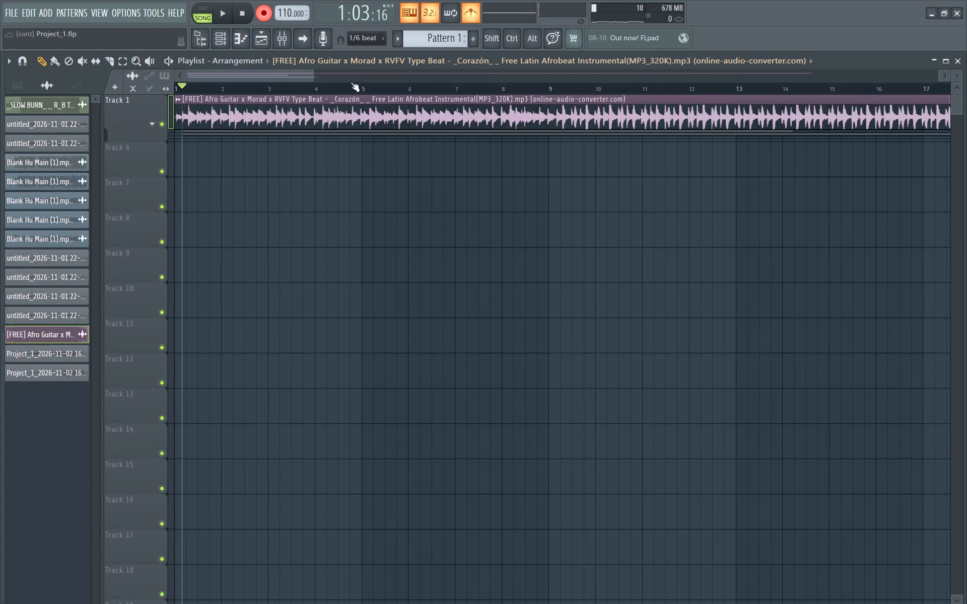
Expand the group under Track 1 to show the recorded vocal takes below the Afro Guitar beat.
left_click_drag(147, 133, 148, 129)
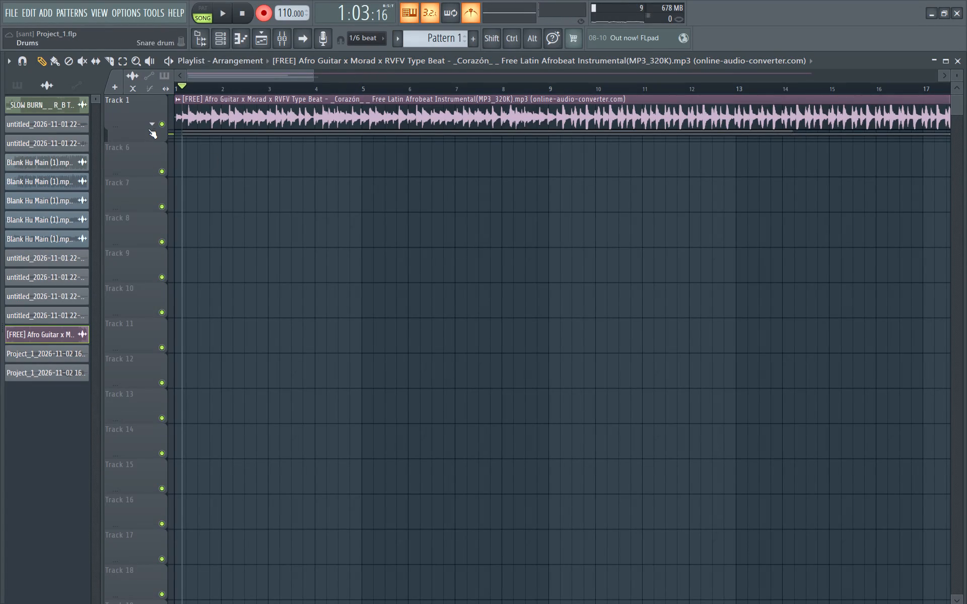
left_click_drag(148, 129, 149, 126)
left_click_drag(149, 126, 221, 119)
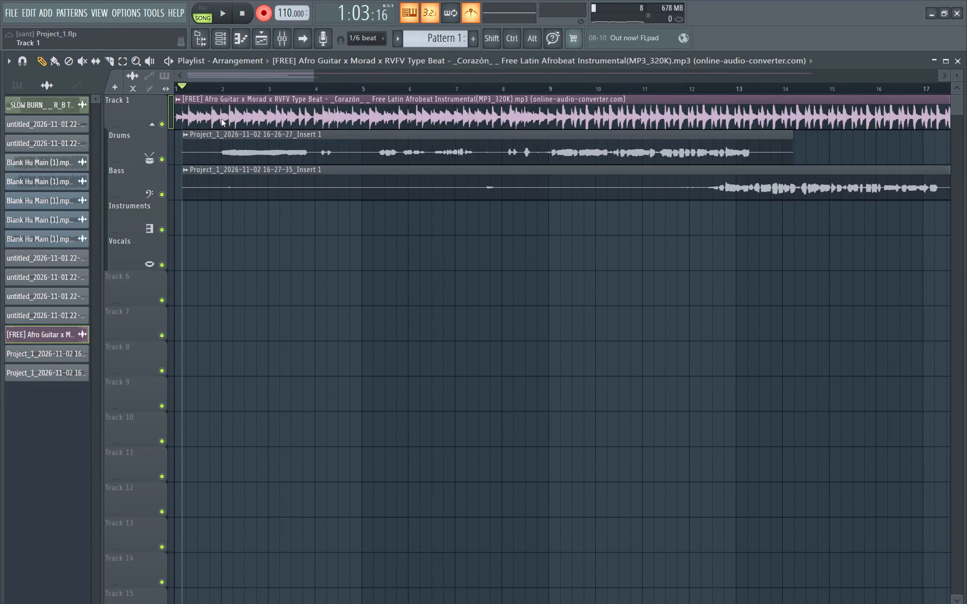
left_click_drag(221, 119, 218, 168)
Start a new recording from bar 1 with the count-in and turn the metronome off.
key("space")
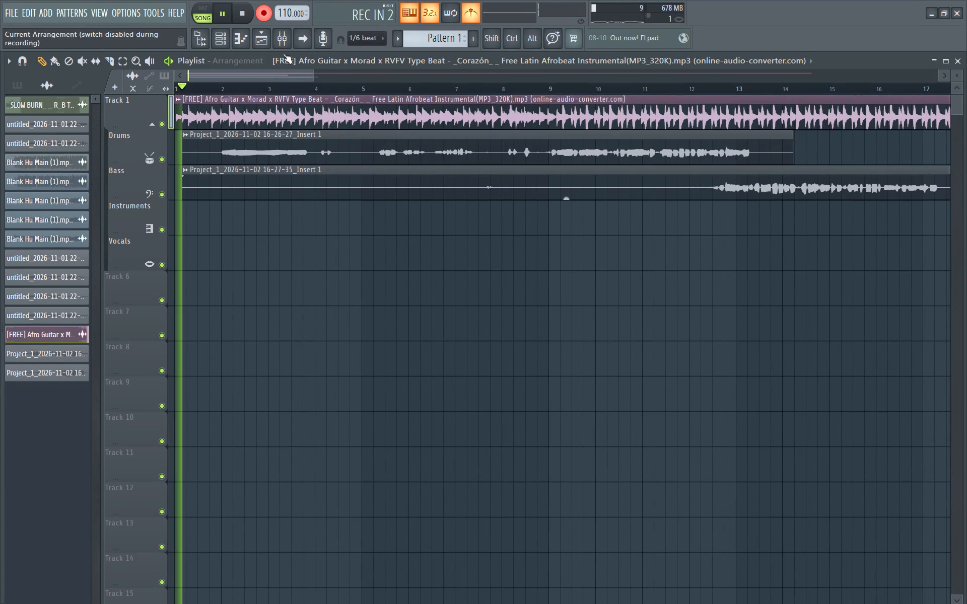
left_click(473, 10)
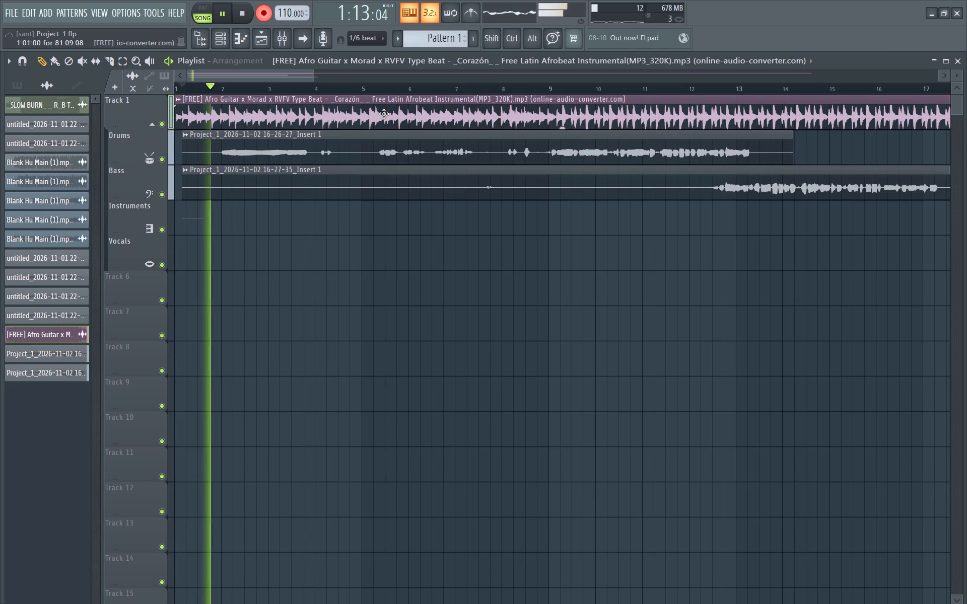
Move playback to about bar 12 and listen to the vocal take on the Bass track over the beat.
left_click_drag(664, 92, 698, 87)
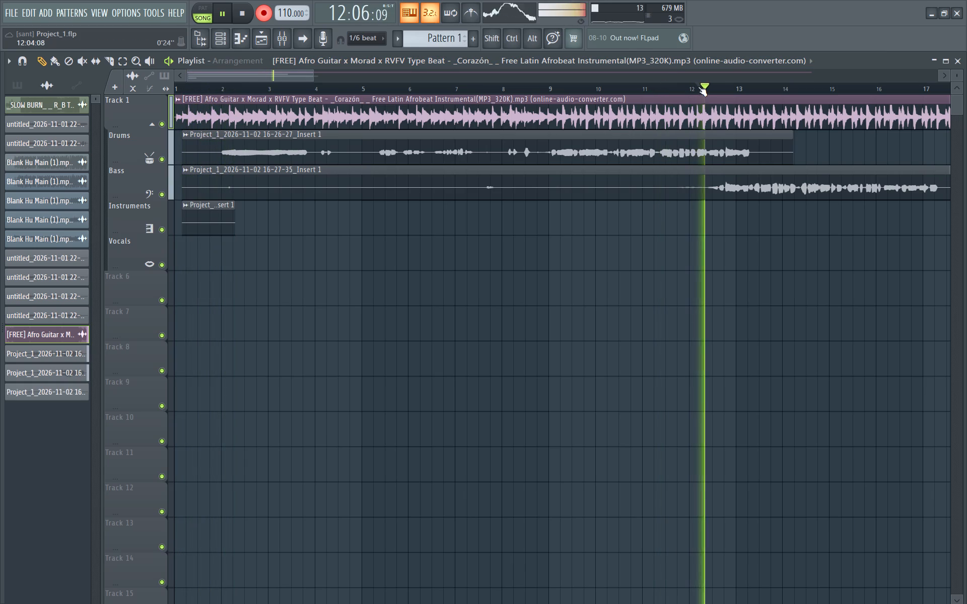
left_click_drag(698, 87, 698, 86)
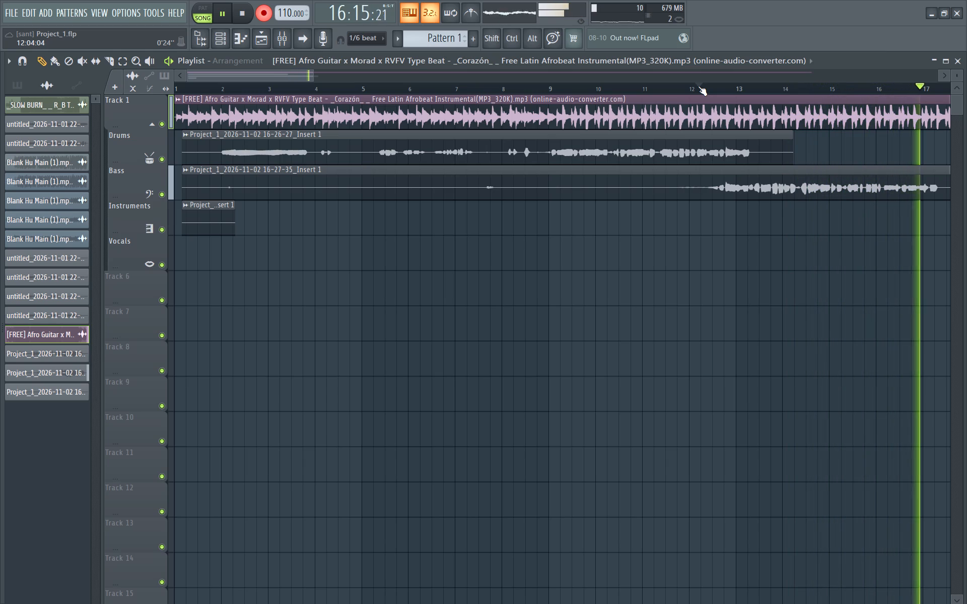
Delete the three recorded clips from the Bass, Drums and Instruments tracks, keeping only the beat.
right_click(472, 194)
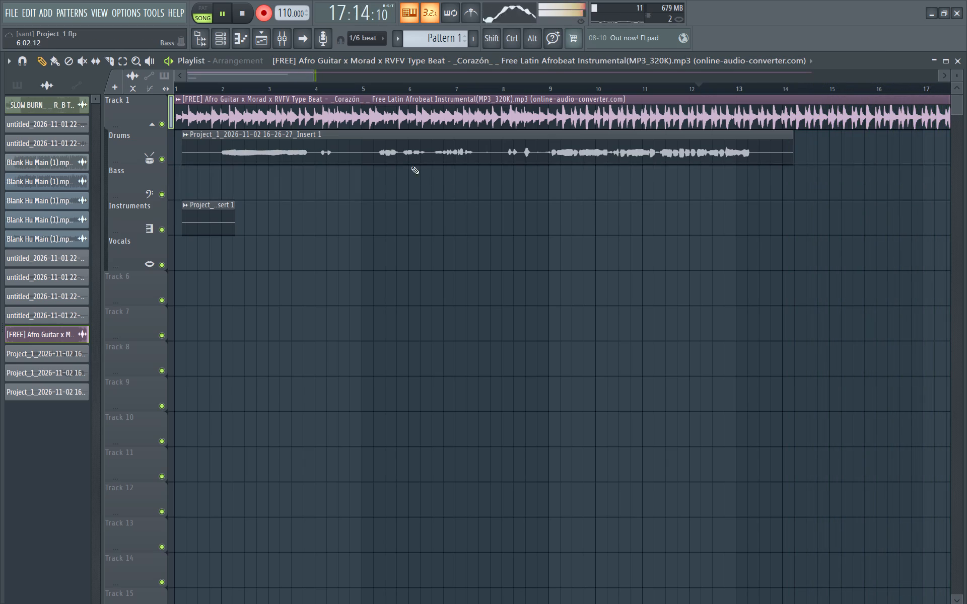
right_click(405, 148)
right_click(208, 226)
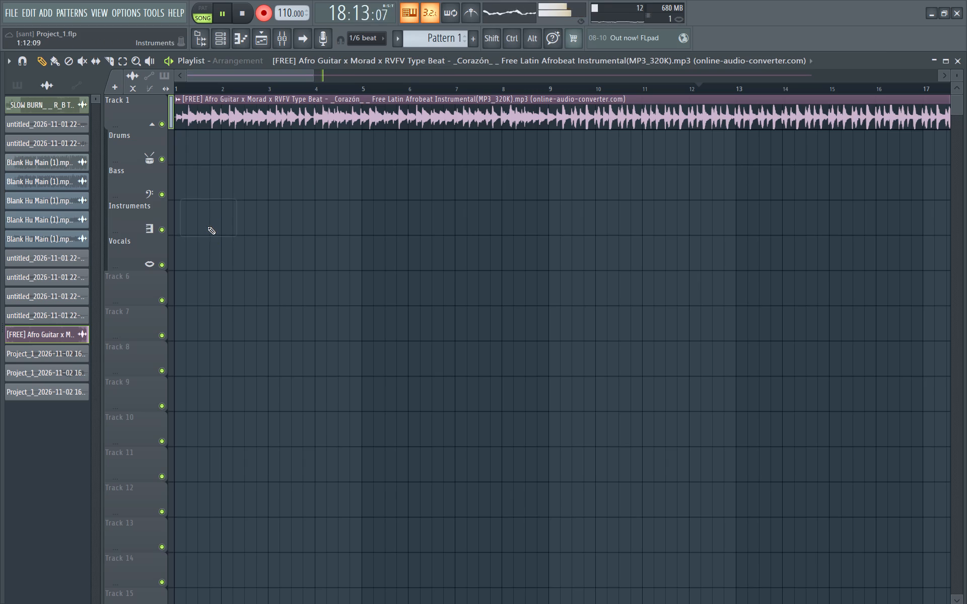
Return the playhead to bar 1, stop playback and start a fresh take with the count-in.
left_click(200, 91)
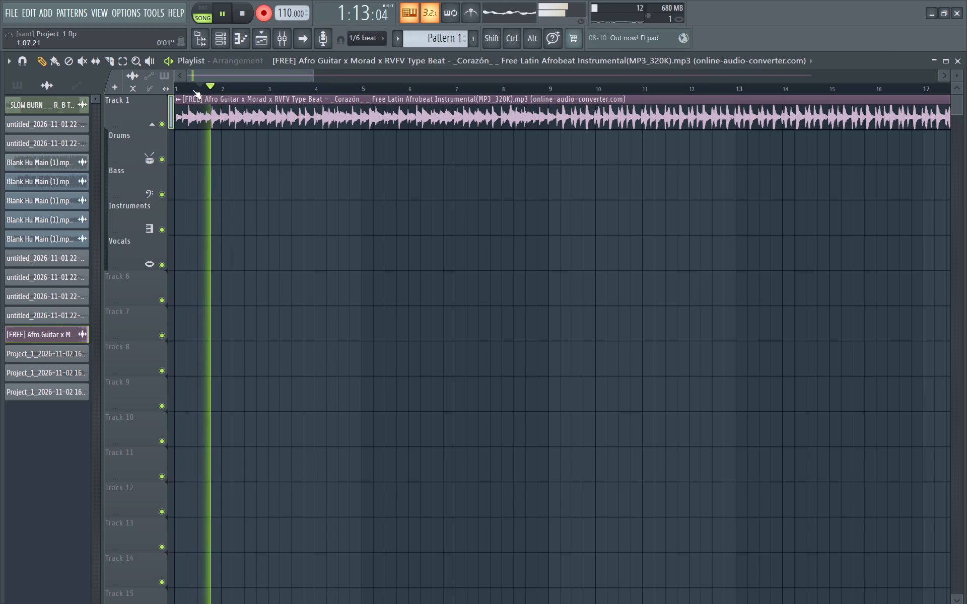
key("space")
key("space")
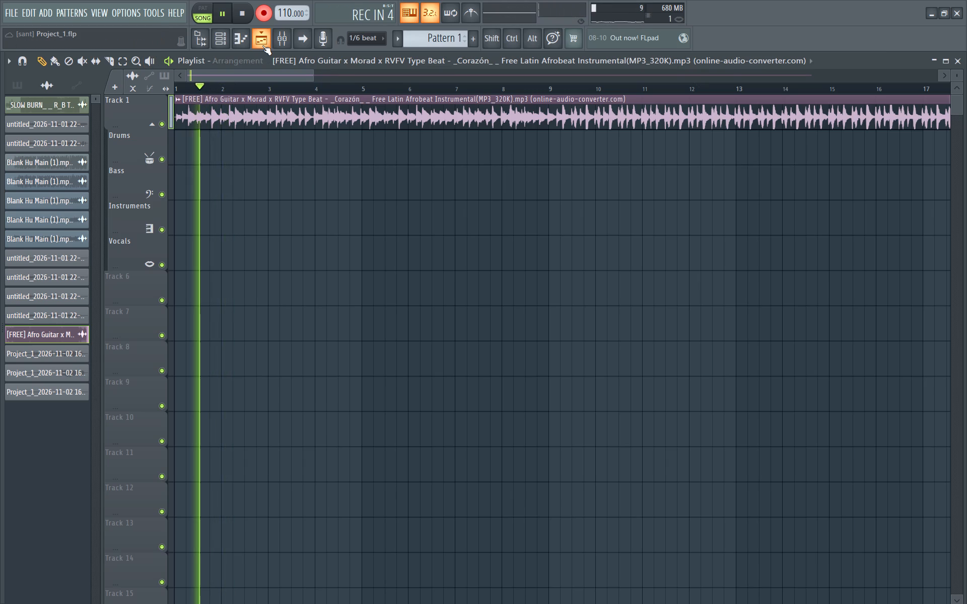
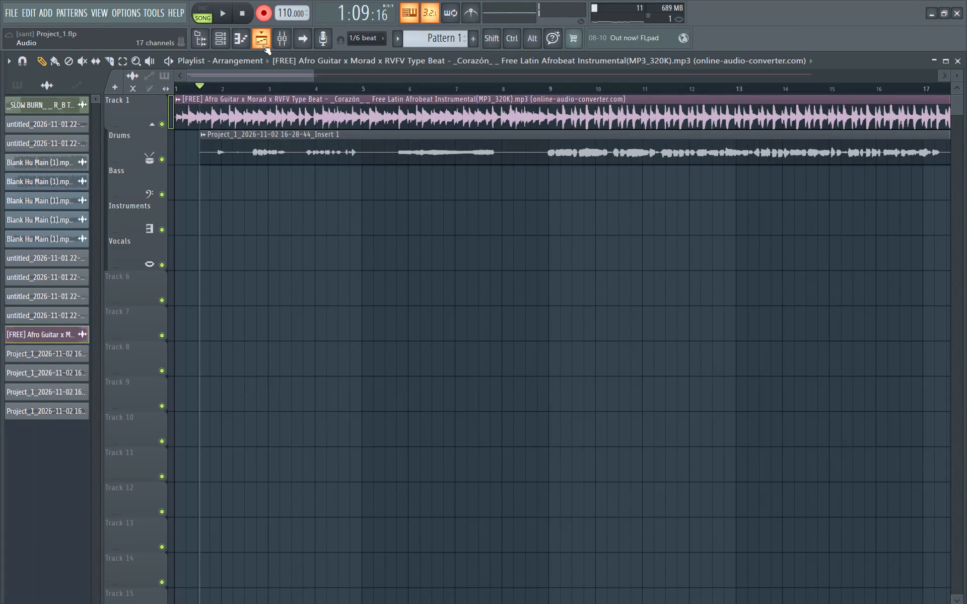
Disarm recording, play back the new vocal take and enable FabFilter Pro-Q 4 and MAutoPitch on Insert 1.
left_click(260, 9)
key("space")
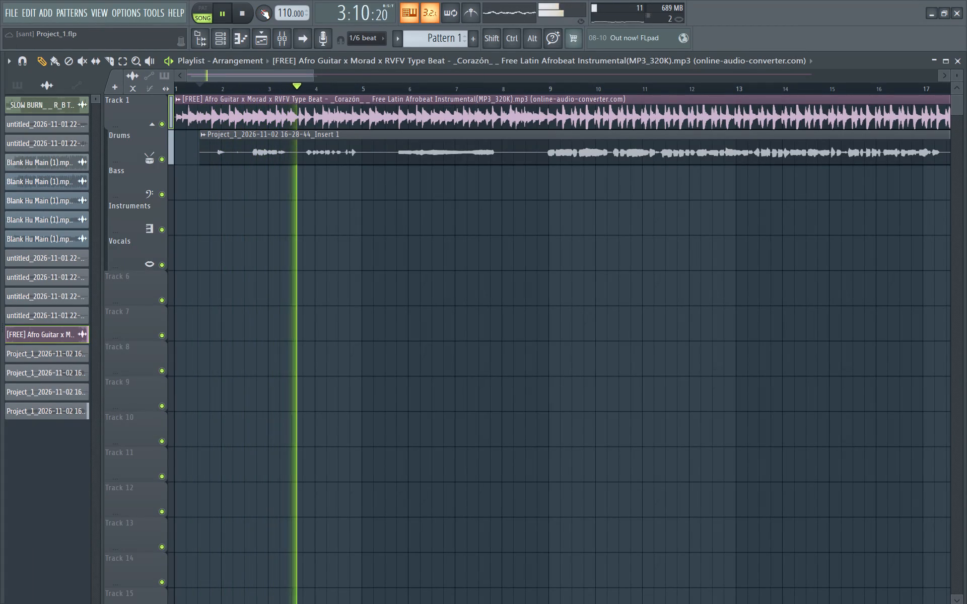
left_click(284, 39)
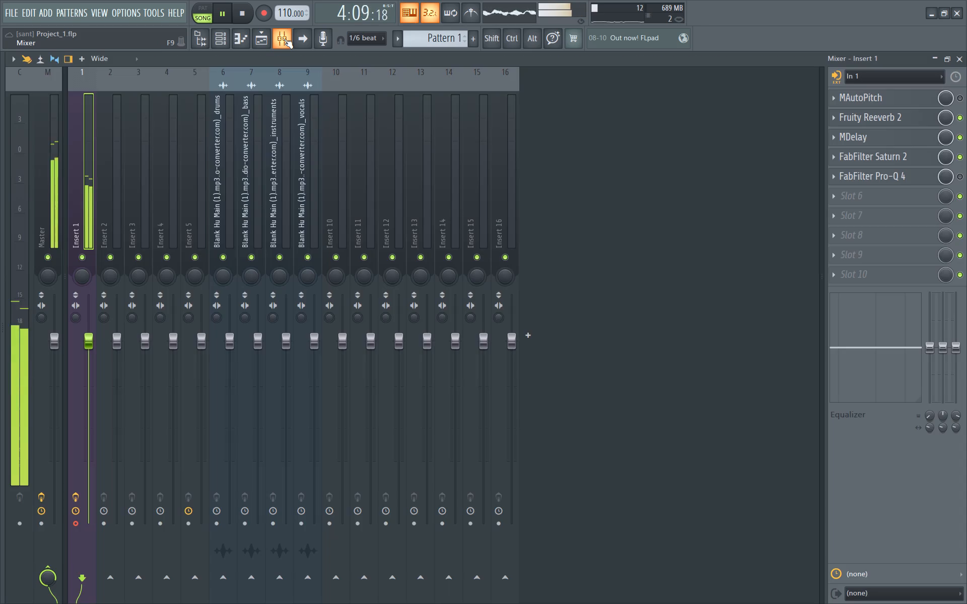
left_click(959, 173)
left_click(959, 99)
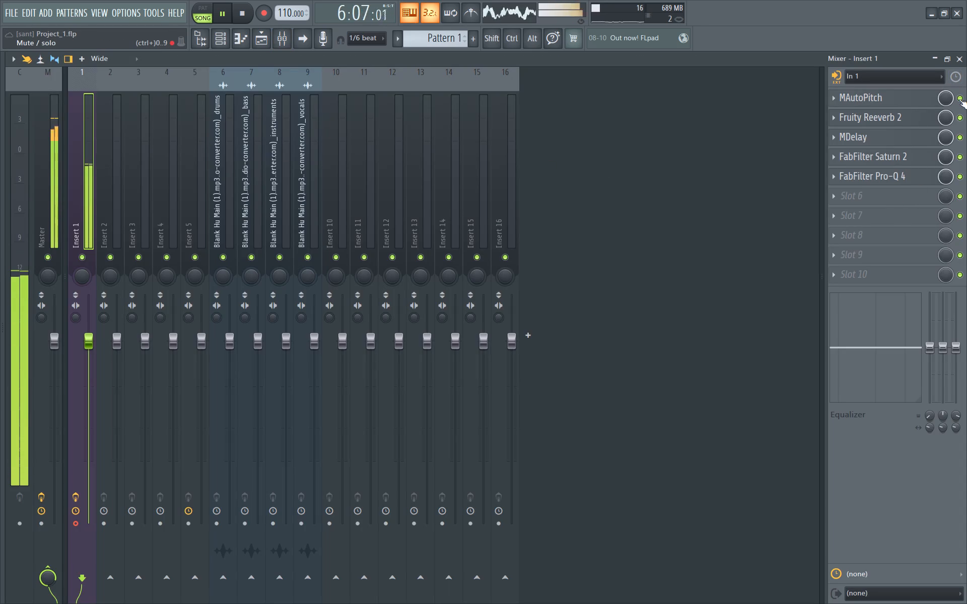
Check the MAutoPitch settings on Insert 1 and go back to the playlist while the take plays.
left_click(898, 99)
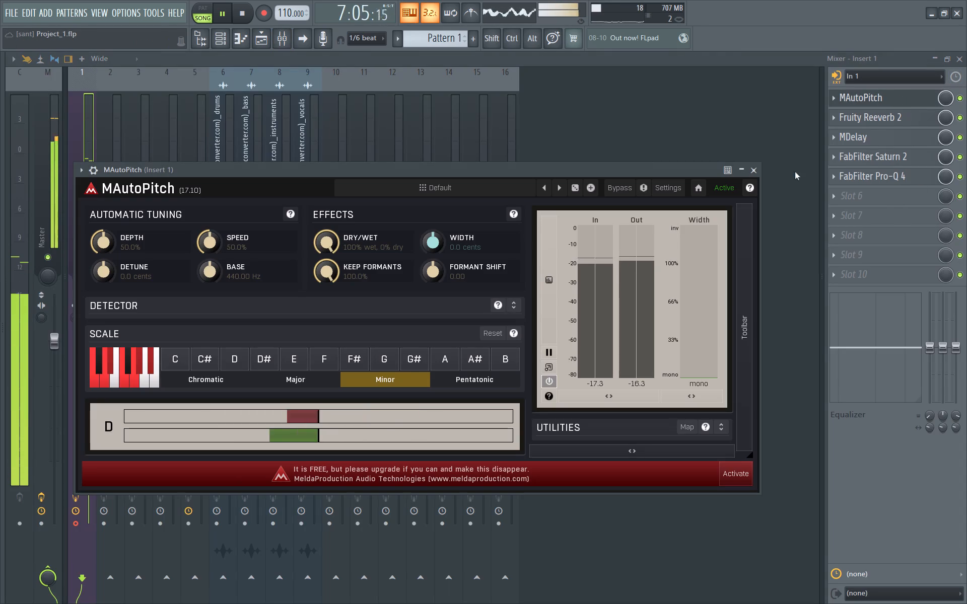
left_click(755, 171)
left_click(960, 56)
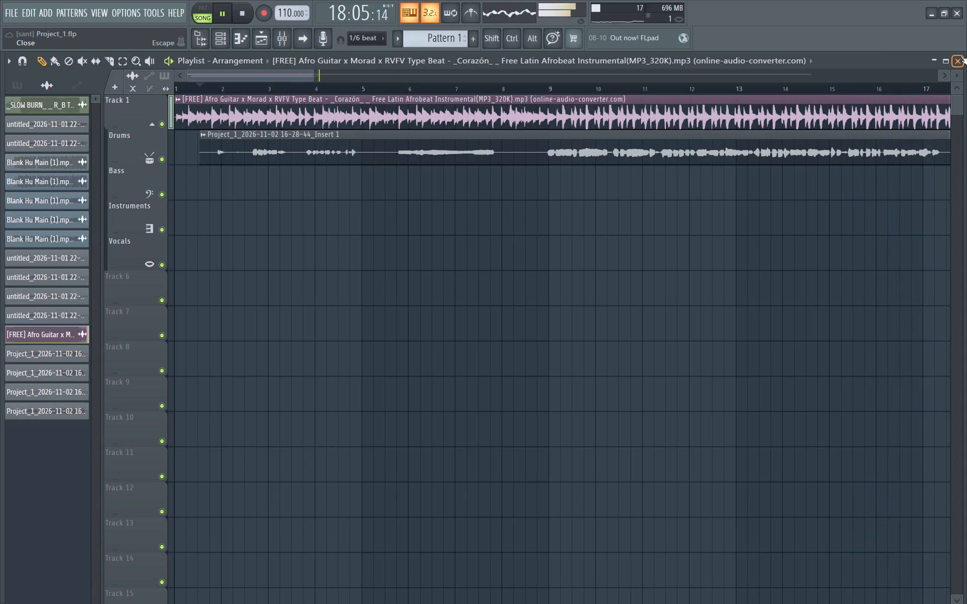
Restart playback of the take and compare the vocal on Insert 1 with MAutoPitch bypassed and enabled.
key("space")
key("space")
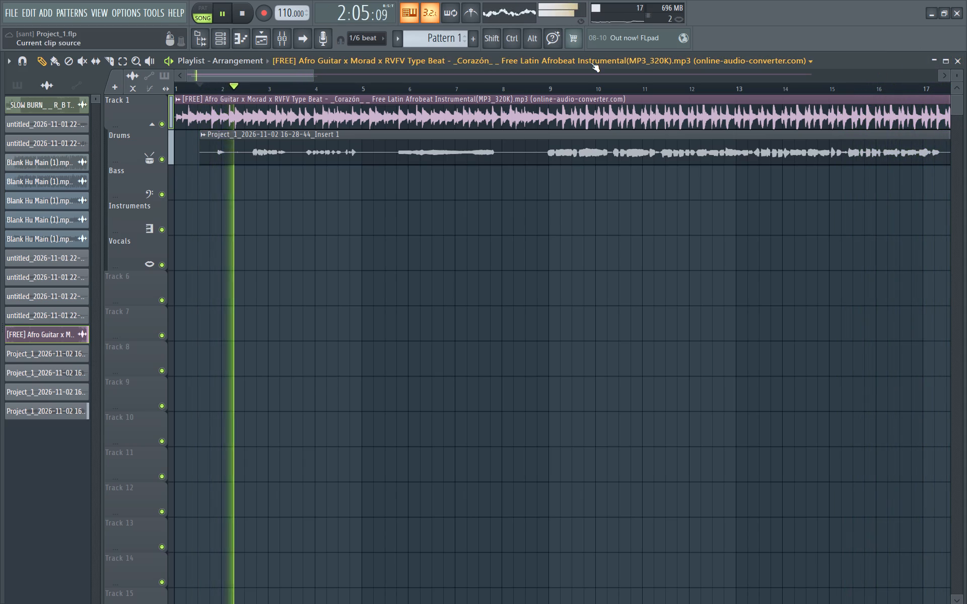
left_click(288, 39)
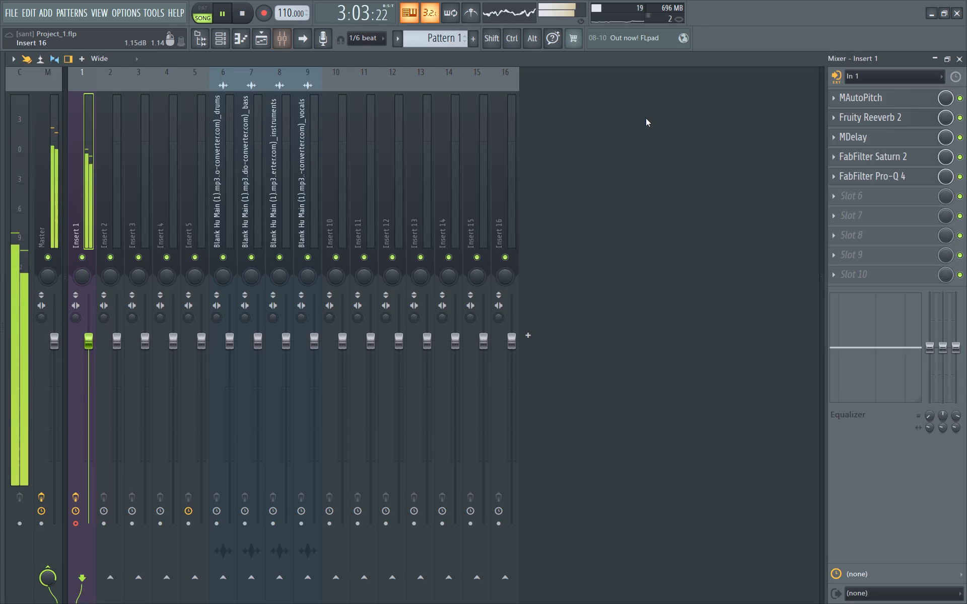
left_click(956, 98)
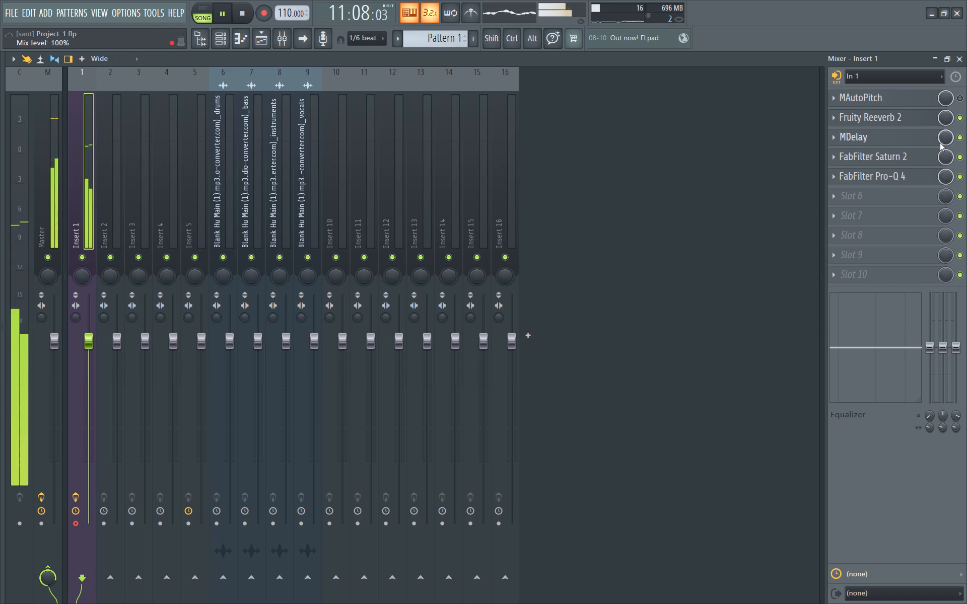
left_click(959, 95)
left_click(959, 95)
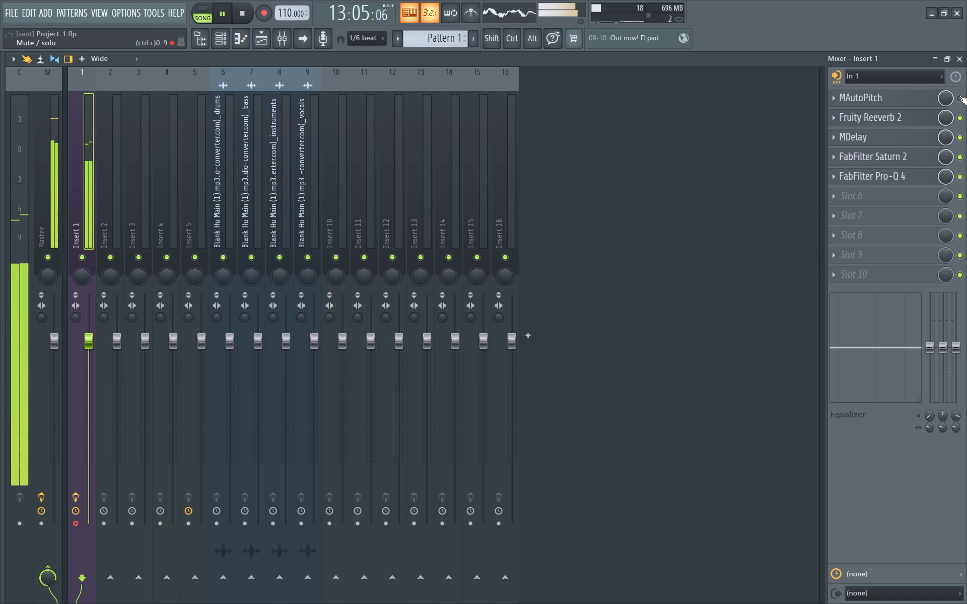
left_click(959, 95)
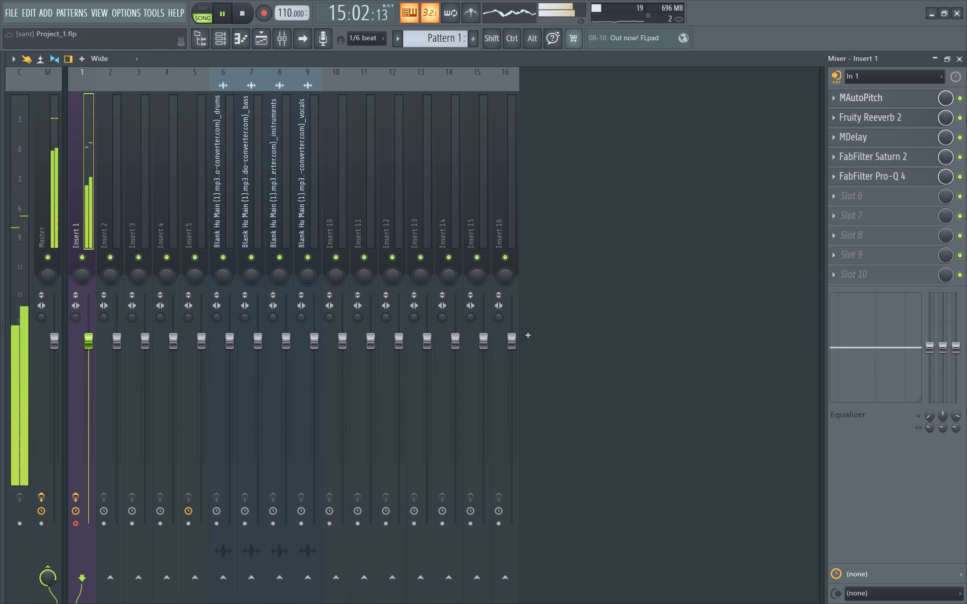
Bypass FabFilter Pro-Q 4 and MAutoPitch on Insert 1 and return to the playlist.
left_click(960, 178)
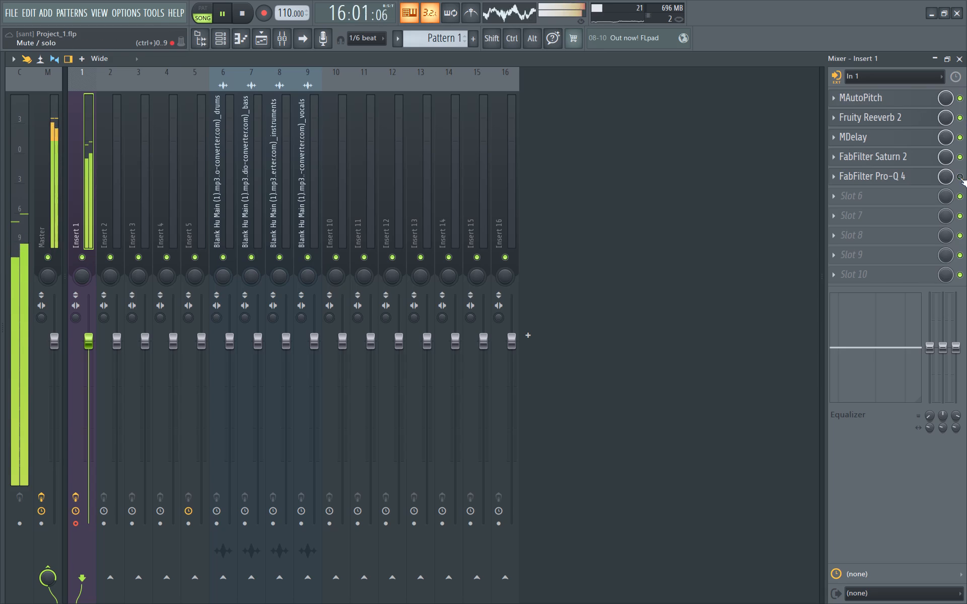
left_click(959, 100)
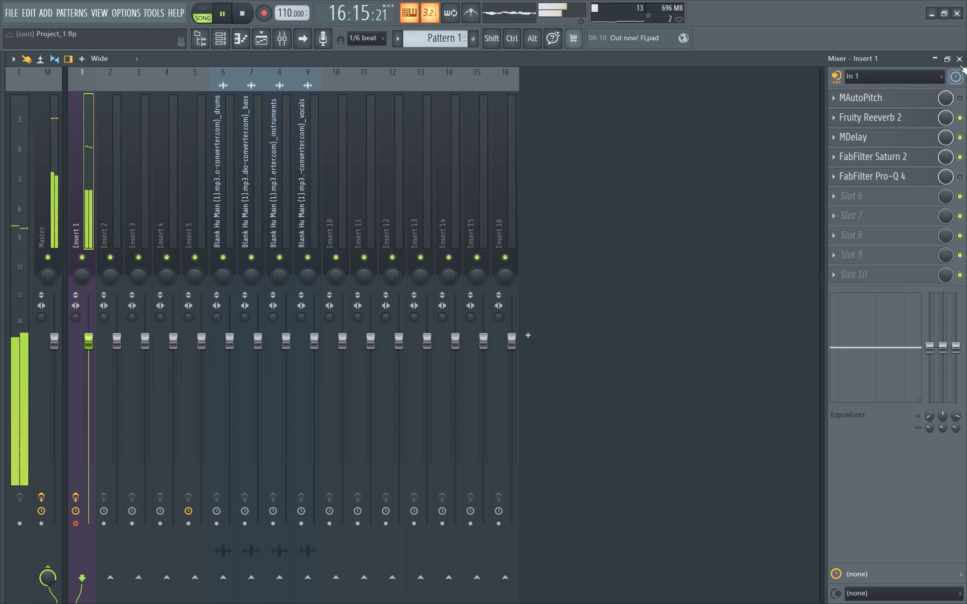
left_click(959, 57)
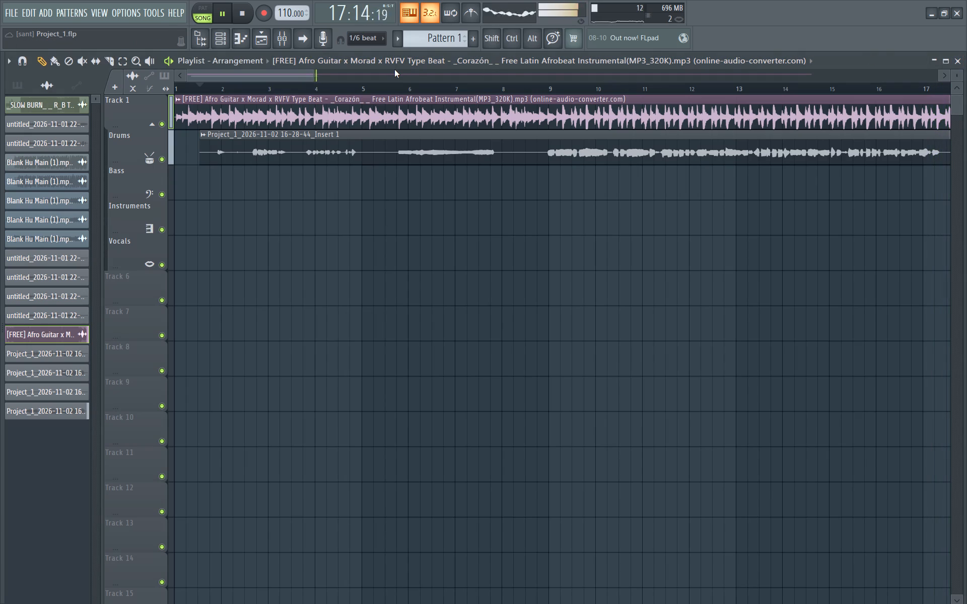
Stop playback, arm recording and start another vocal take from the marker in bar 1 with the count-in.
key("space")
left_click(261, 12)
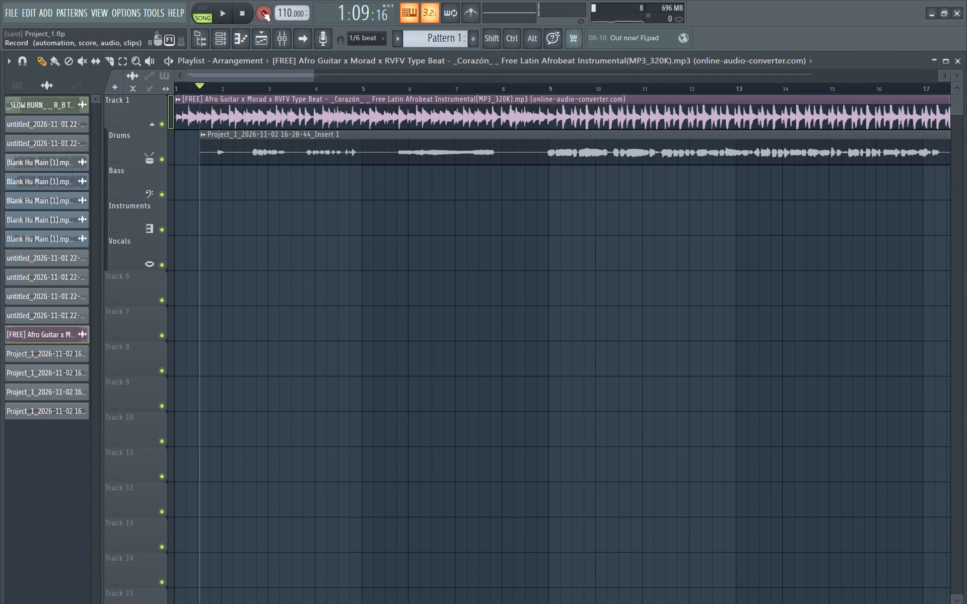
key("space")
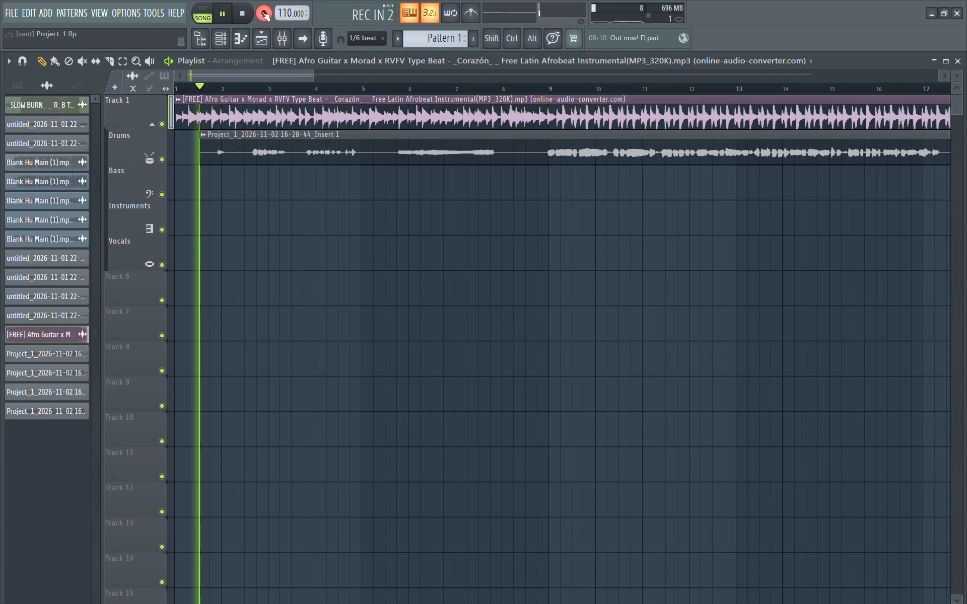
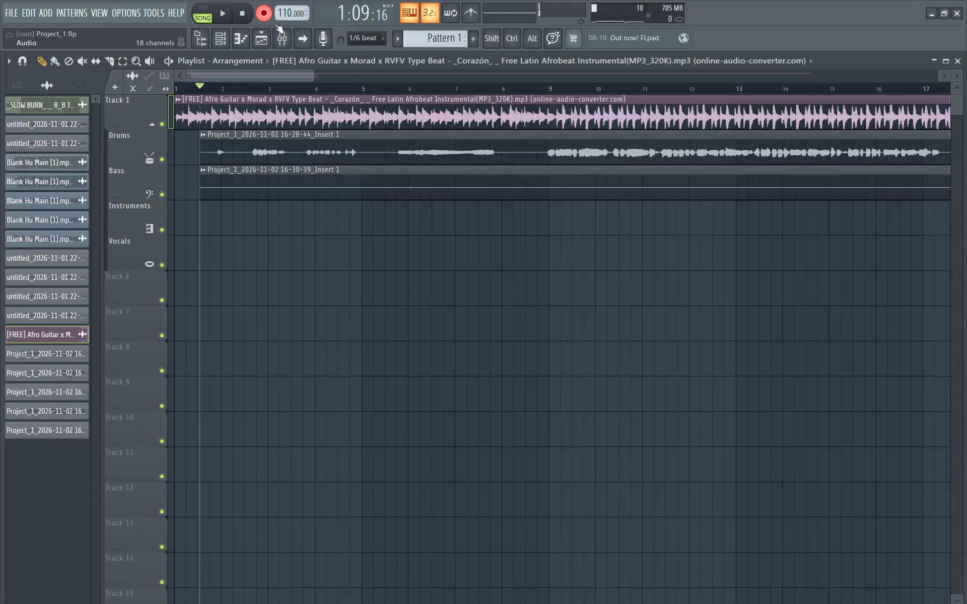
Delete the latest vocal take from the Bass track in the playlist.
right_click(579, 191)
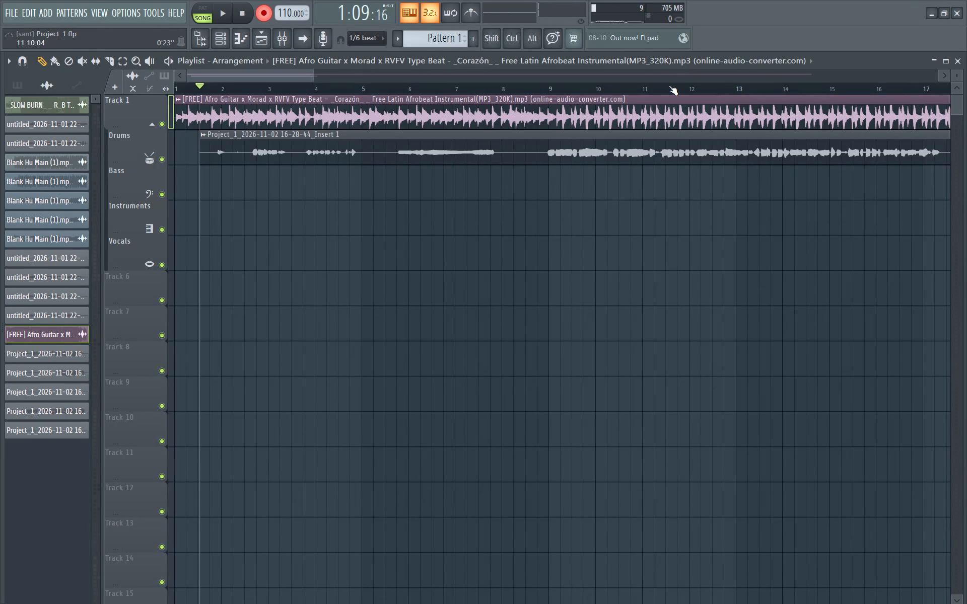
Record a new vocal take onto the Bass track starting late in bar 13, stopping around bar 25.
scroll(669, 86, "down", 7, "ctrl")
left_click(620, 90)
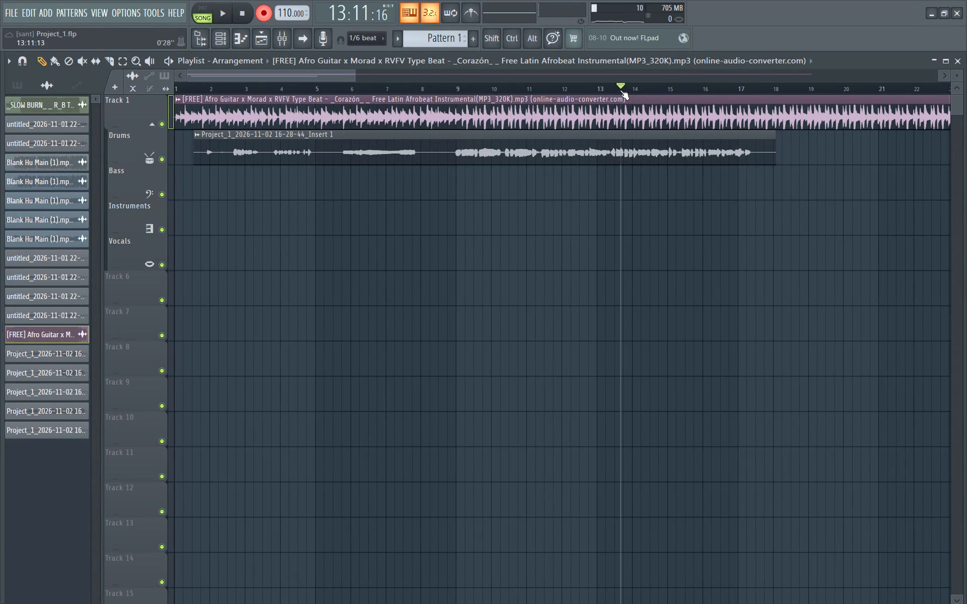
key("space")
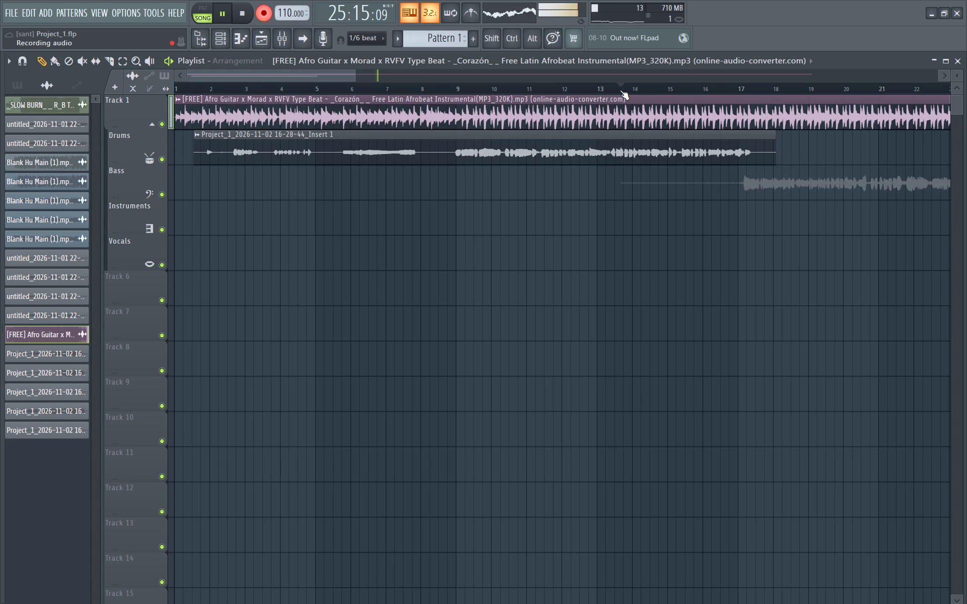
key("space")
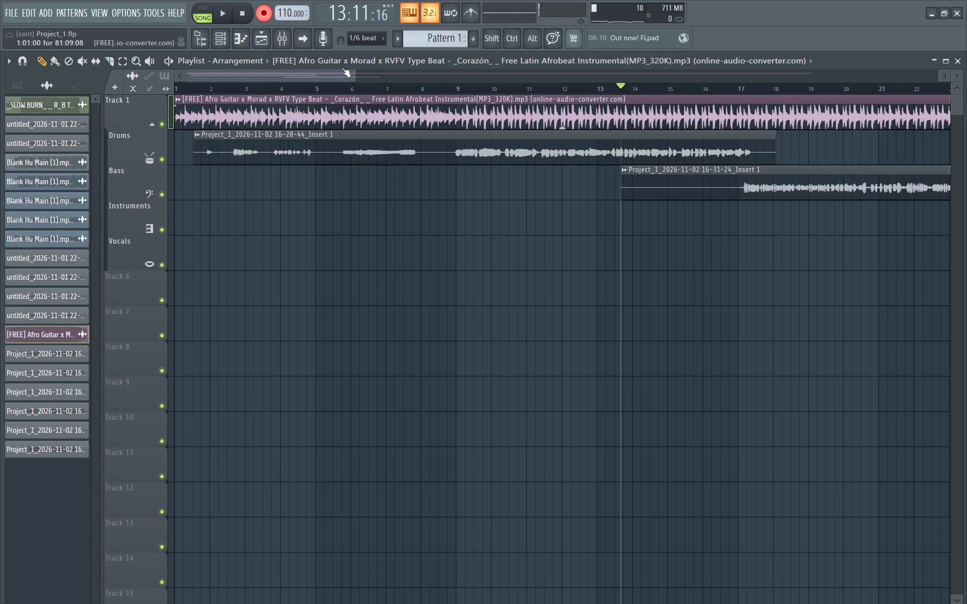
Disarm recording and play back the new take, skipping ahead to bar 16.
left_click(263, 10)
key("space")
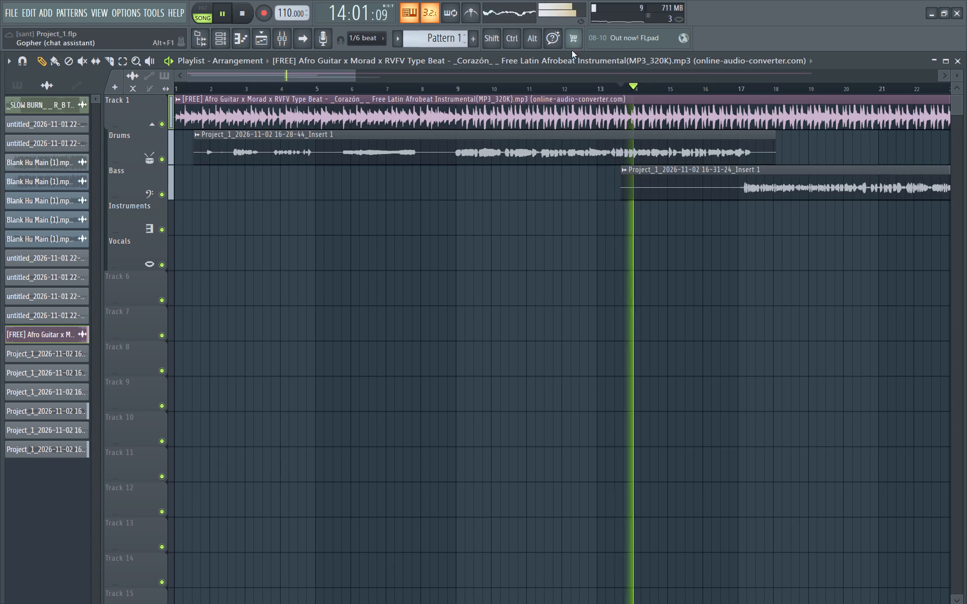
left_click(720, 91)
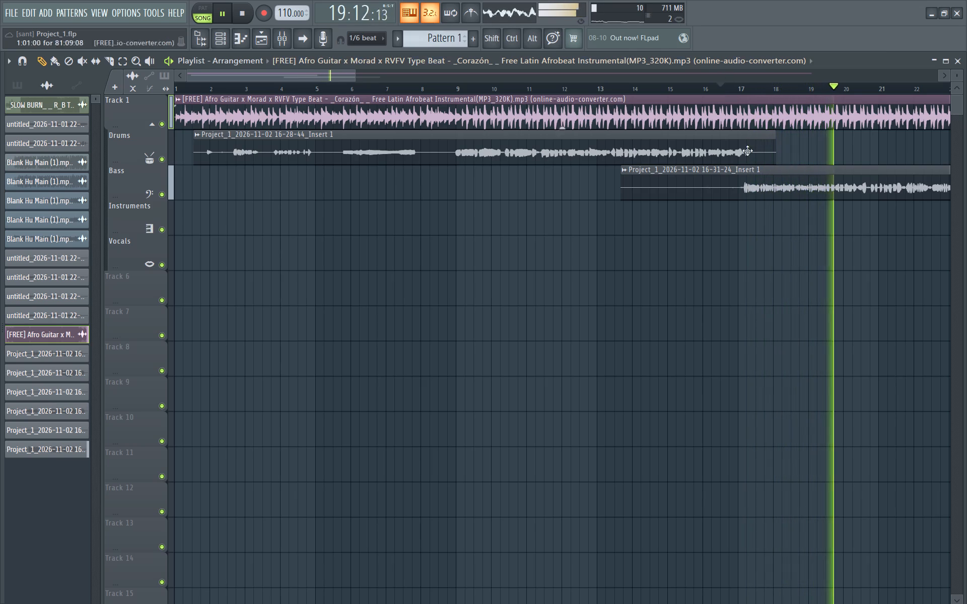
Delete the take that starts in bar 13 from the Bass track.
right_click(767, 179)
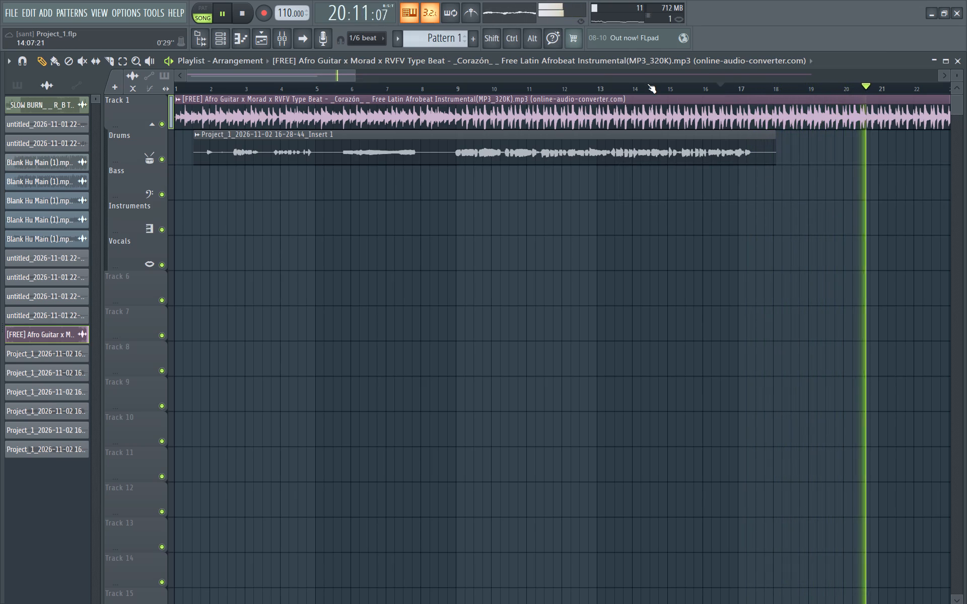
Play the beat from late in bar 12, replay it from the same point and stop.
left_click(595, 92)
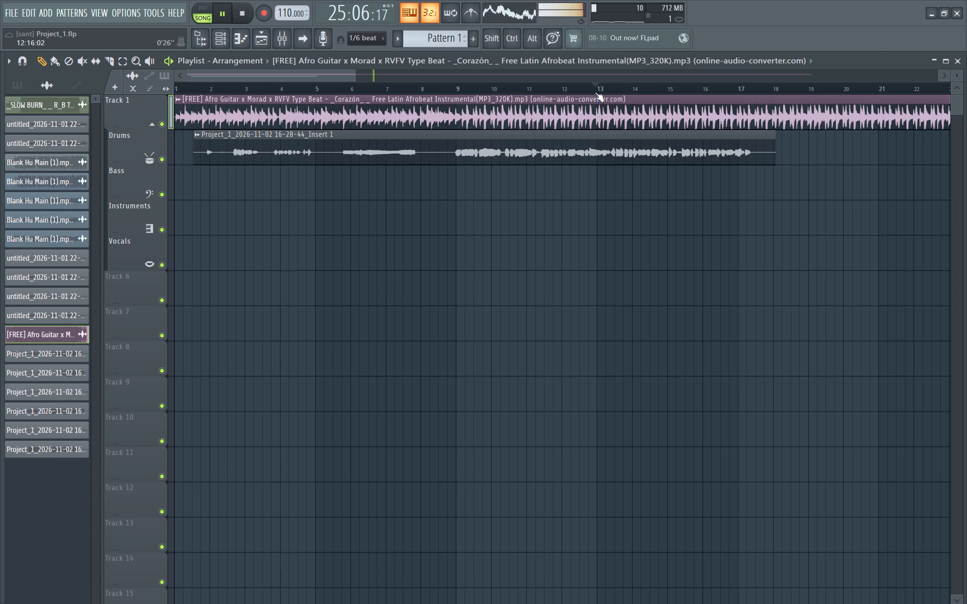
key("space")
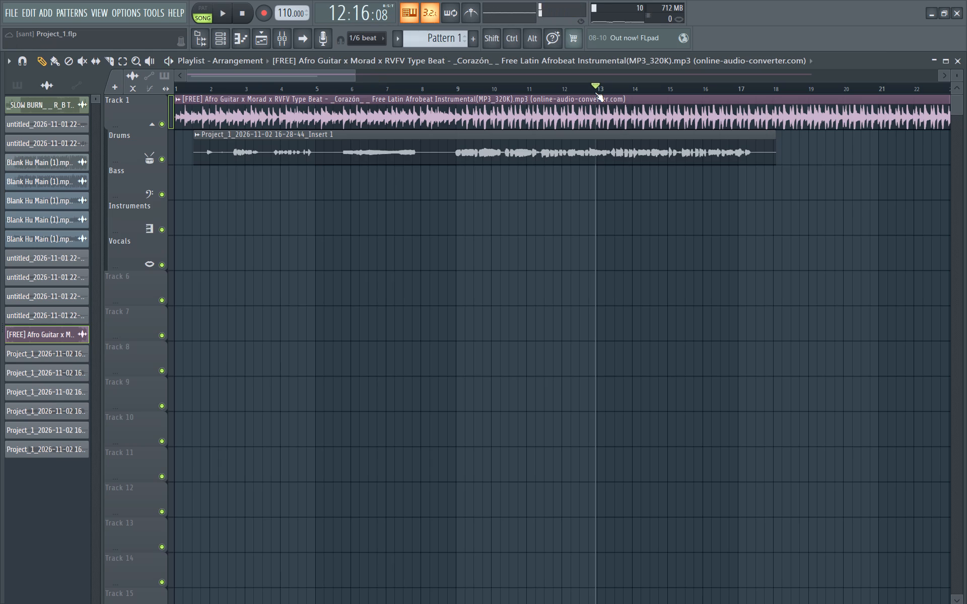
key("space")
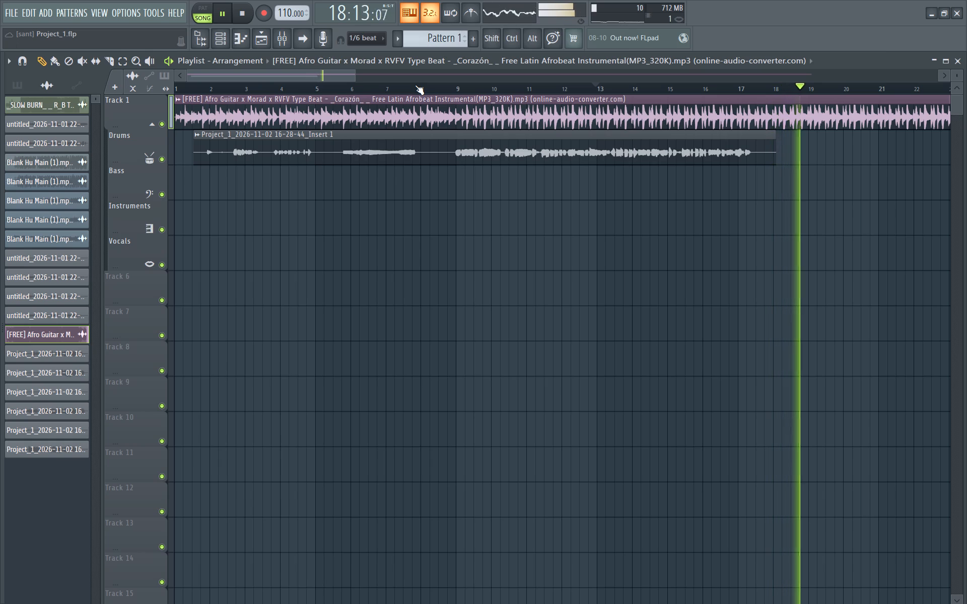
key("space")
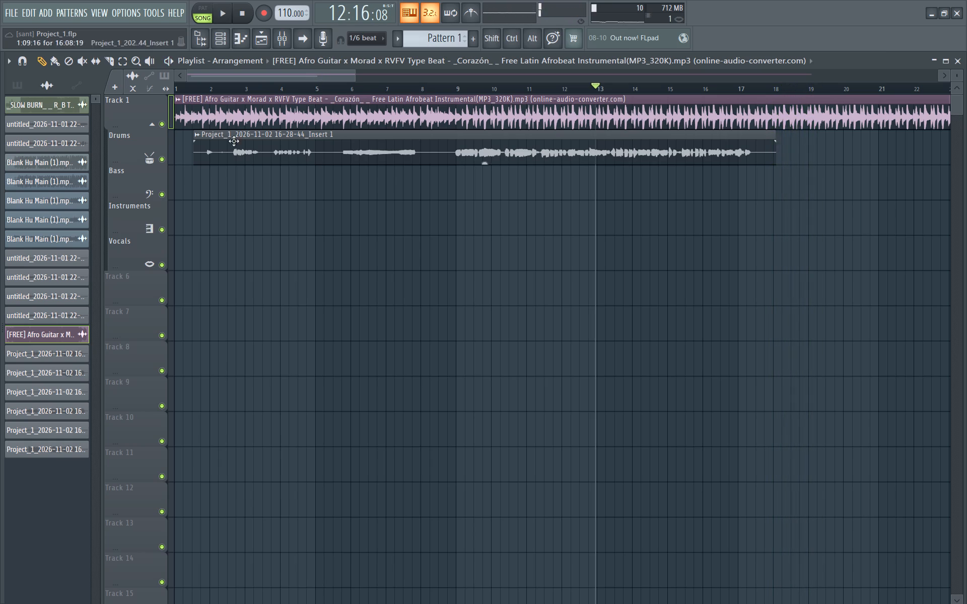
Mute the Drums track that holds the first vocal take.
left_click_drag(163, 162, 596, 81)
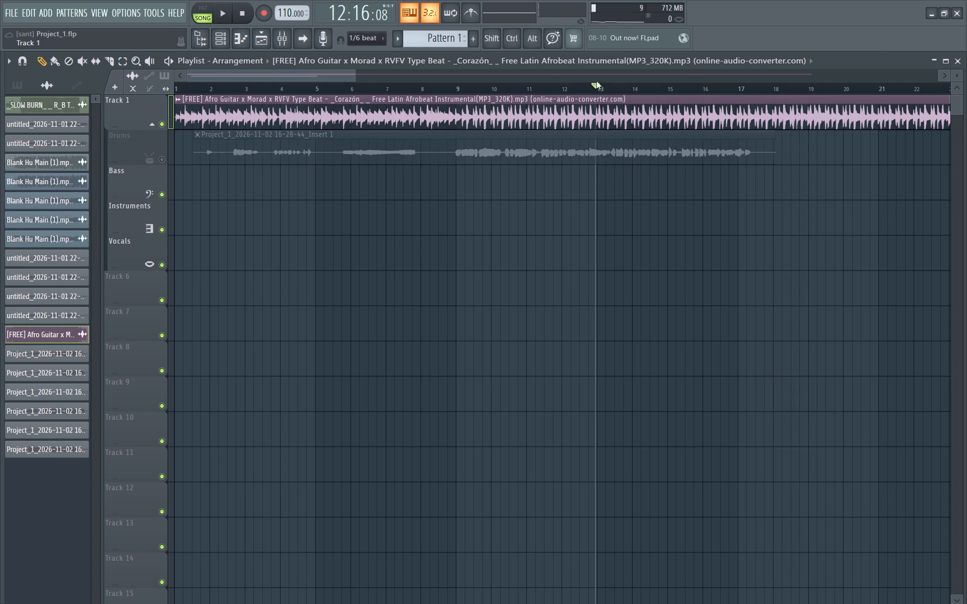
Move the playback start to late in bar 14 and play the beat from there.
left_click_drag(596, 81, 616, 89)
left_click(616, 89)
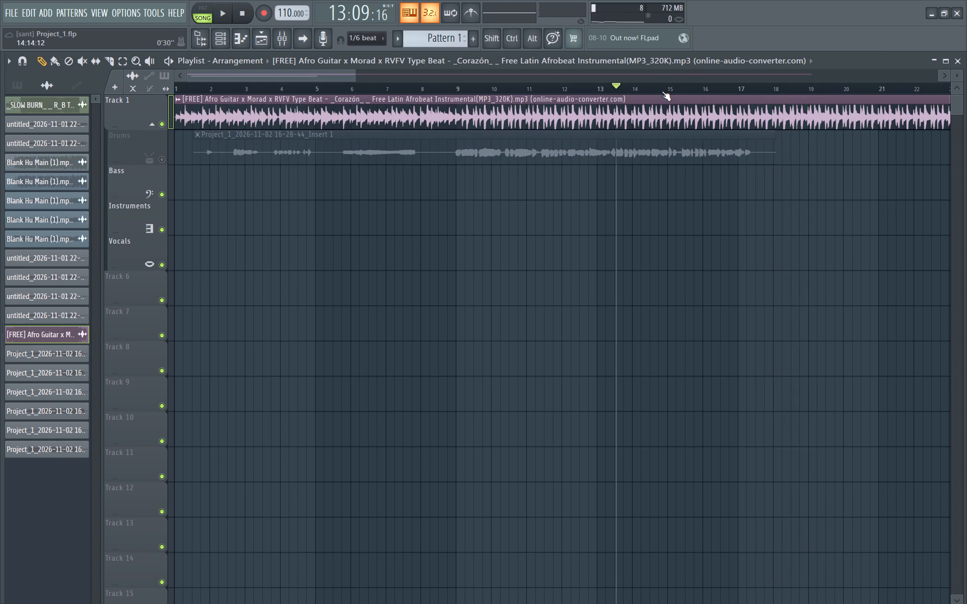
left_click(662, 91)
key("space")
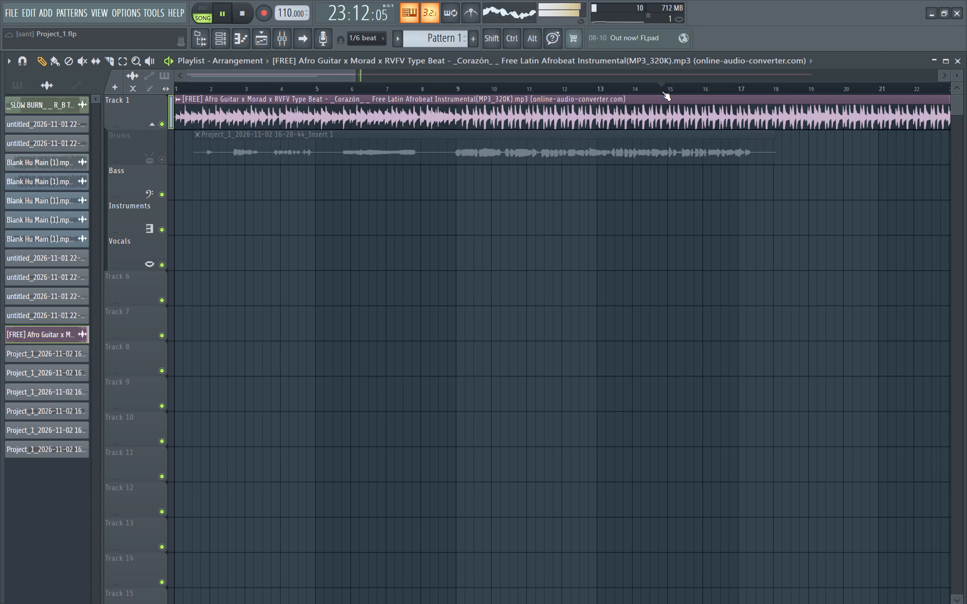
Rehearse the vocal section by repeatedly restarting the beat from the bar 14 marker, and end with playback stopped.
key("space")
key("space")
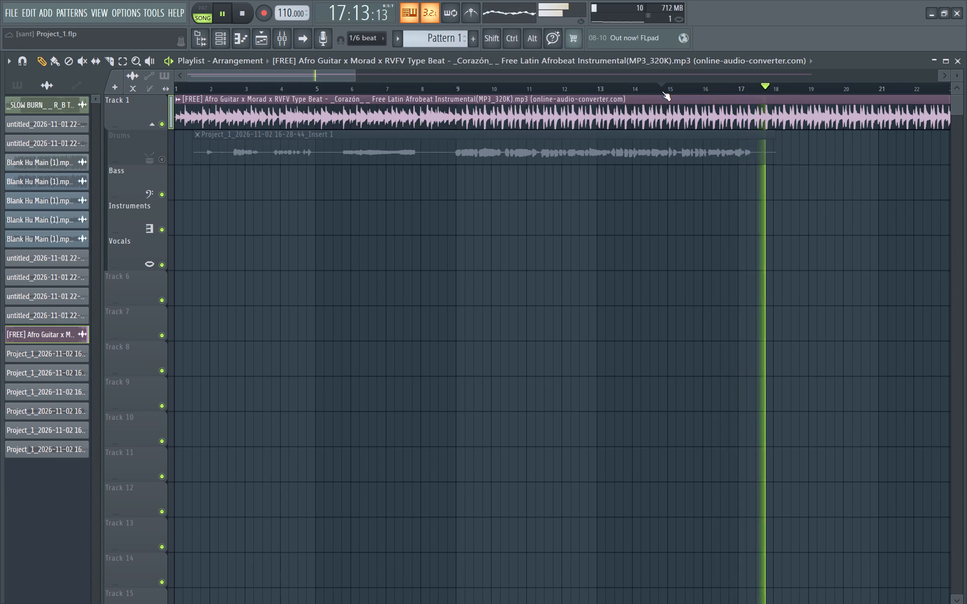
key("space")
key("space")
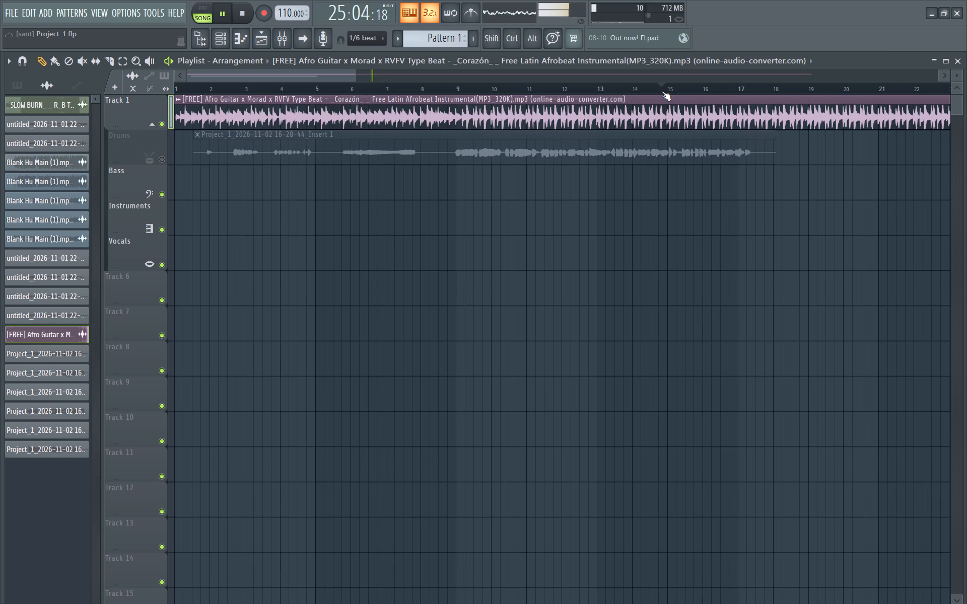
key("space")
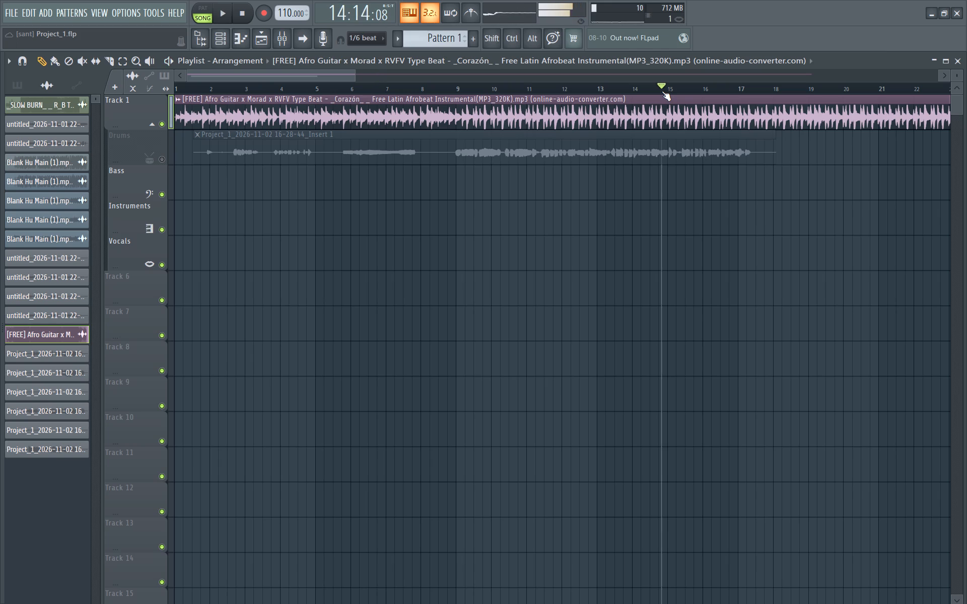
key("space")
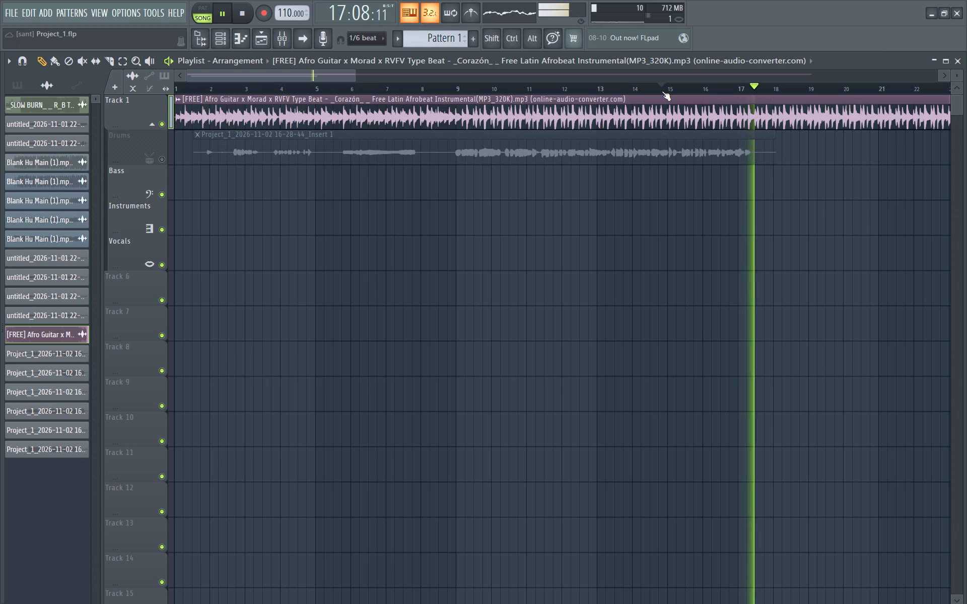
key("space")
key("space")
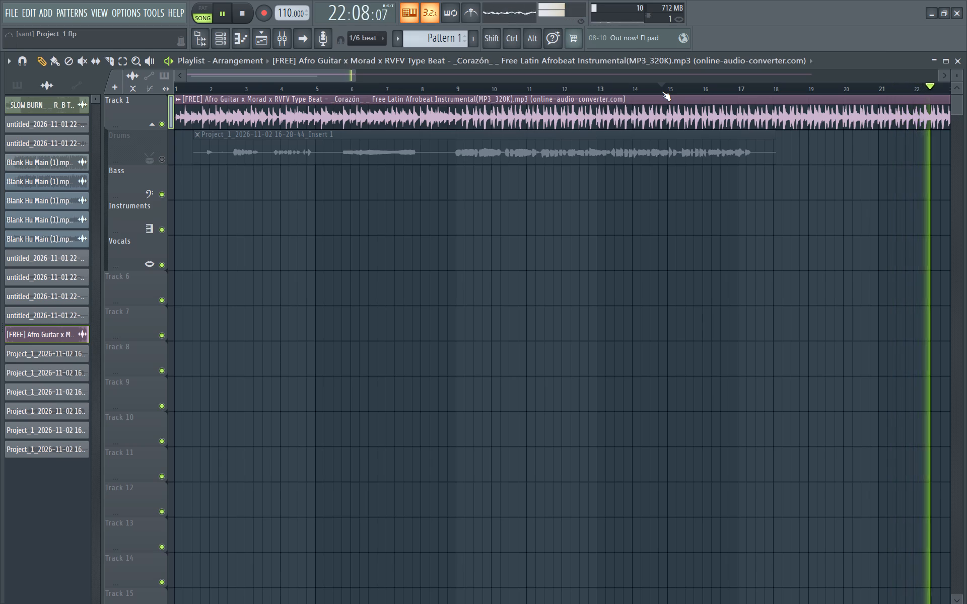
key("space")
key("space")
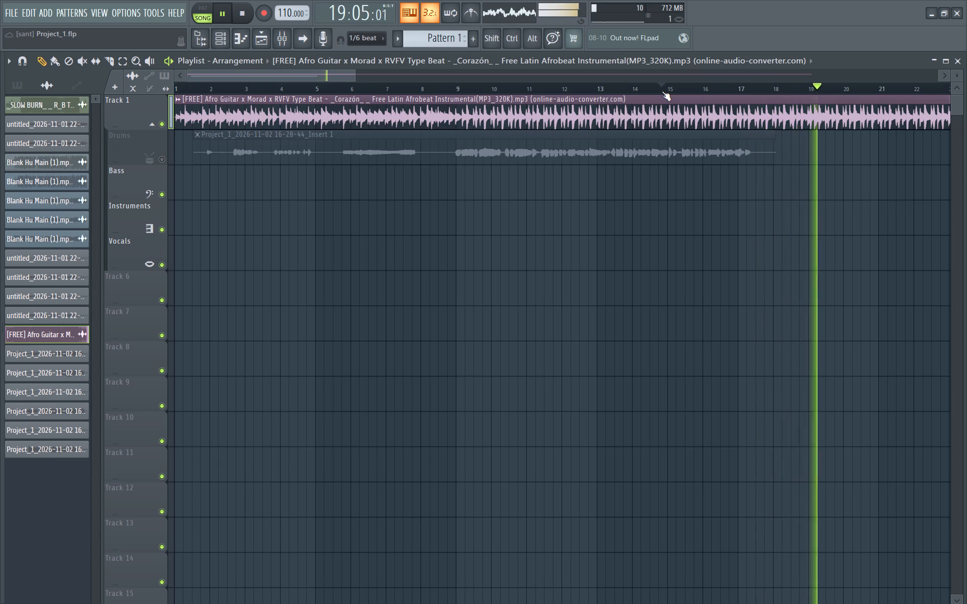
key("space")
key("space")
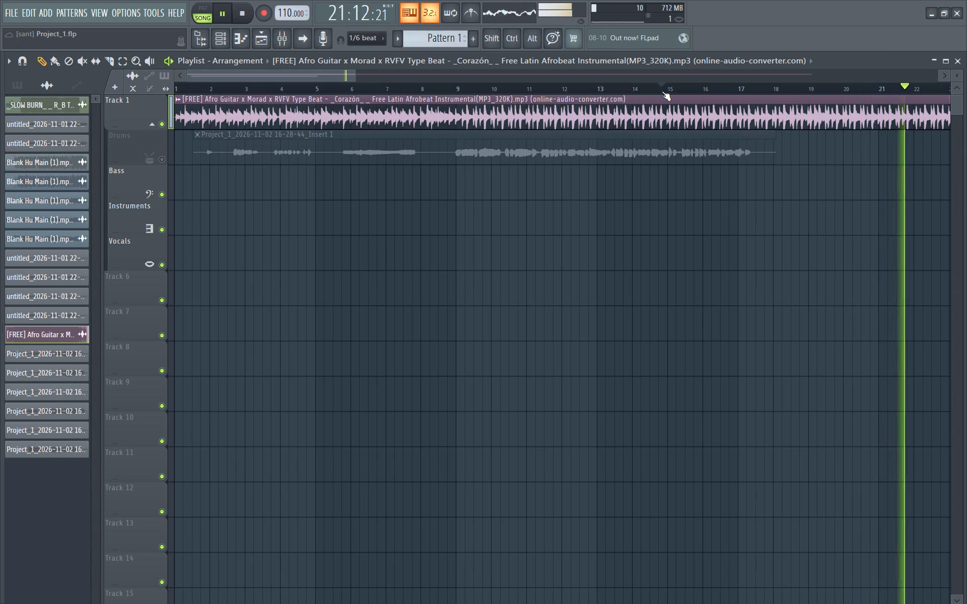
key("space")
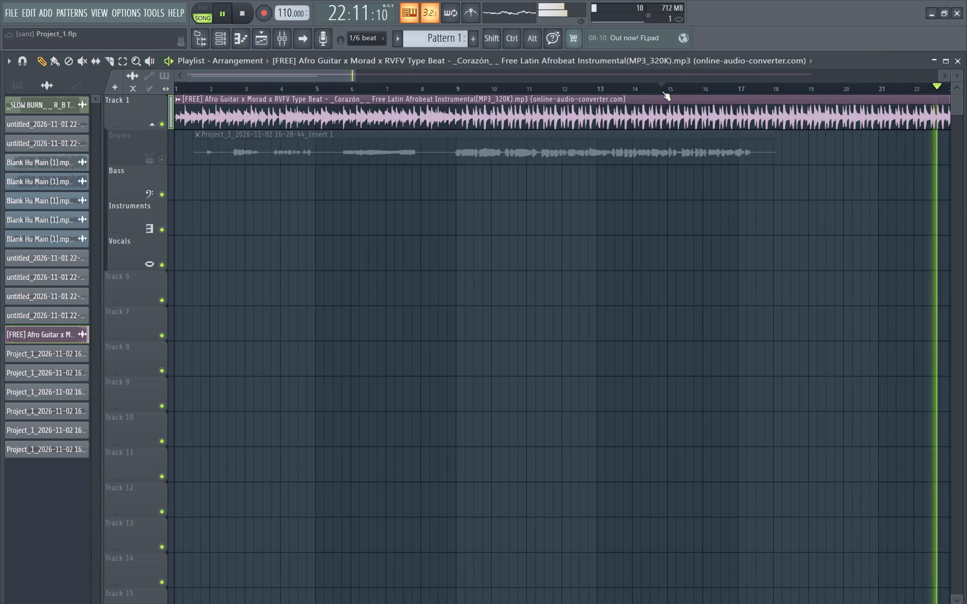
key("space")
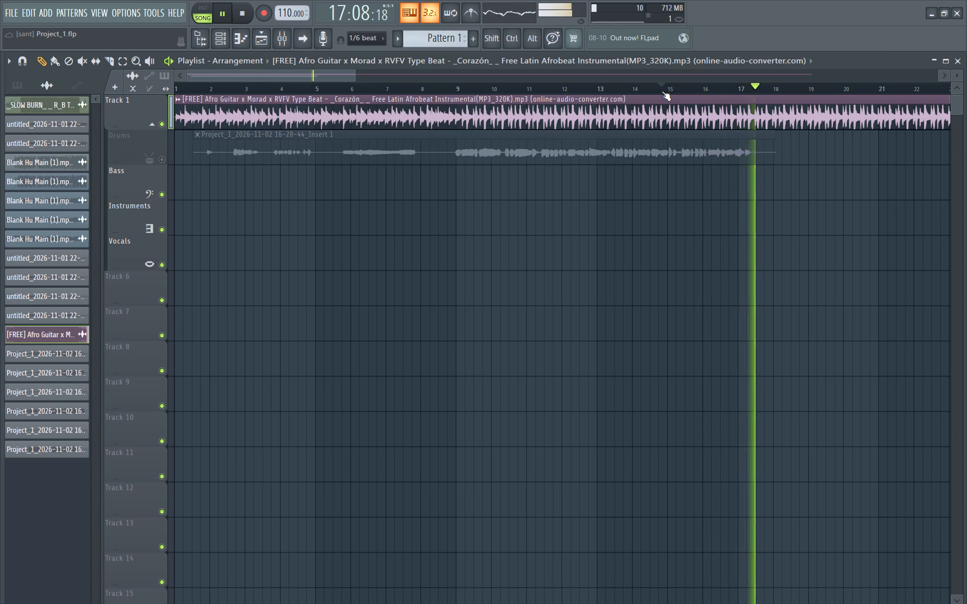
key("space")
key("space")
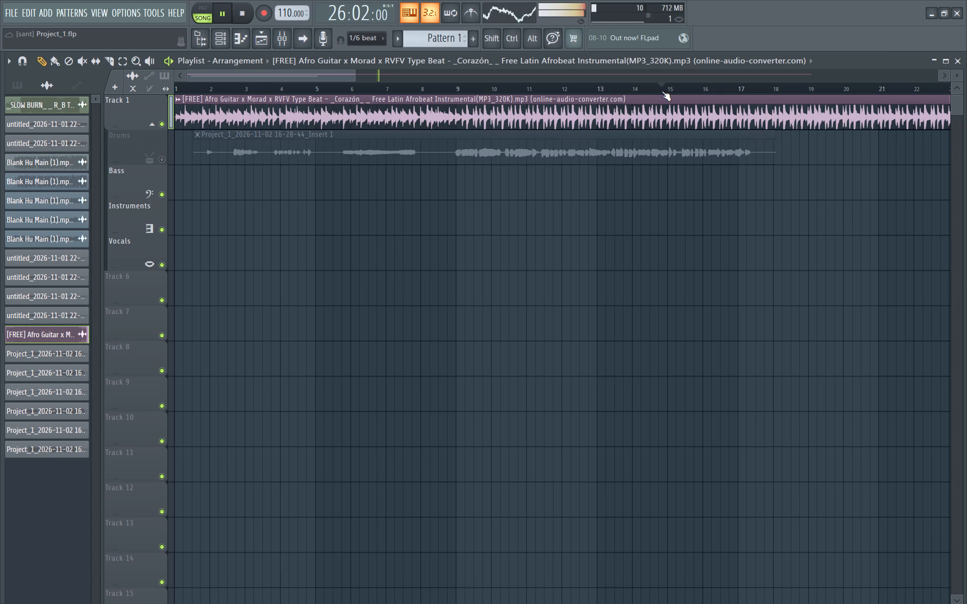
key("space")
key("space")
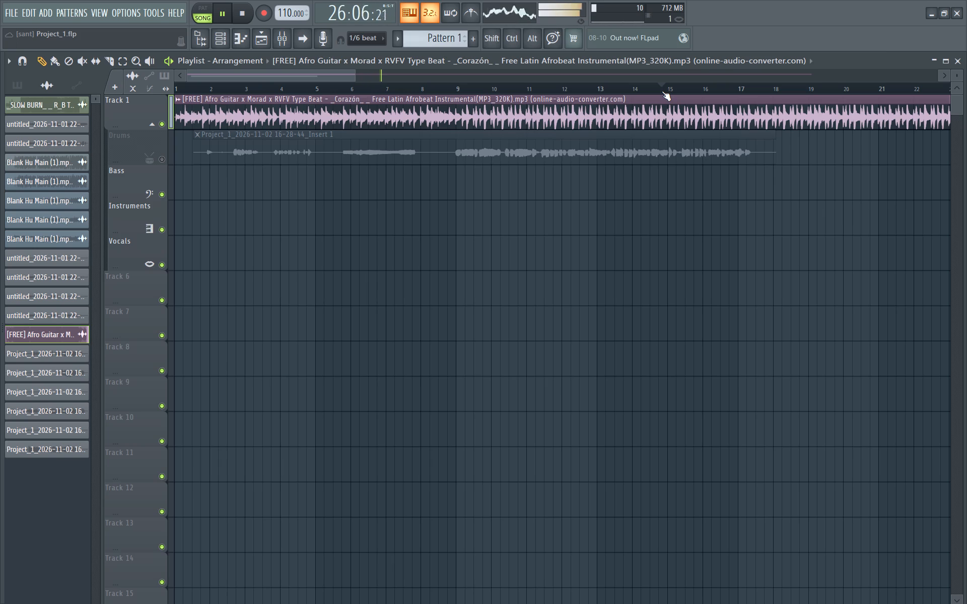
key("space")
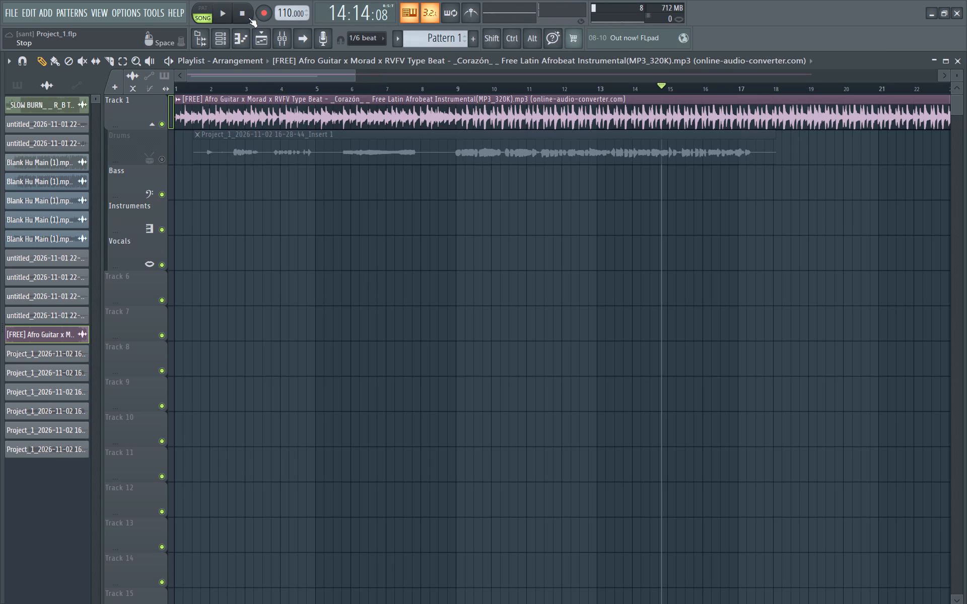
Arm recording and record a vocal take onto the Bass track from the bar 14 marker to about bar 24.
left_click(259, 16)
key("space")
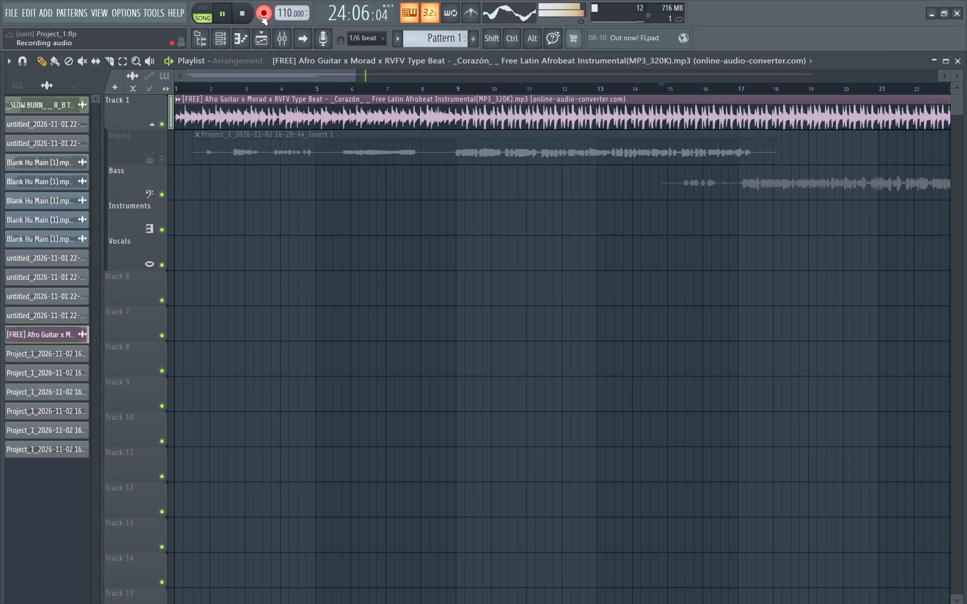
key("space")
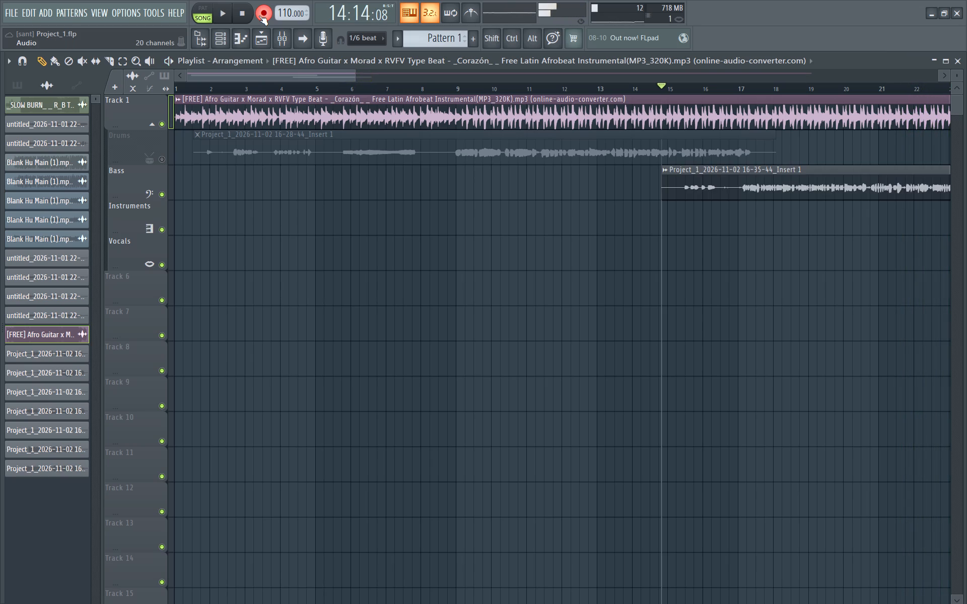
Disarm recording and play back the new take from the bar 14 marker.
left_click(260, 17)
key("space")
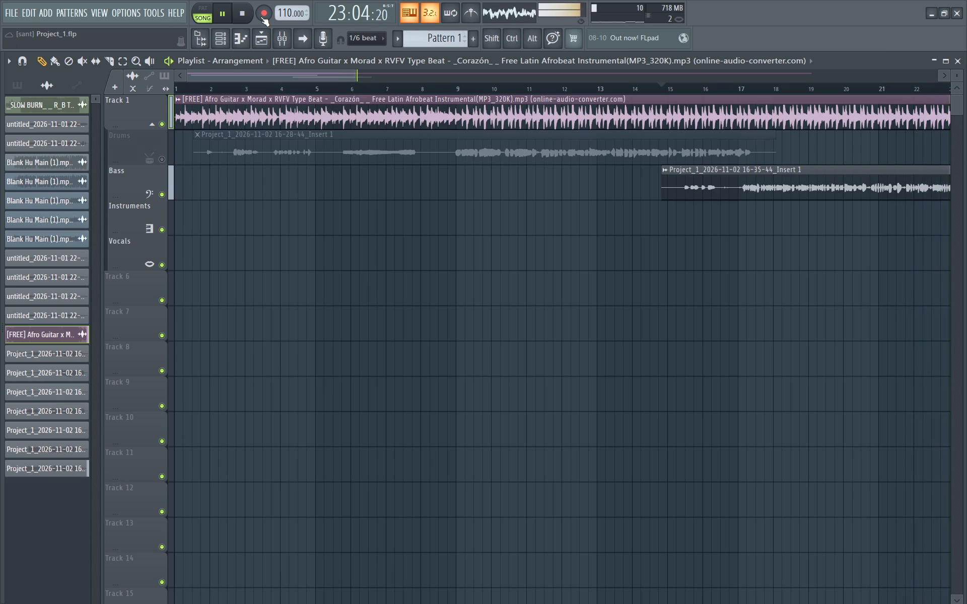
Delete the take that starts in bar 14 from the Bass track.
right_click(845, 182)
Move the playback start to bar 15 and rehearse the vocal section by repeatedly restarting the beat from there, ending with playback stopped.
left_click(676, 88)
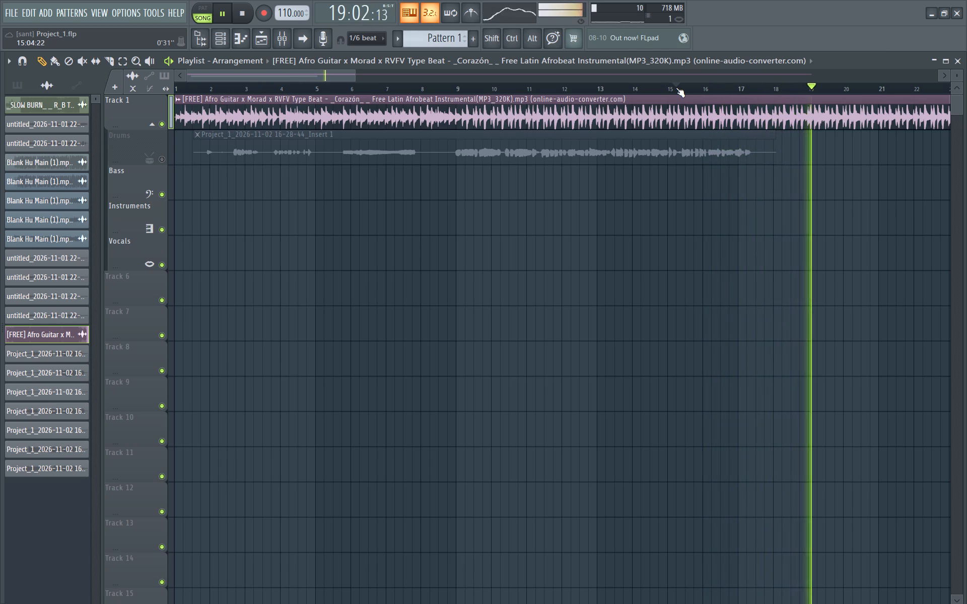
key("space")
key("space")
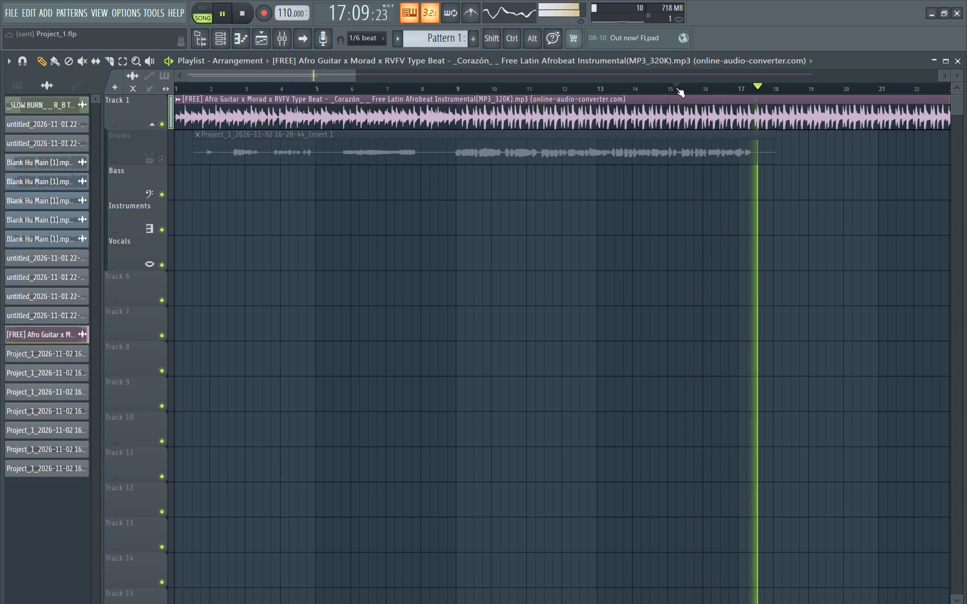
key("space")
key("space")
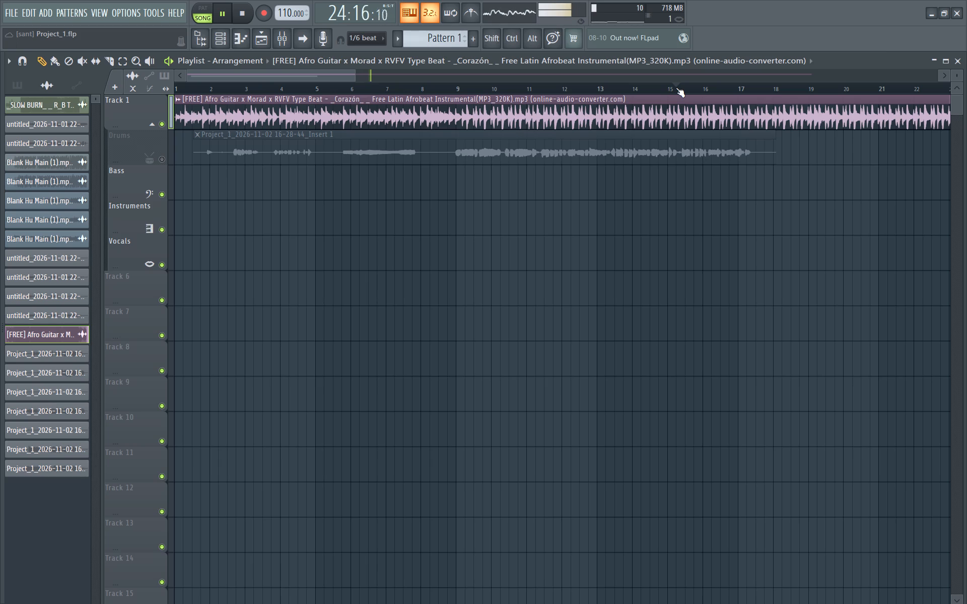
key("space")
key("space")
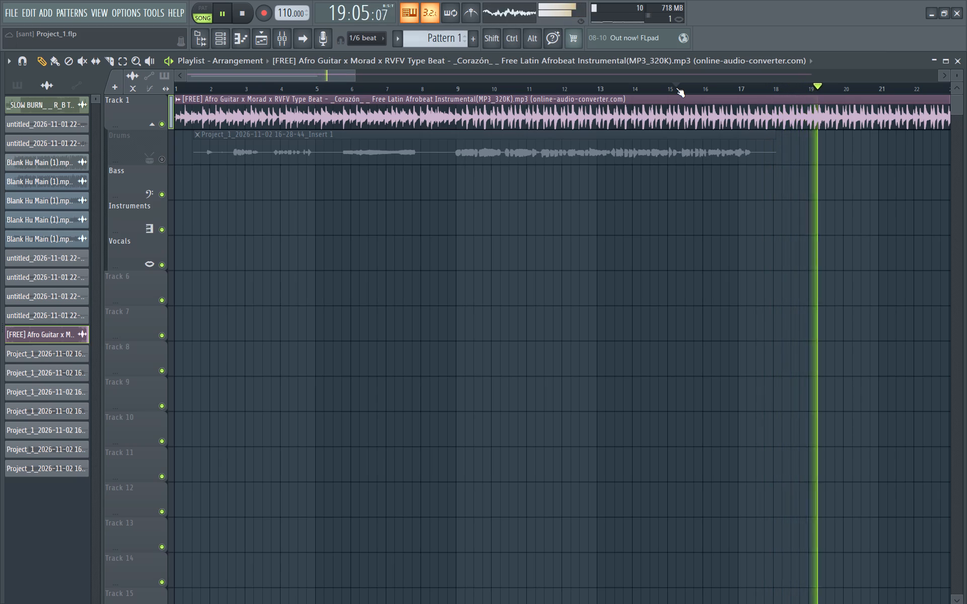
key("space")
key("space")
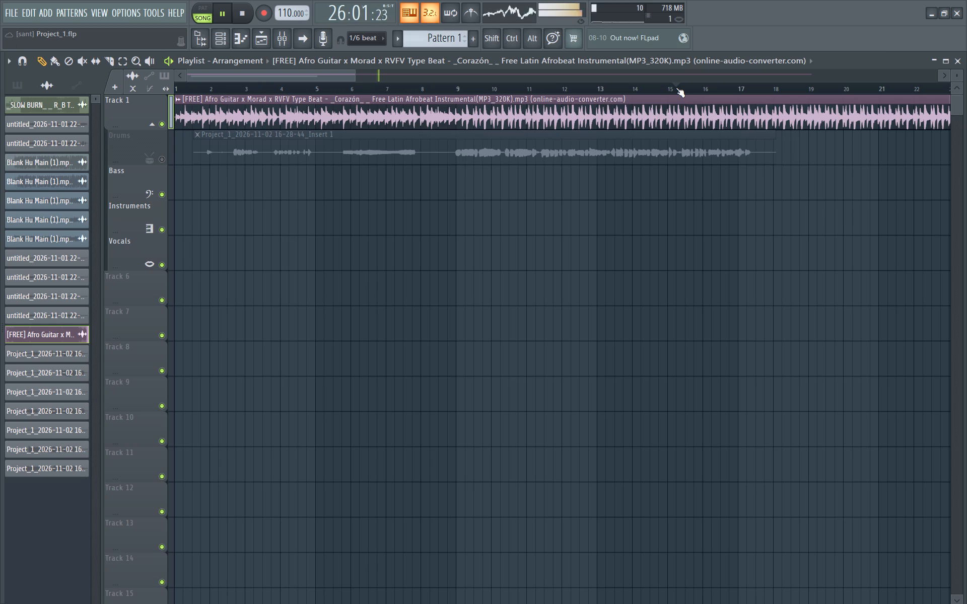
key("space")
key("space")
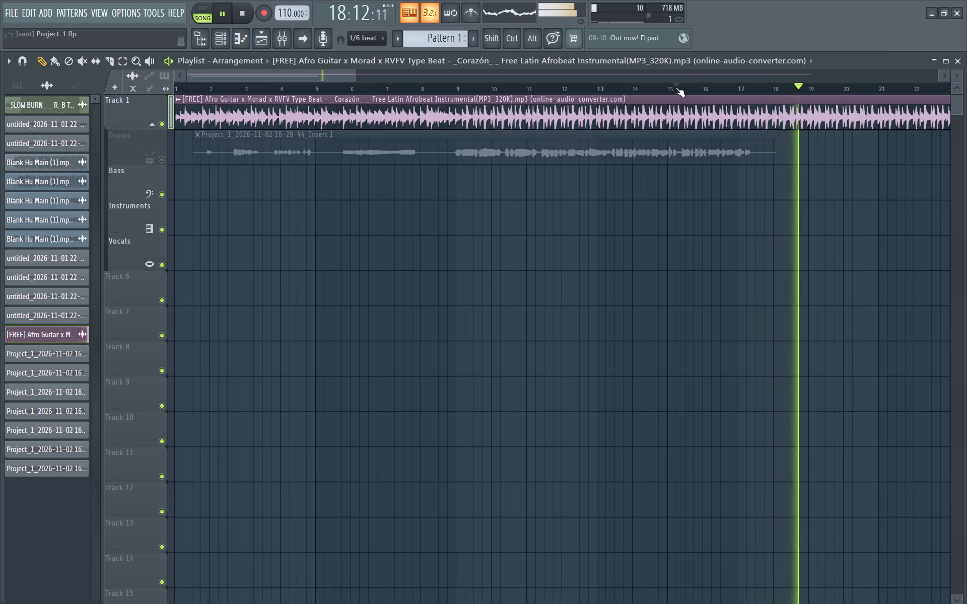
key("space")
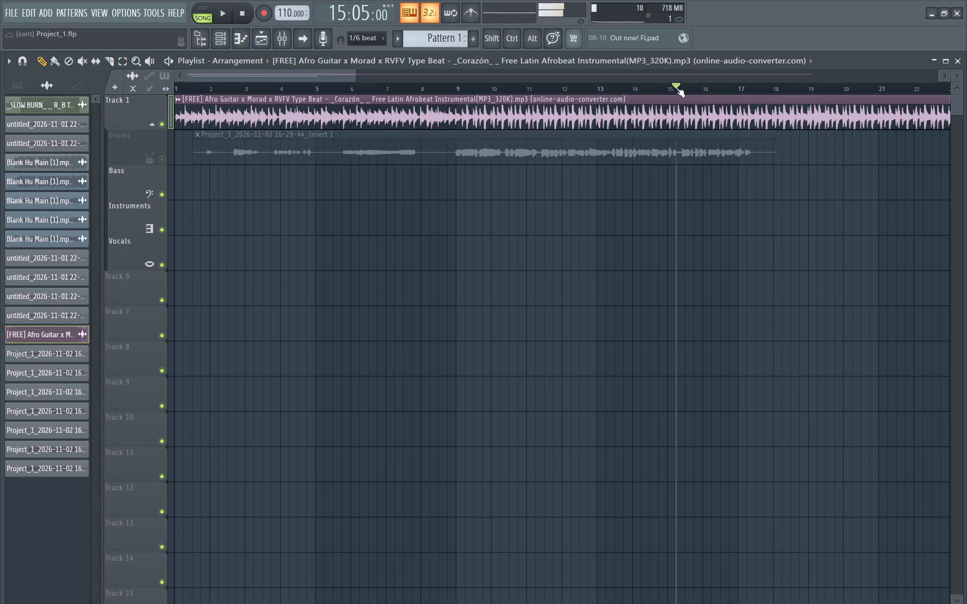
key("space")
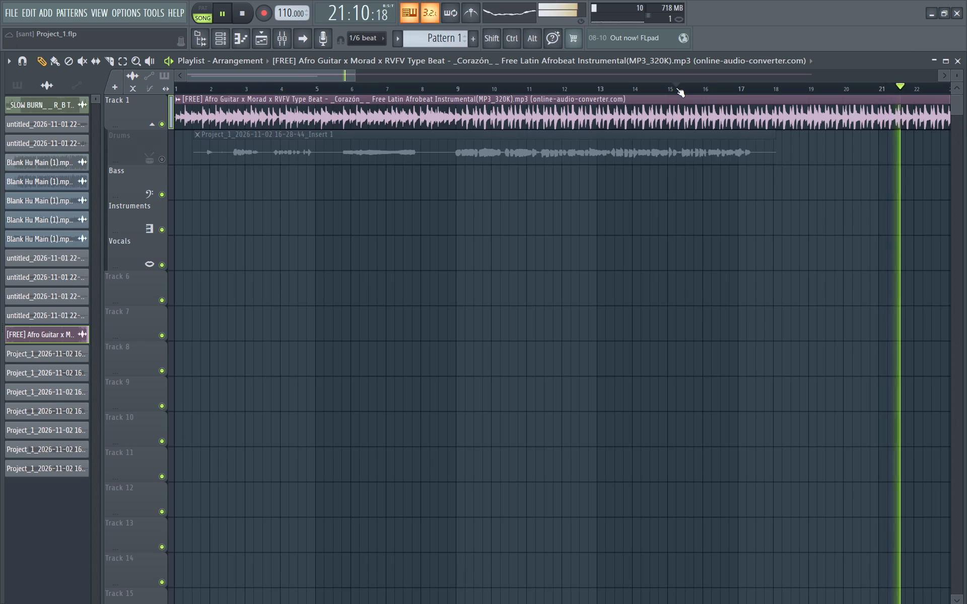
key("space")
key("space")
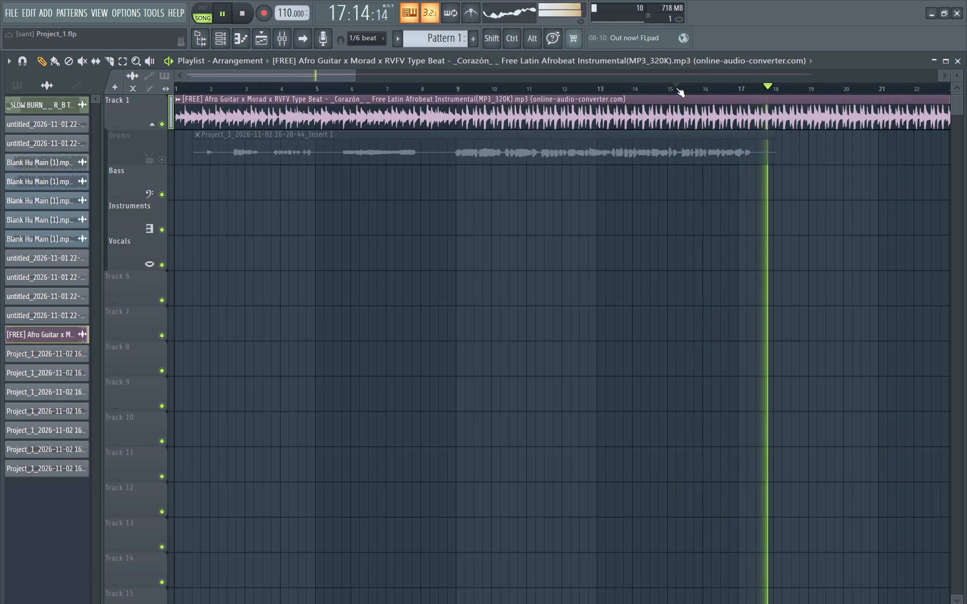
key("space")
key("space")
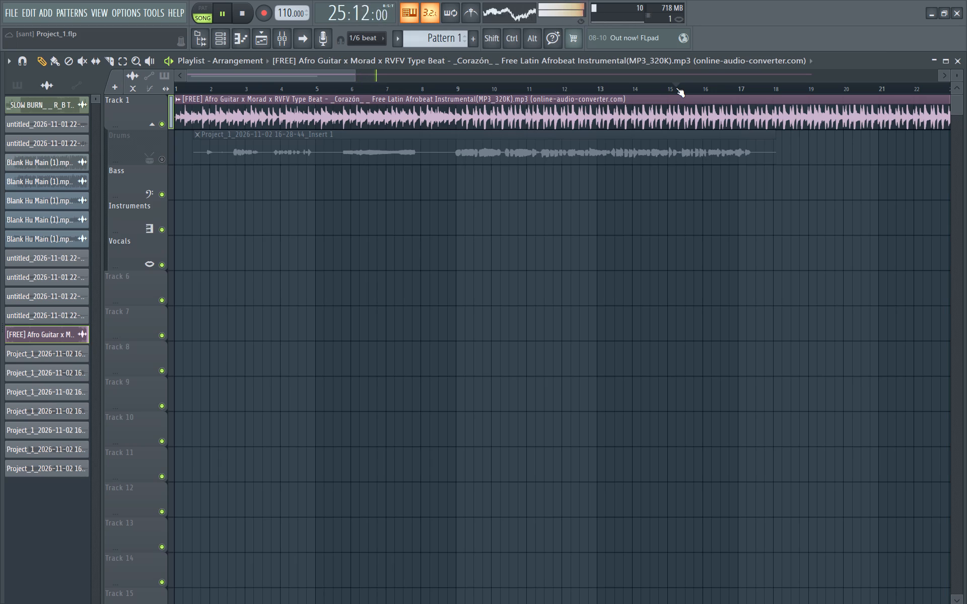
key("space")
key("space")
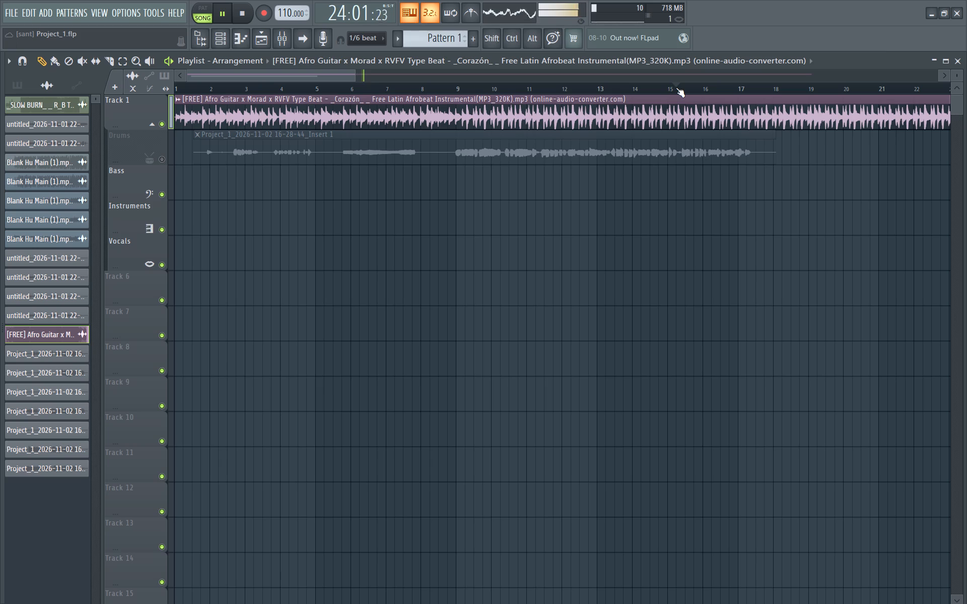
key("space")
key("space")
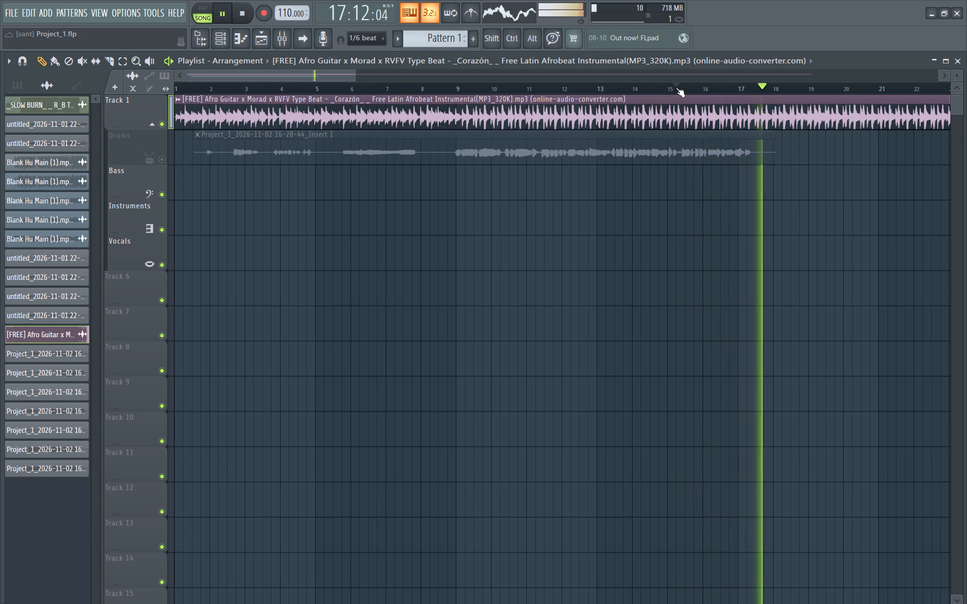
key("space")
key("space")
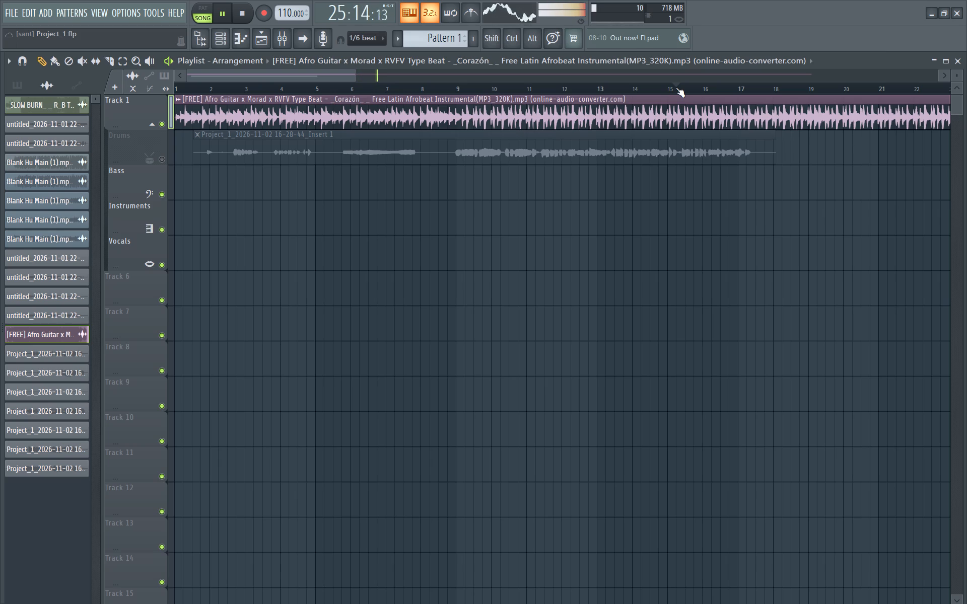
key("space")
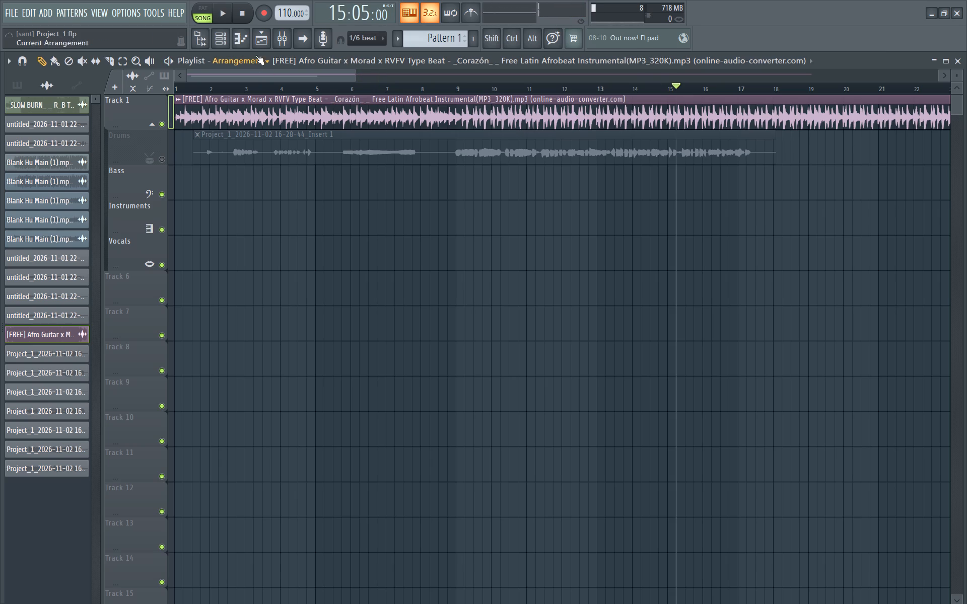
Arm recording, record a vocal take onto the Bass track from the bar 15 marker to about bar 25, and disarm recording.
left_click(261, 14)
key("space")
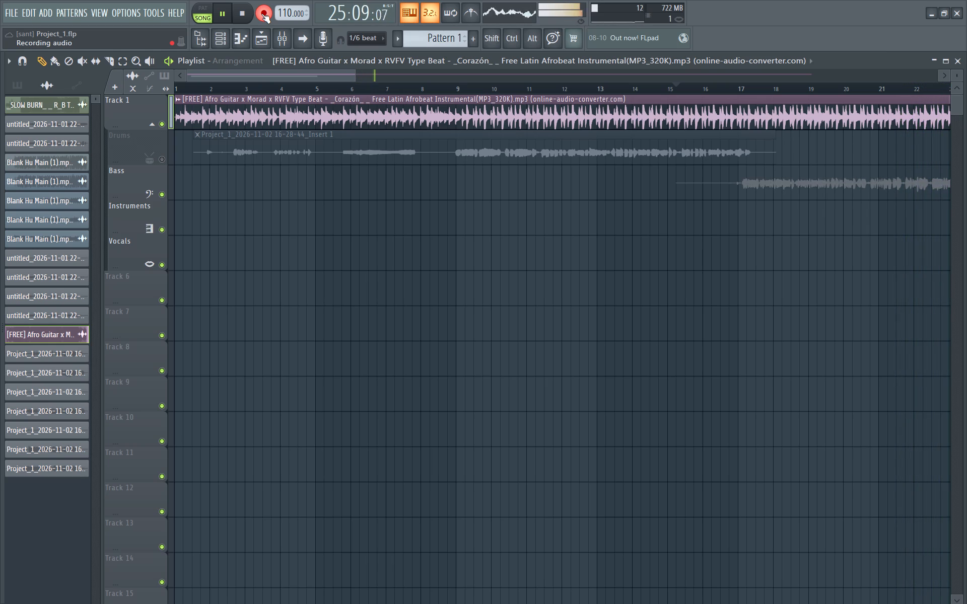
key("space")
left_click(261, 14)
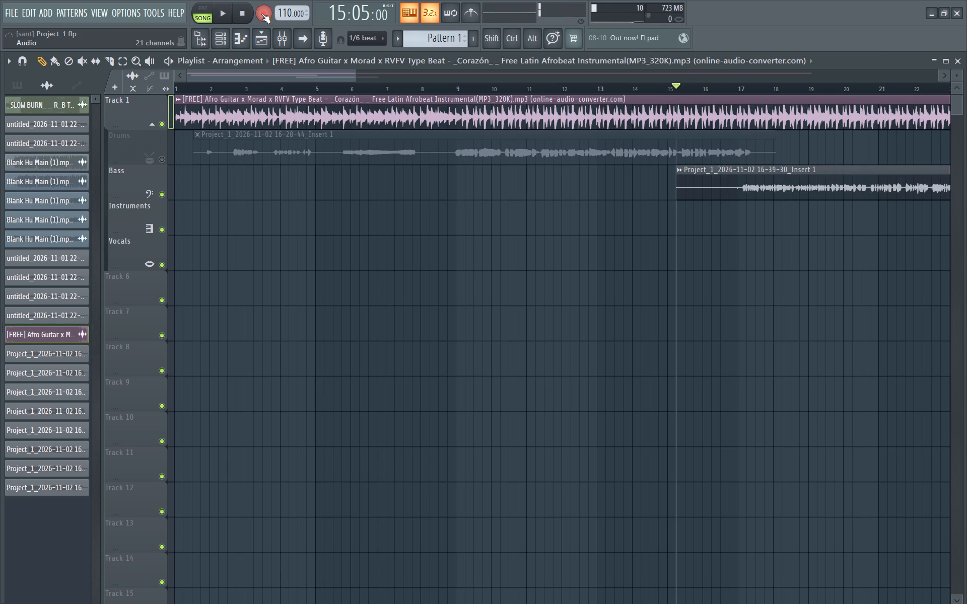
Play back the new Bass track take from the bar 15 marker to about bar 25 and stop.
key("space")
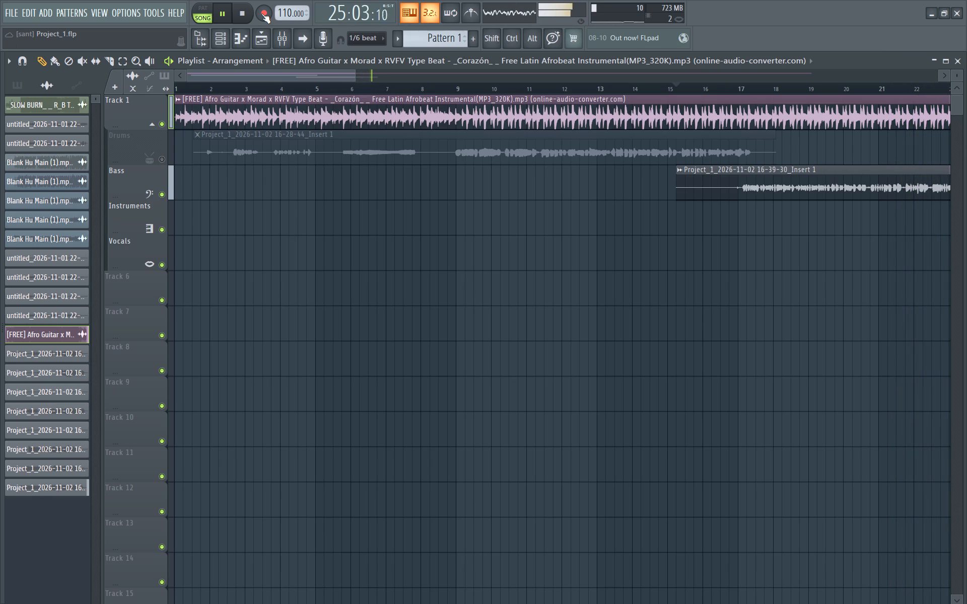
key("space")
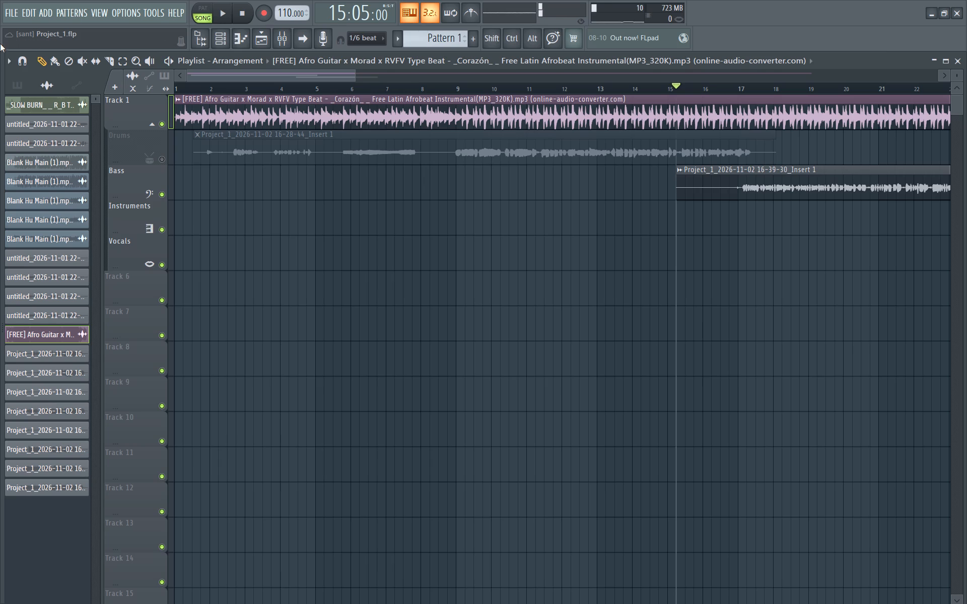
Unmute the Drums track holding the earlier vocal take.
left_click(160, 163)
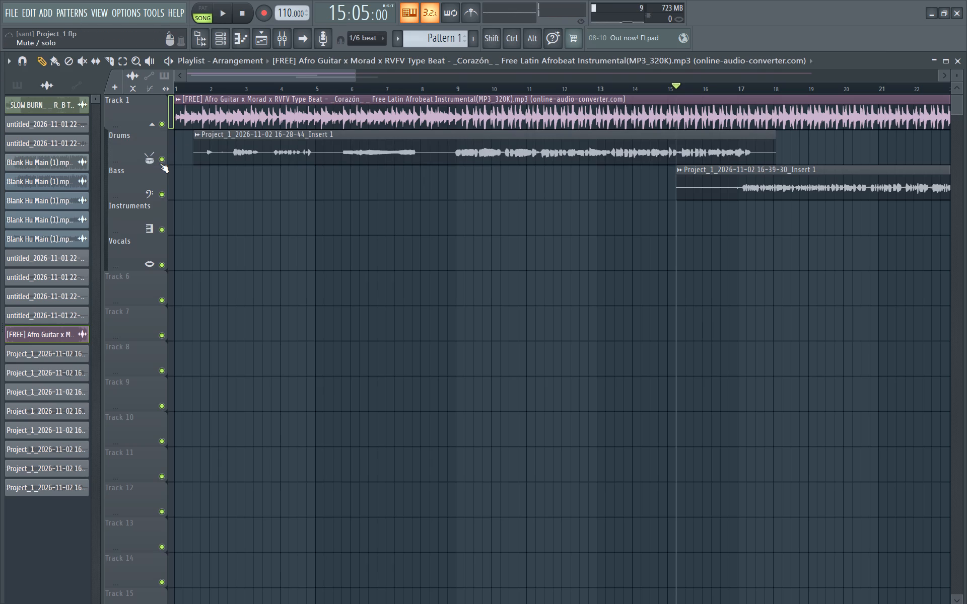
Listen to the earlier and new vocal takes with the beat, starting at bar 15 and jumping back to bar 3 and bar 8.
key("space")
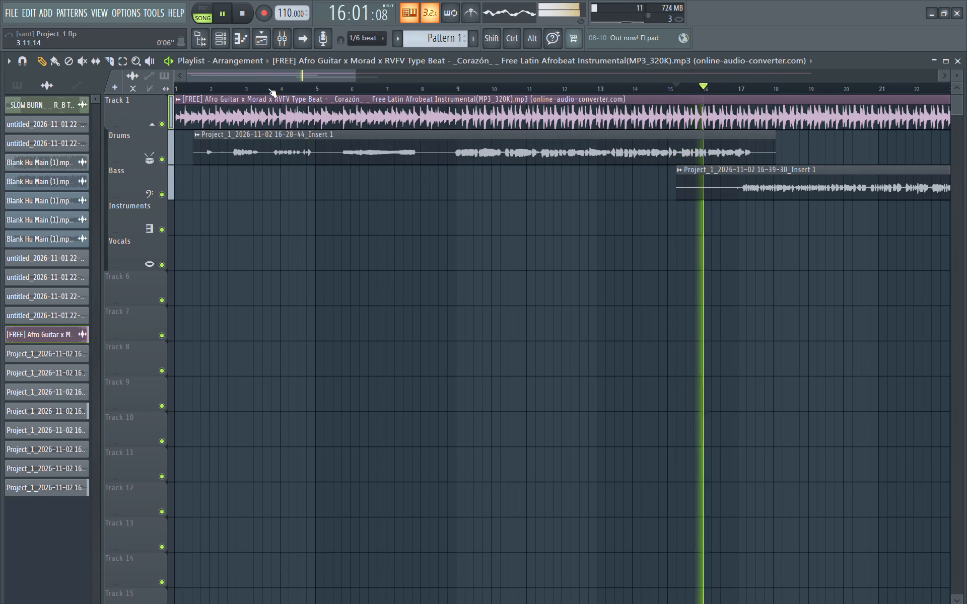
left_click(268, 88)
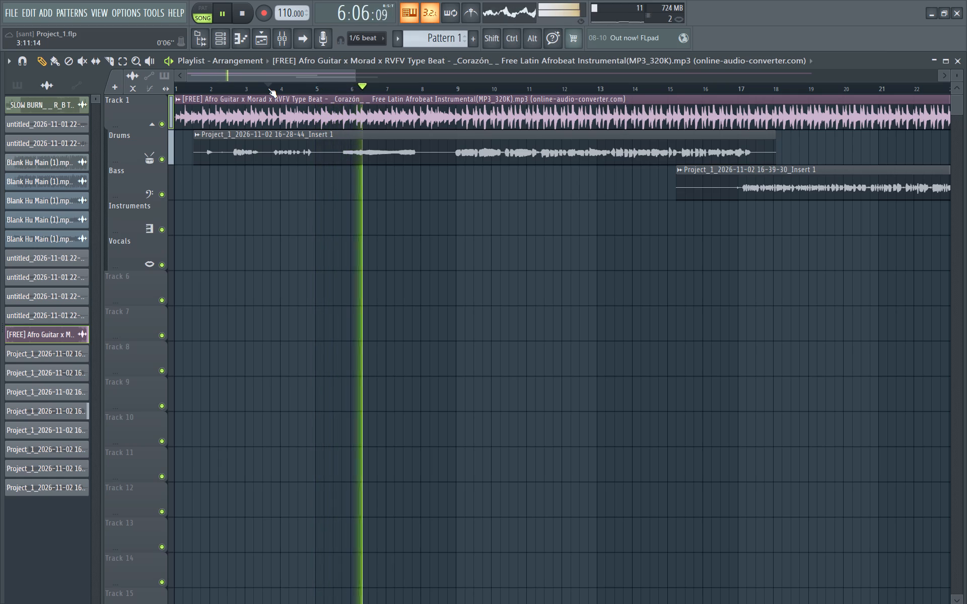
left_click(450, 84)
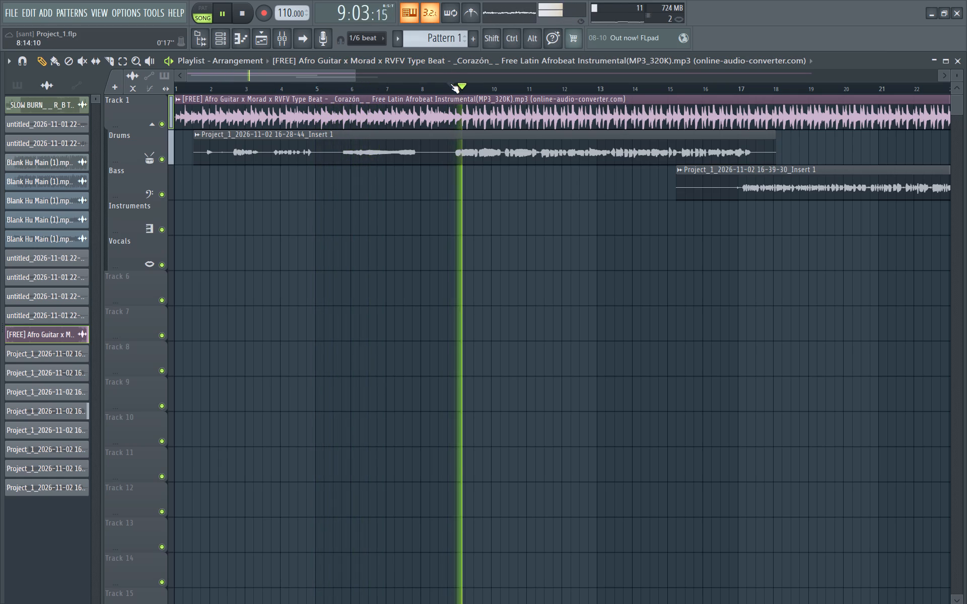
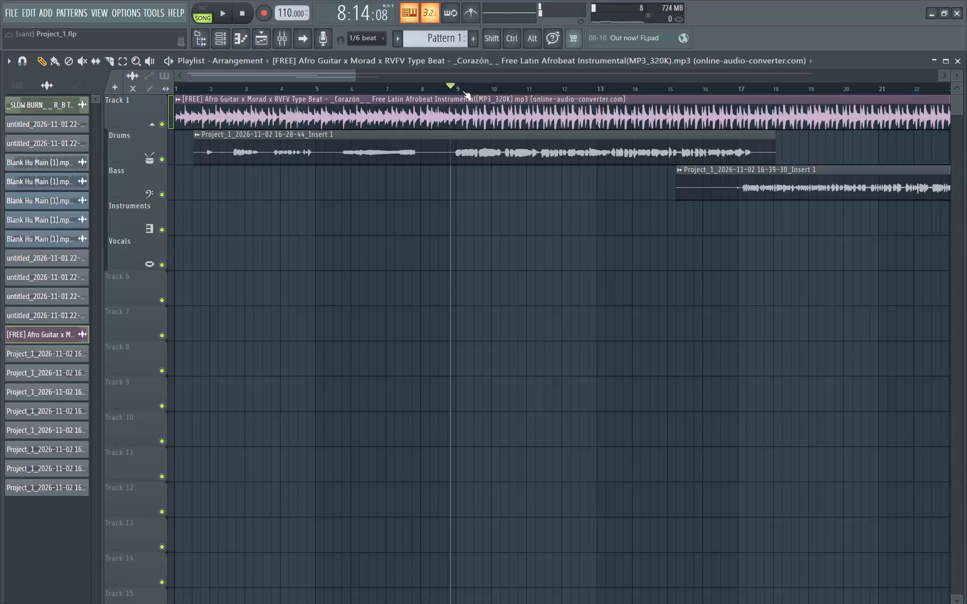
Delete the new vocal take from the Bass track.
right_click(737, 184)
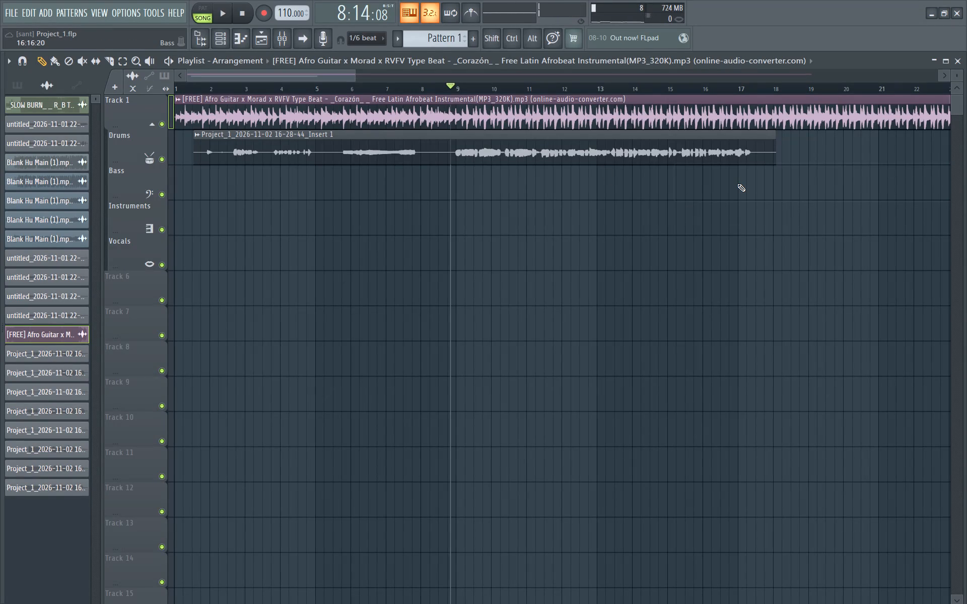
Play the earlier Drums track vocal take with the beat from late in bar 8.
key("space")
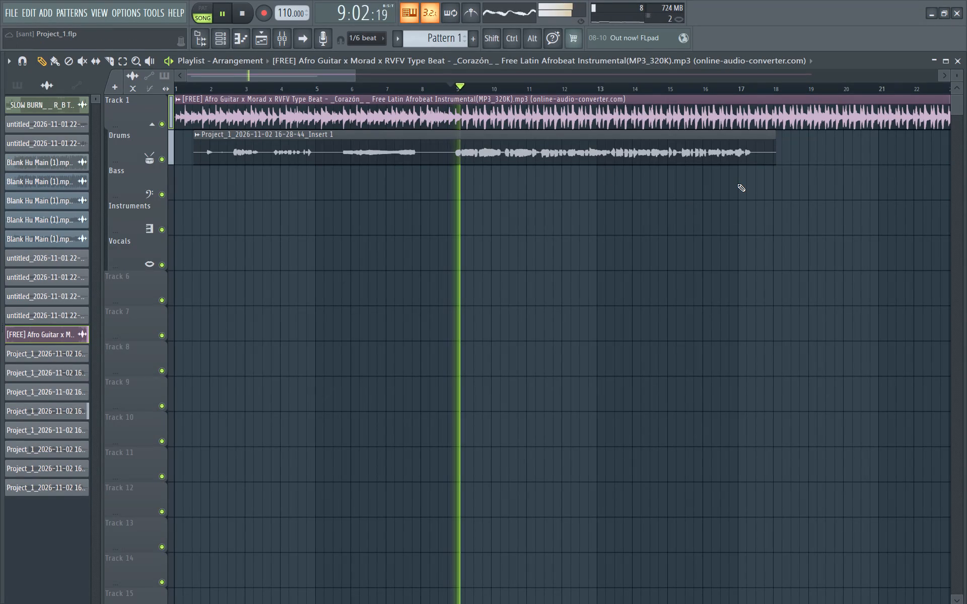
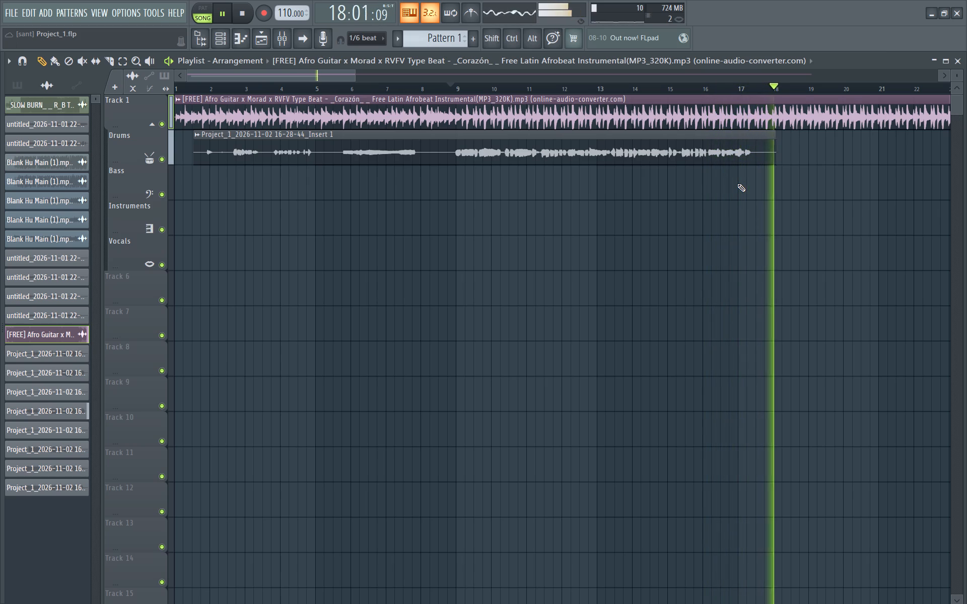
Stop playback and replay the Drums track vocal take with the beat from late in bar 8.
key("space")
key("space")
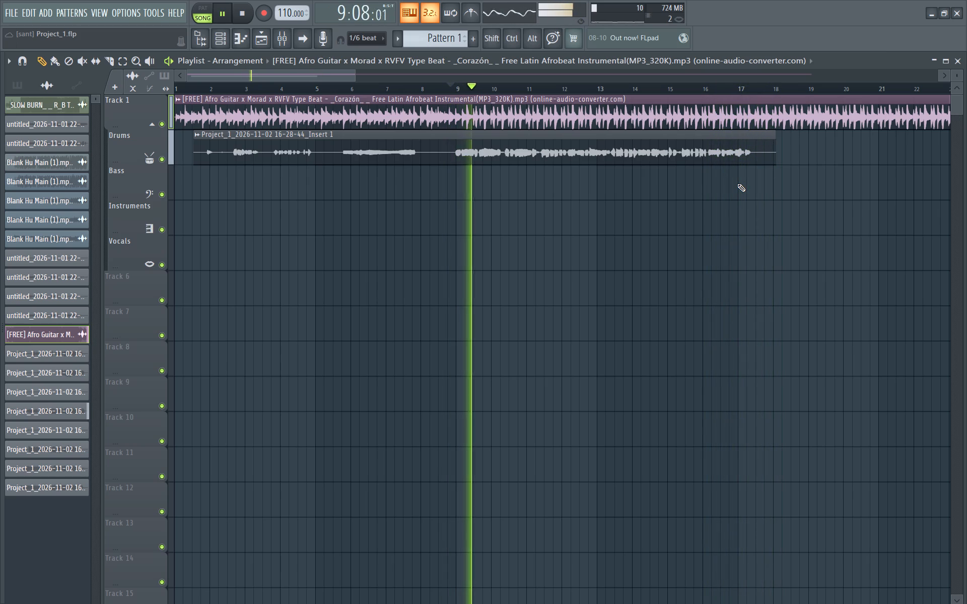
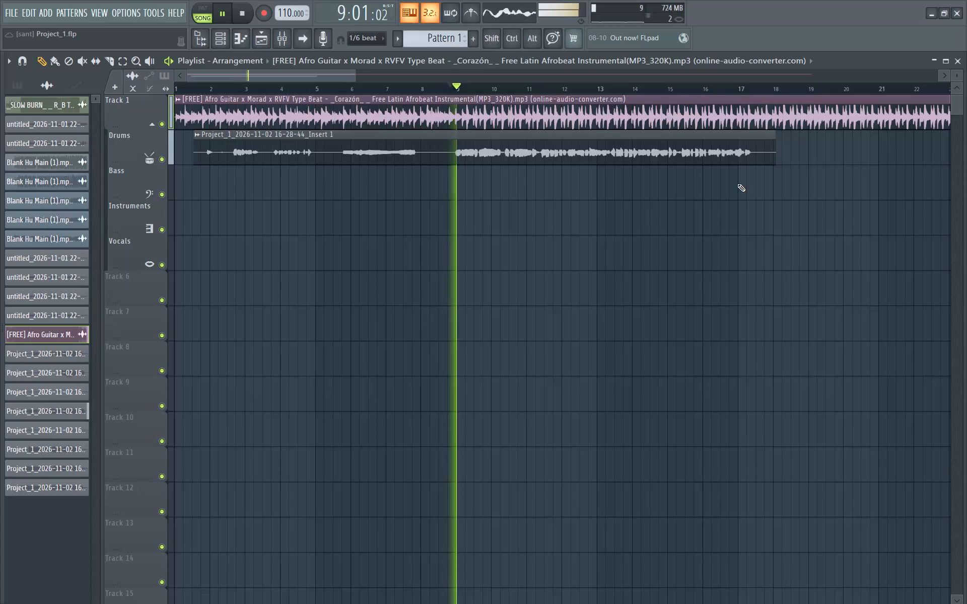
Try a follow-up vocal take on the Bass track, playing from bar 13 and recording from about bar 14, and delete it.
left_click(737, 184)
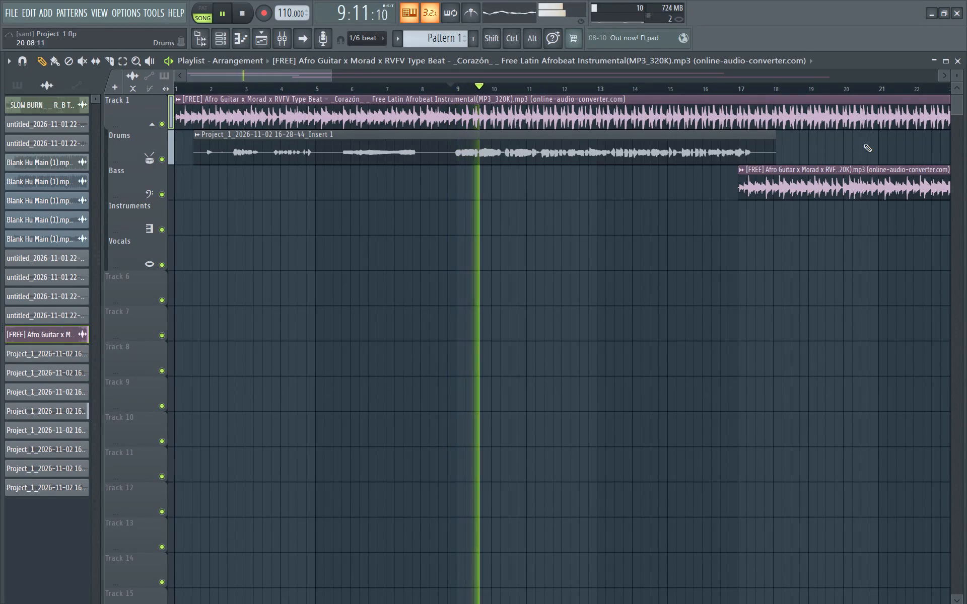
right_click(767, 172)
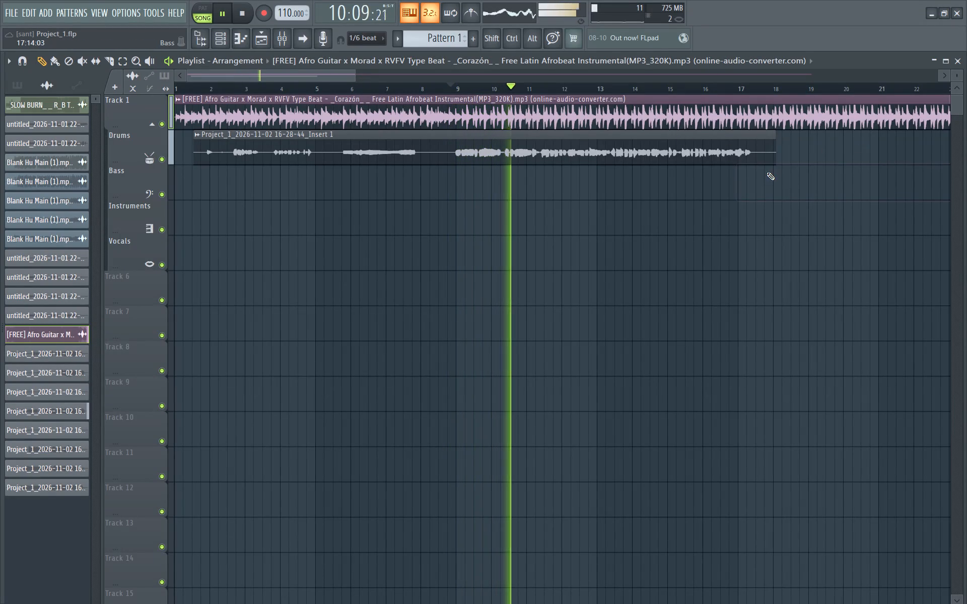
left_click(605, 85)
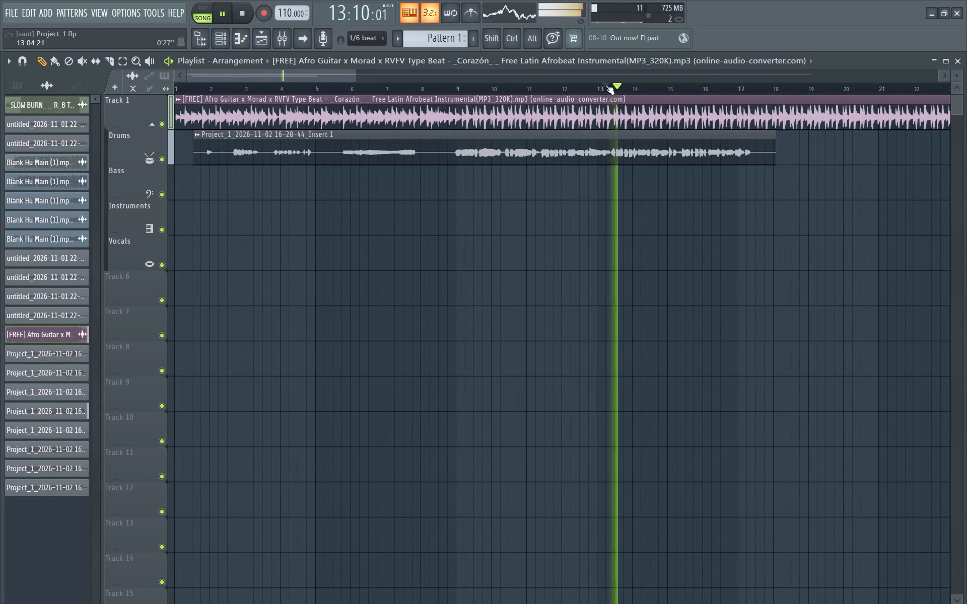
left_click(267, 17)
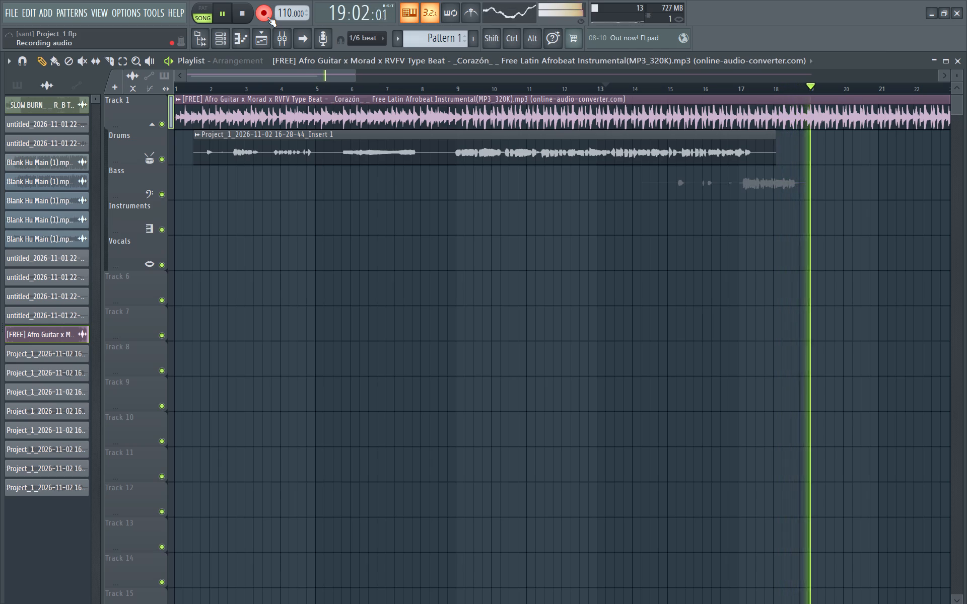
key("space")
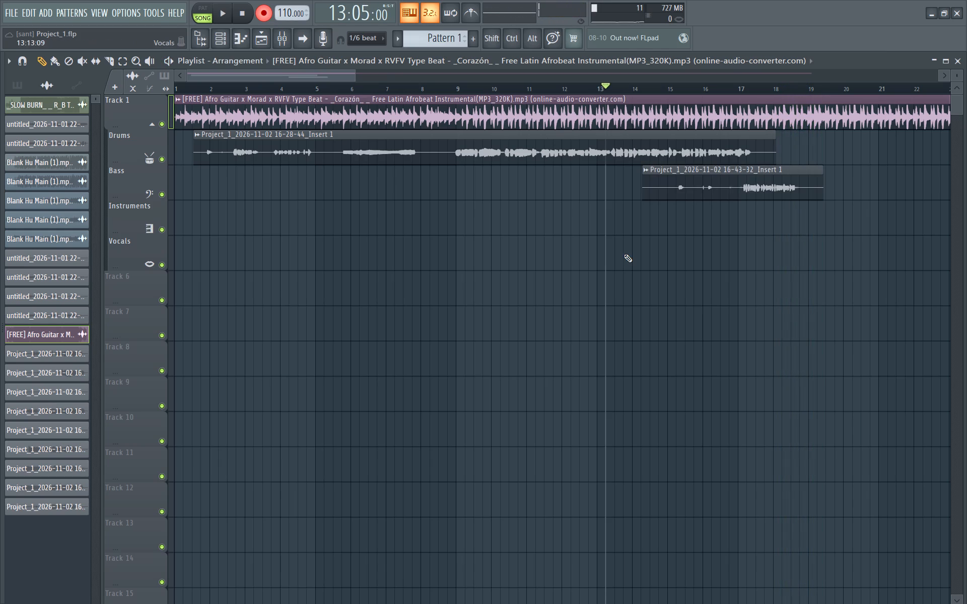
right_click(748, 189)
Record another vocal take over the beat from bar 13 to about bar 25 and turn off the recording precount.
key("space")
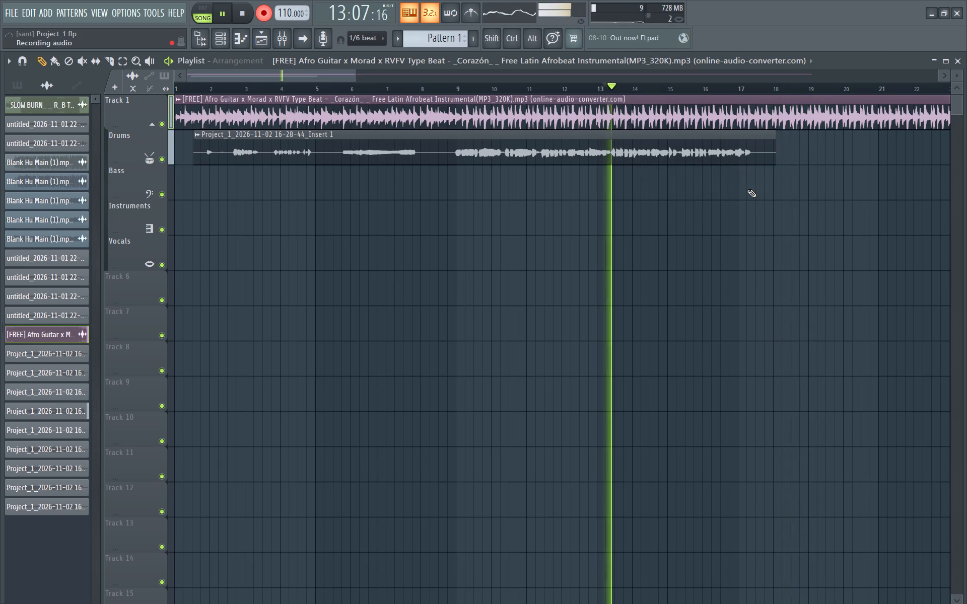
left_click(427, 12)
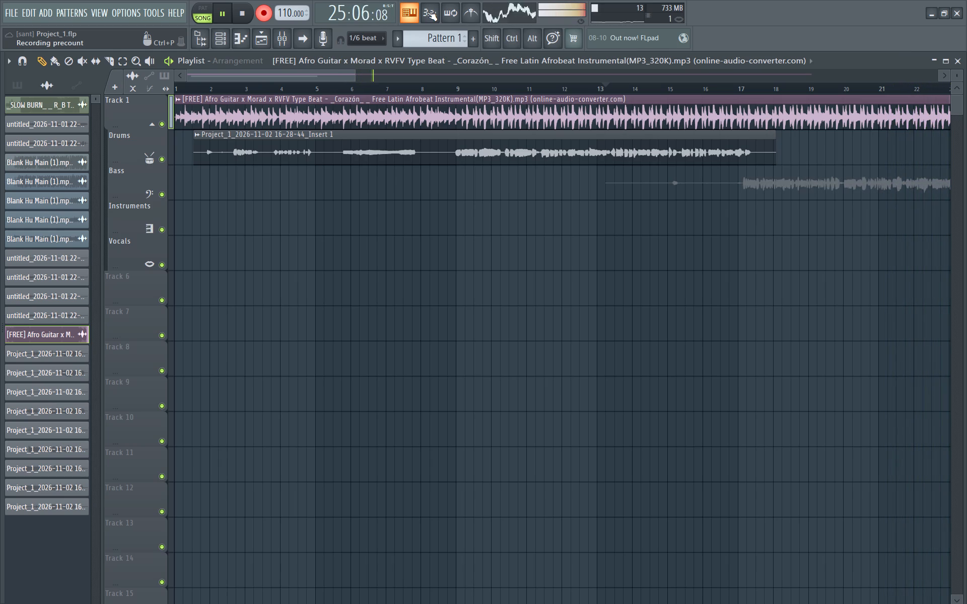
key("space")
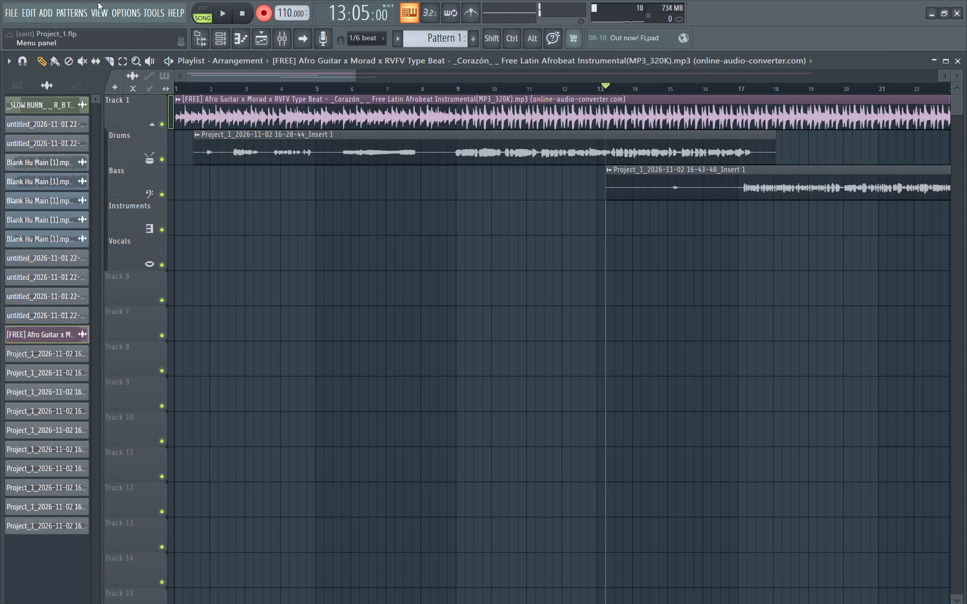
Disarm recording, play the new Bass track vocal take back from bar 13, and delete its clip.
left_click(259, 14)
key("space")
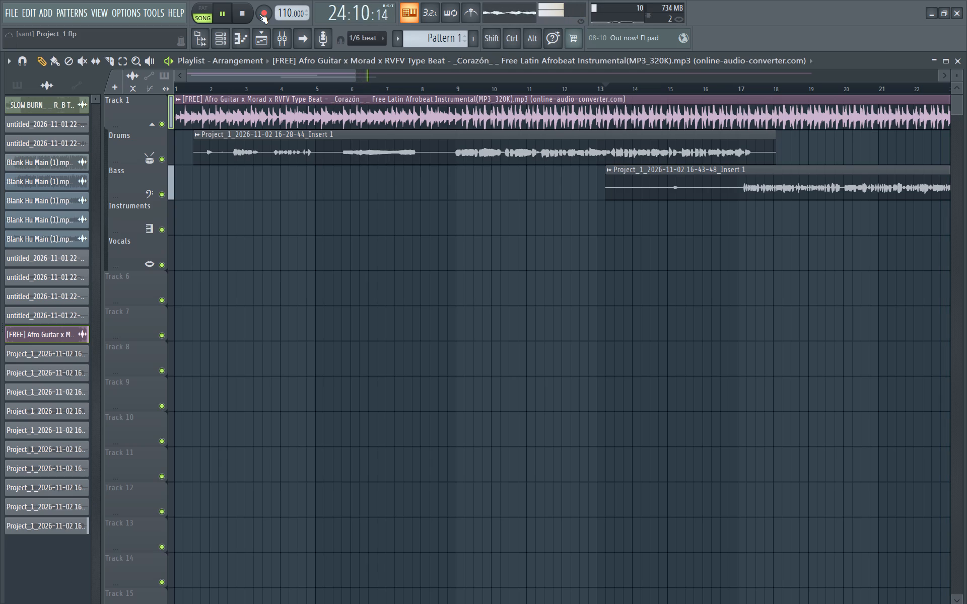
right_click(726, 195)
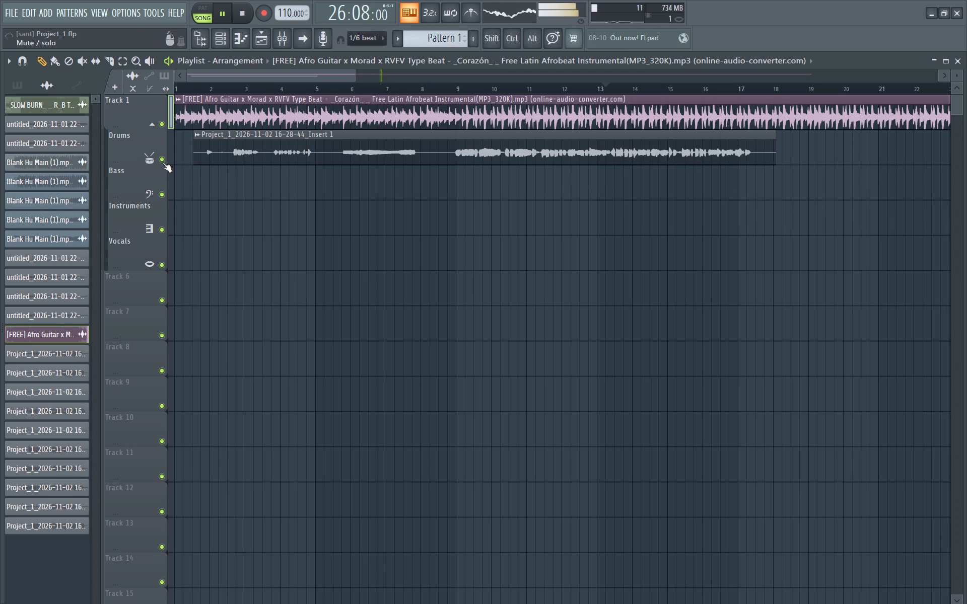
Mute the Drums track holding the earlier vocal take and set the playback start to late in bar 15.
left_click_drag(163, 160, 685, 90)
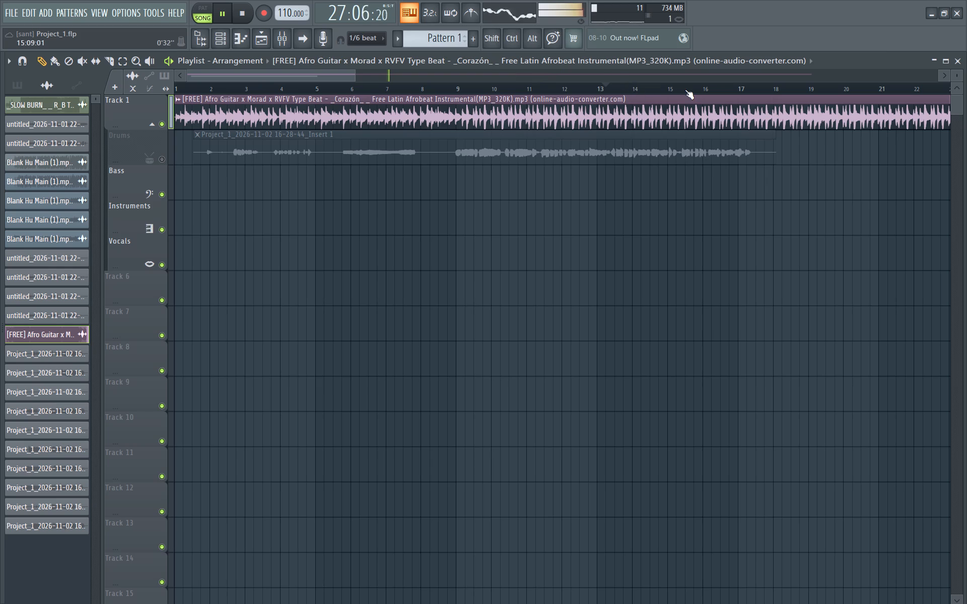
left_click(685, 90)
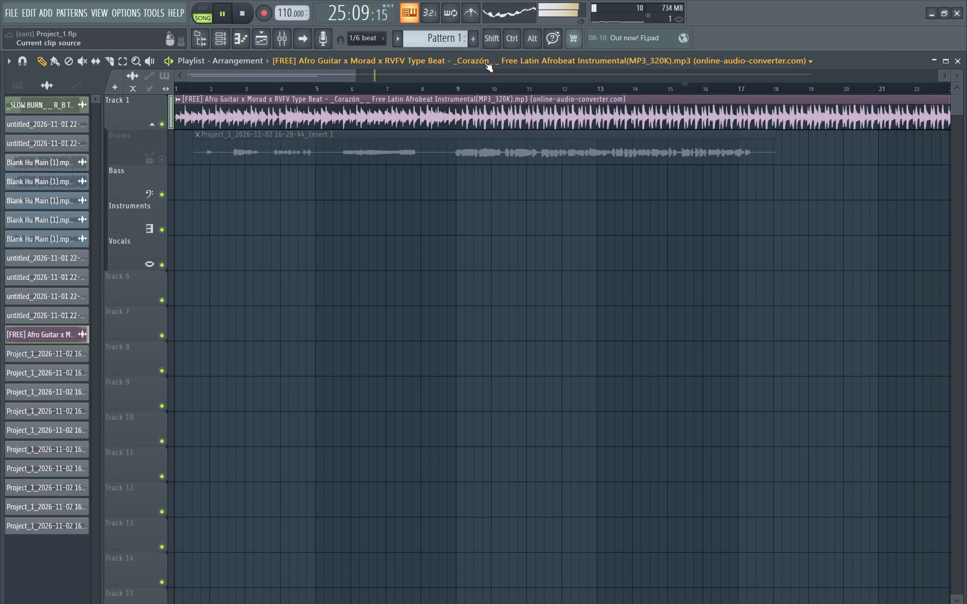
Replay the beat several times from late in bar 15 to rehearse the follow-up vocal, and stop playback.
key("space")
key("space")
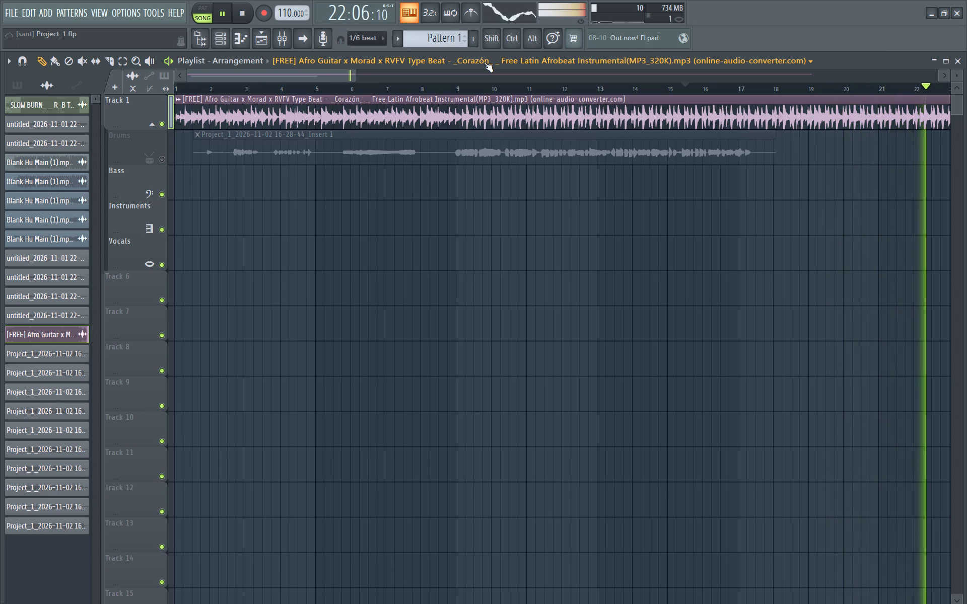
key("space")
key("space")
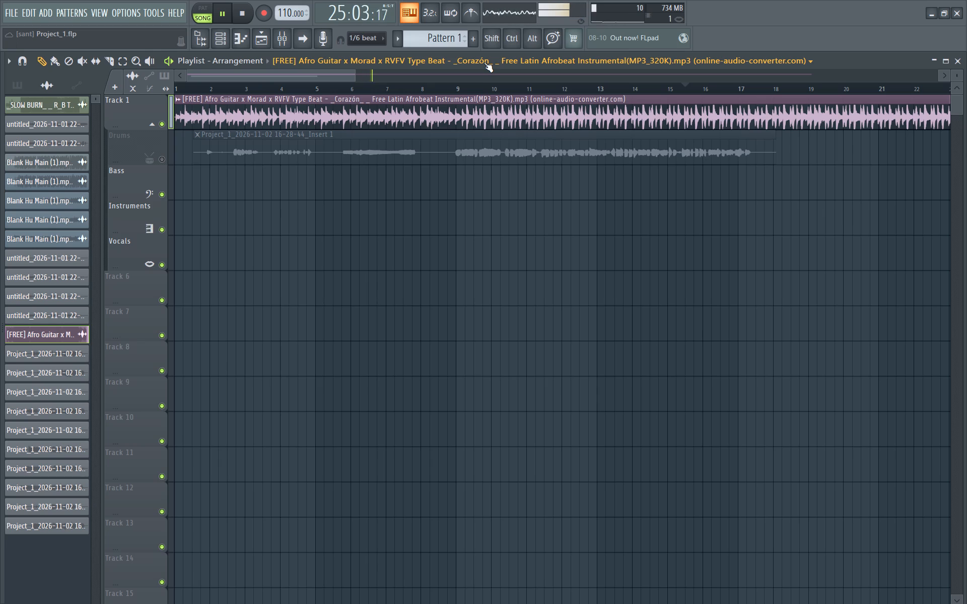
key("space")
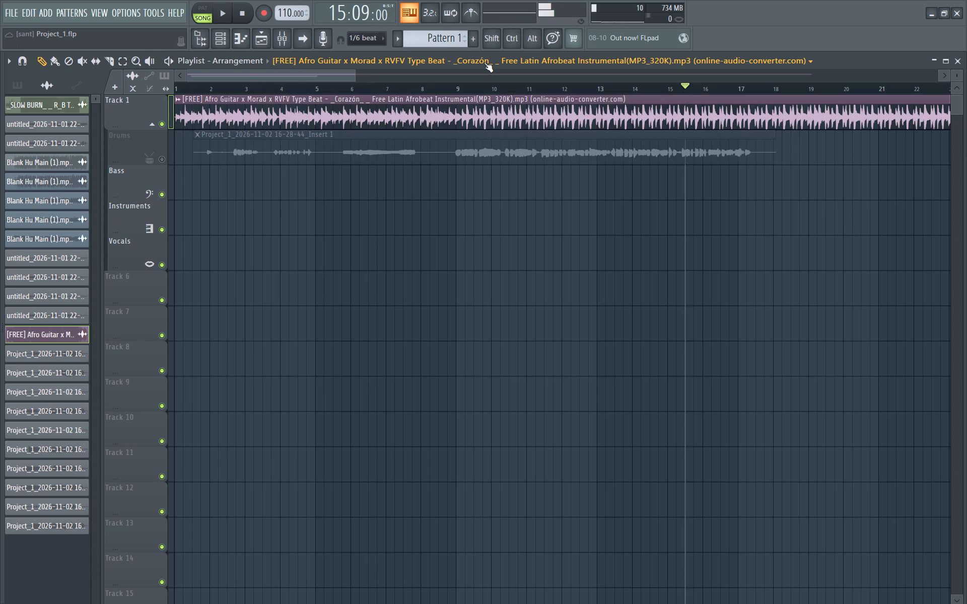
key("space")
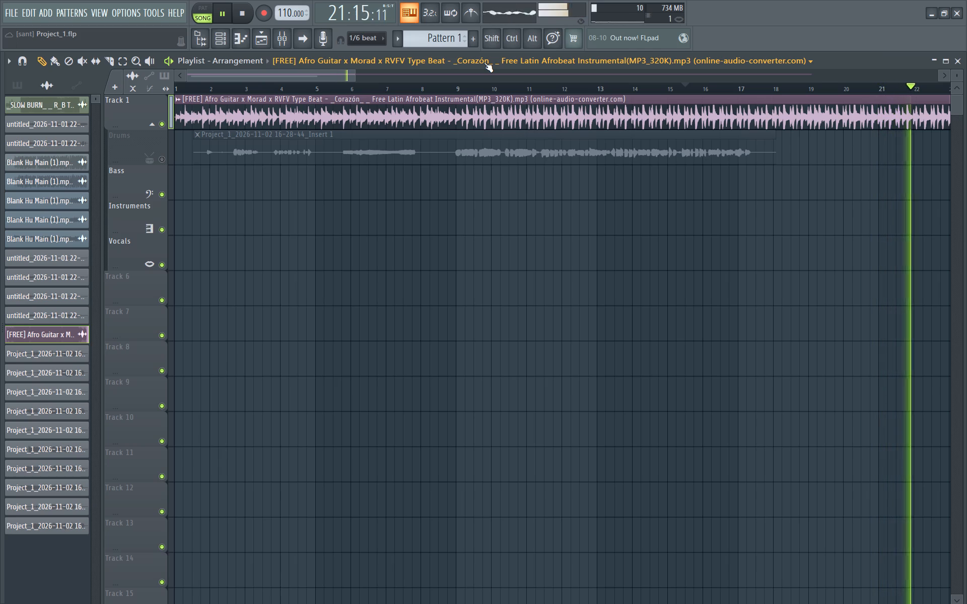
key("space")
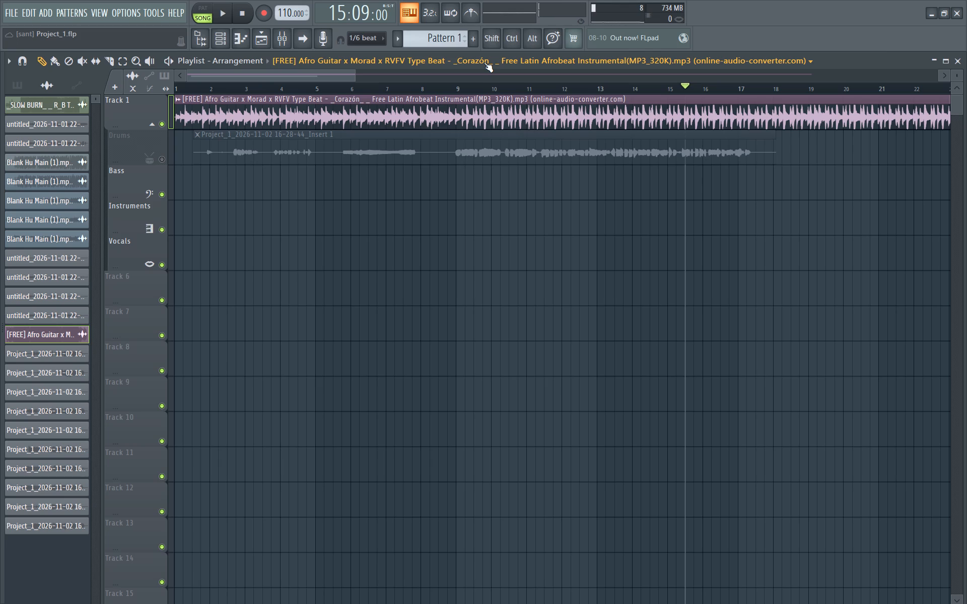
Arm recording and record the follow-up vocal on the Bass track from late in bar 15 to about bar 25.
left_click(268, 7)
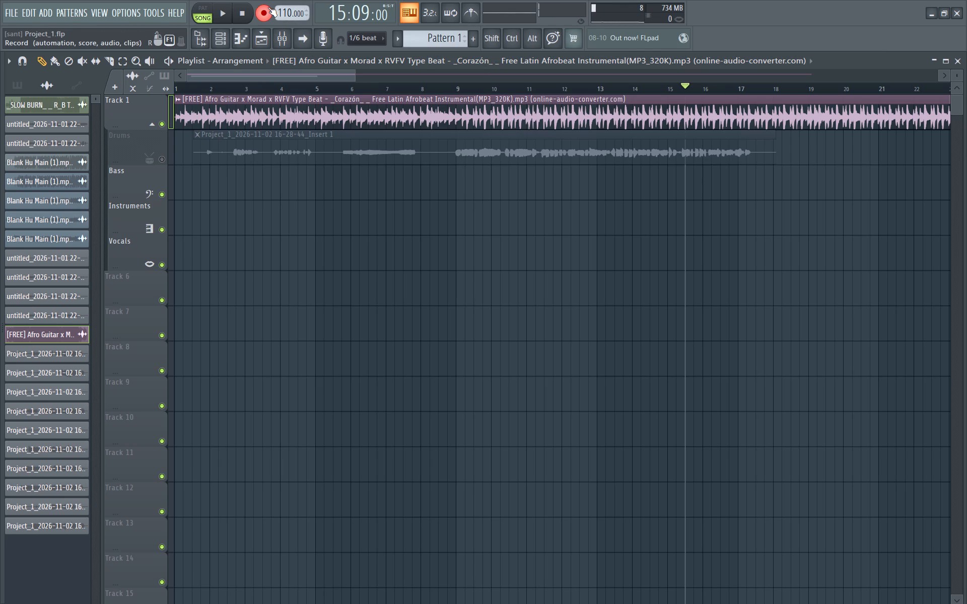
key("space")
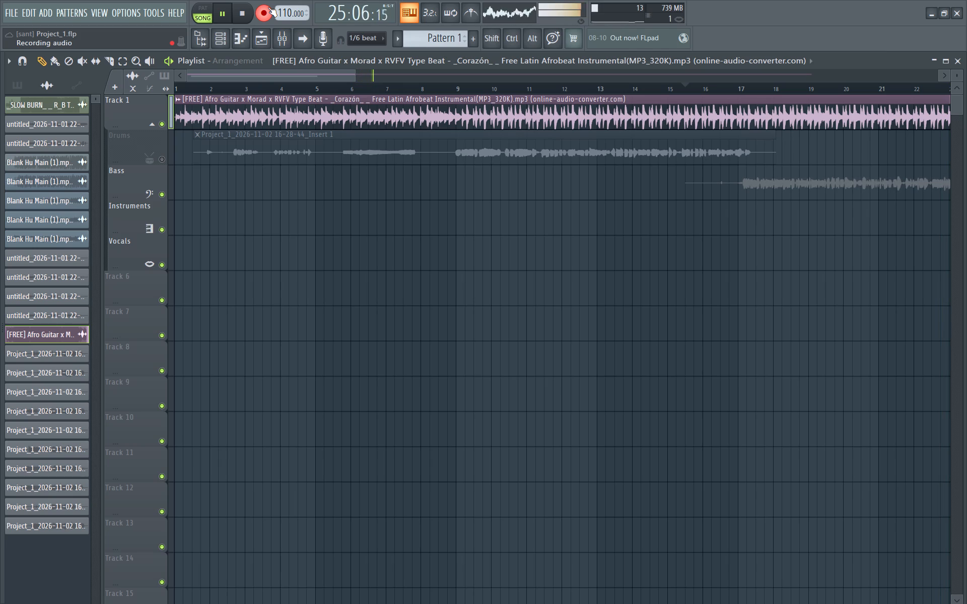
key("space")
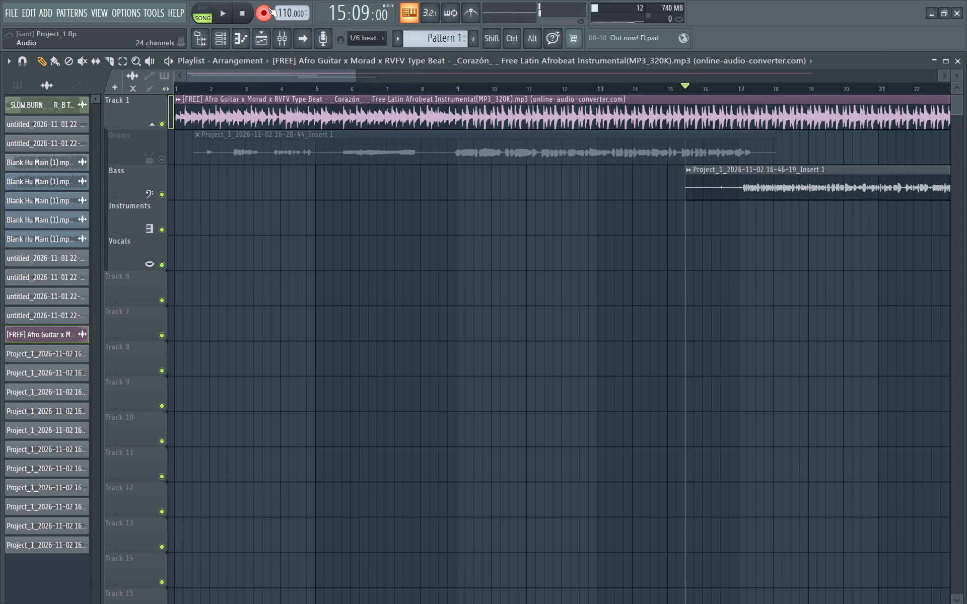
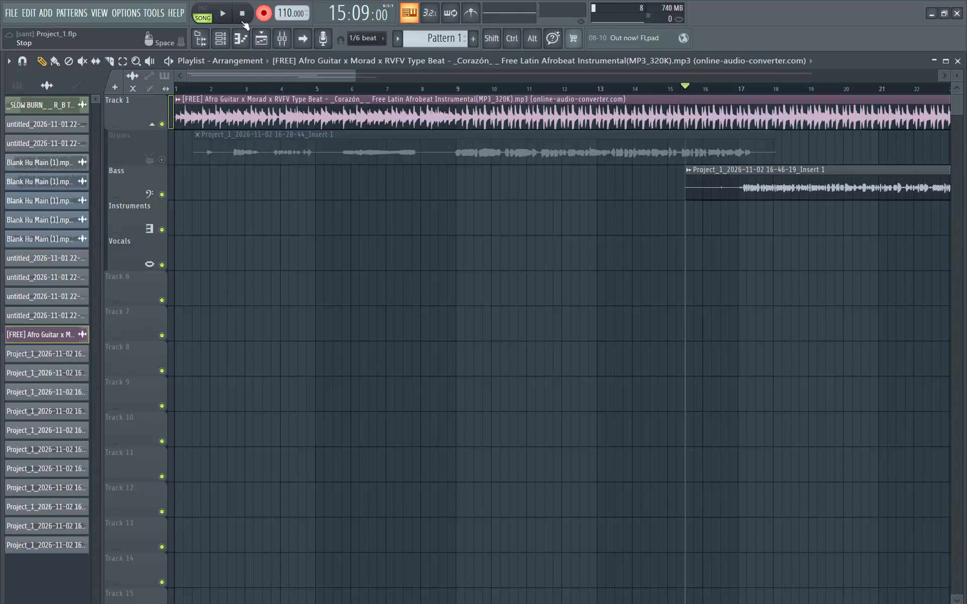
Disarm recording and play the new Bass track vocal take back from late in bar 15.
left_click(259, 18)
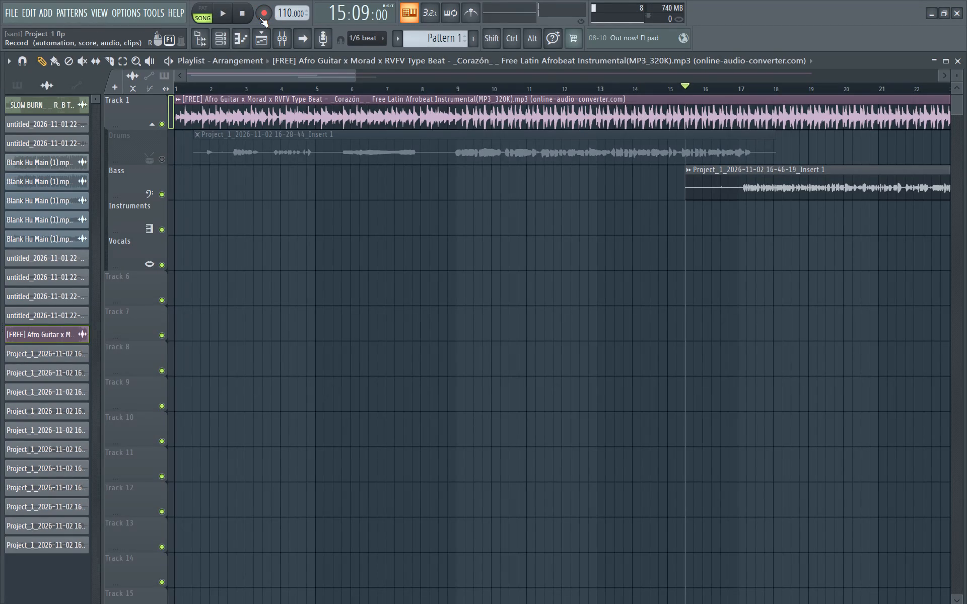
key("space")
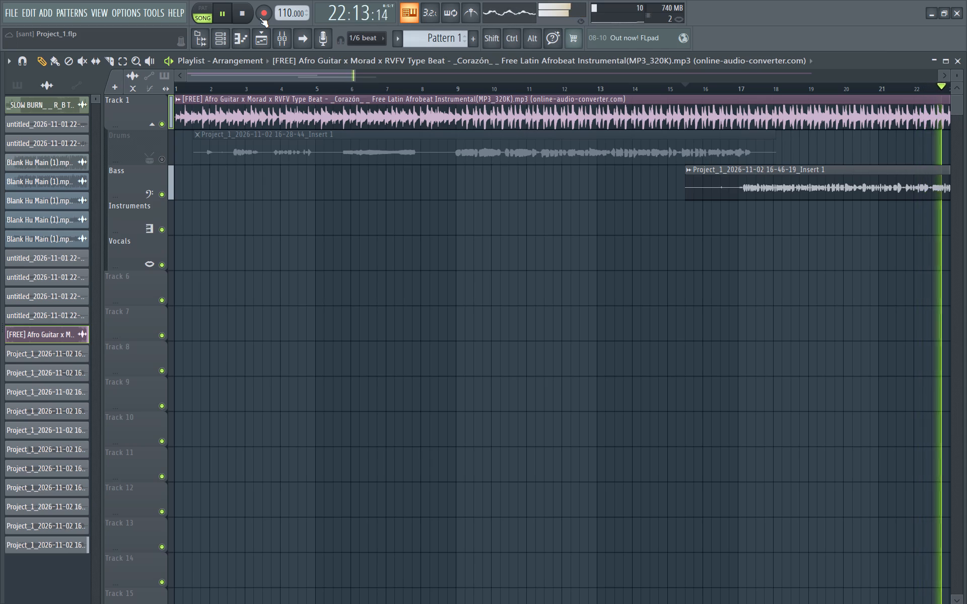
Enable FabFilter Pro-Q 4 and MAutoPitch on mixer Insert 1 and replay the take from late in bar 15.
left_click(274, 39)
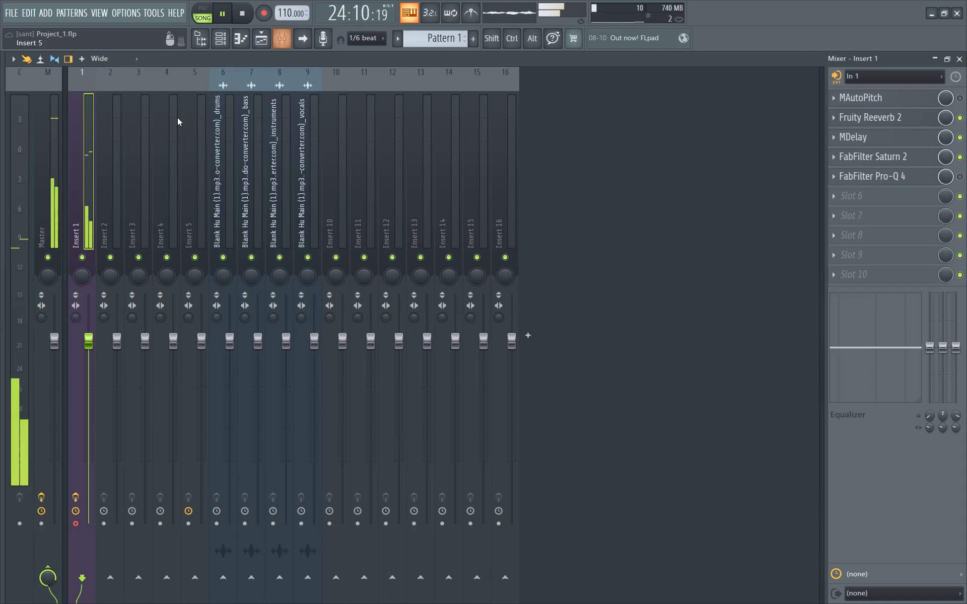
left_click(955, 174)
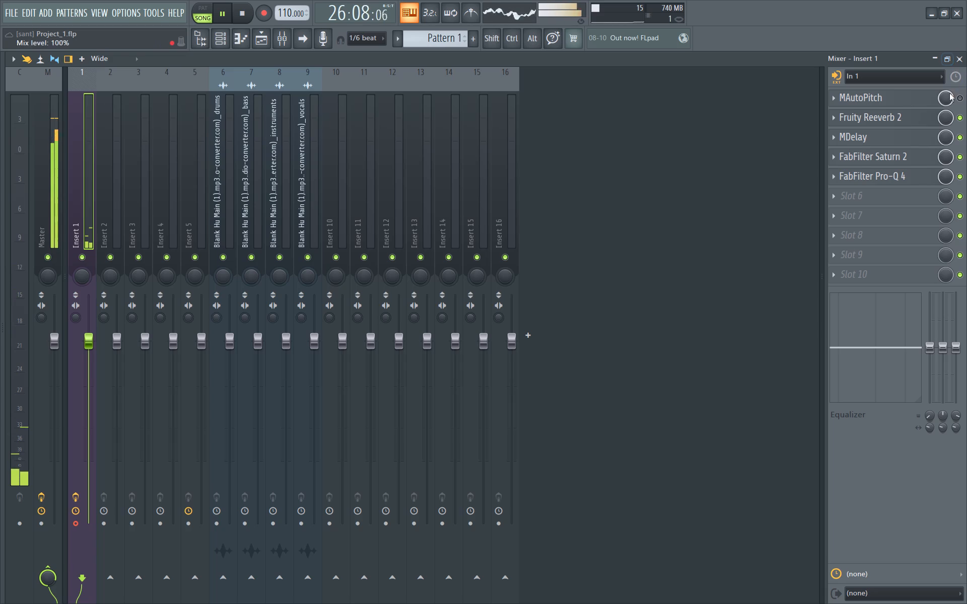
left_click(958, 97)
key("space")
key("space")
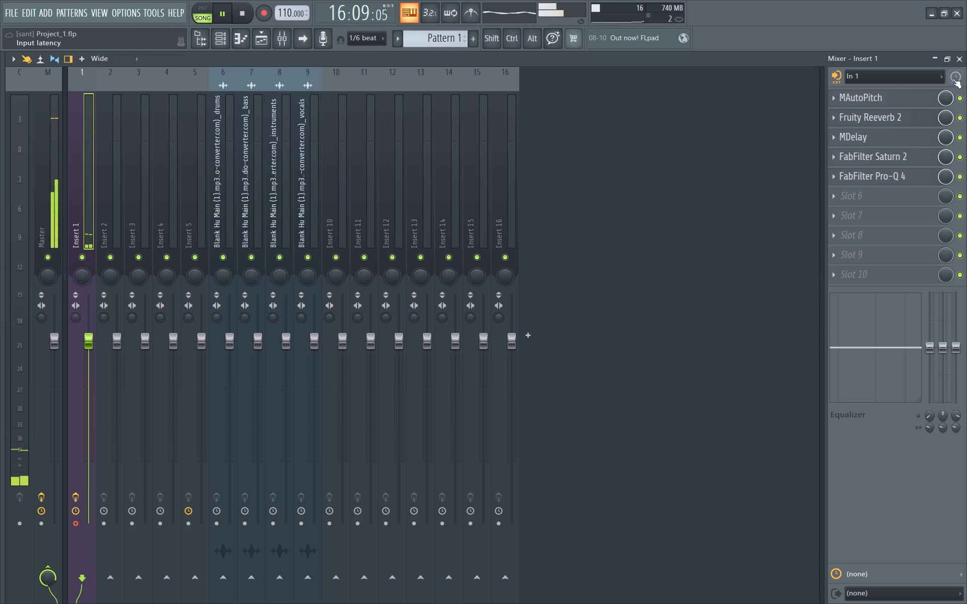
Set the audio input of mixer Insert 1 to (none) and close the mixer.
left_click(893, 73)
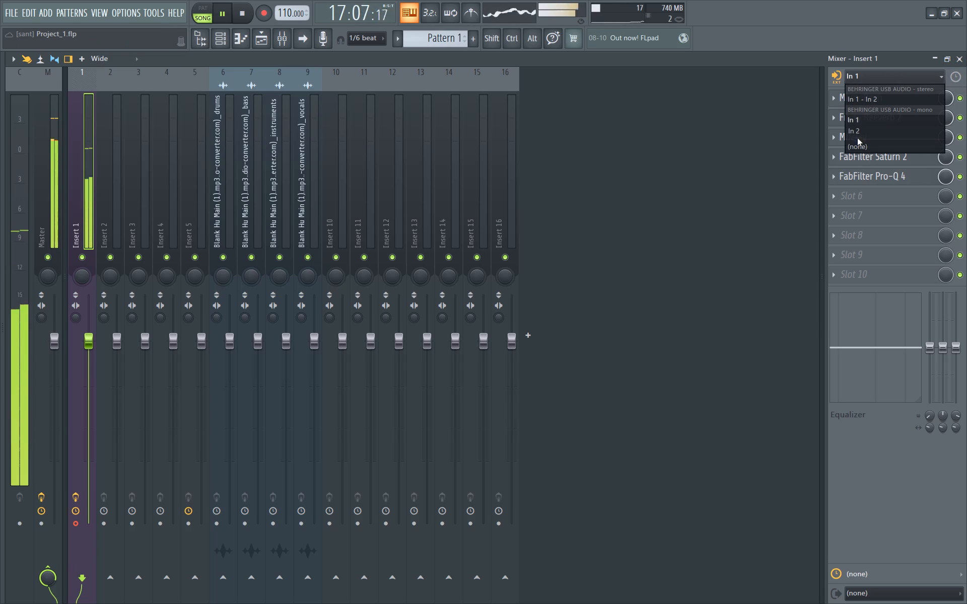
left_click(858, 146)
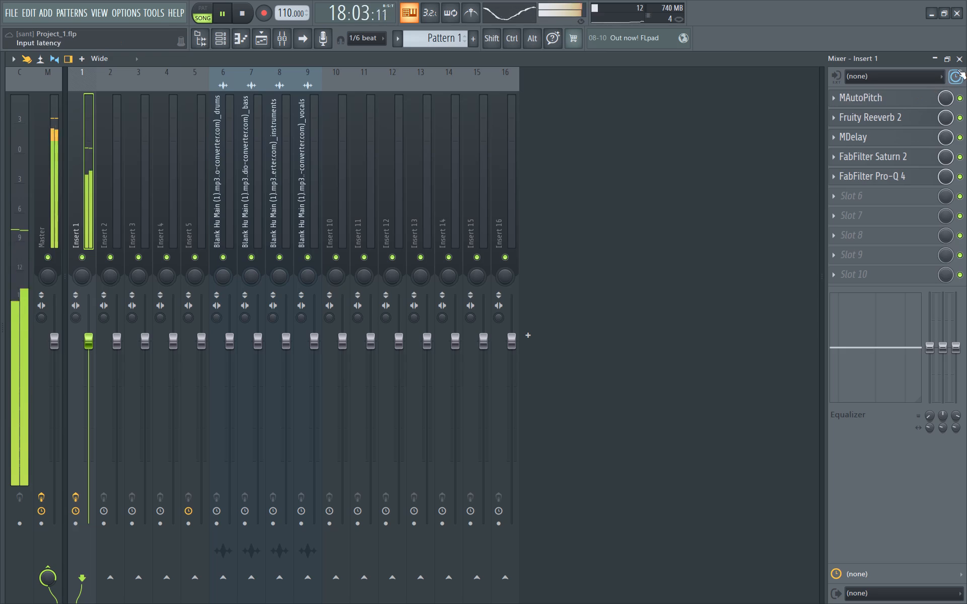
left_click(961, 60)
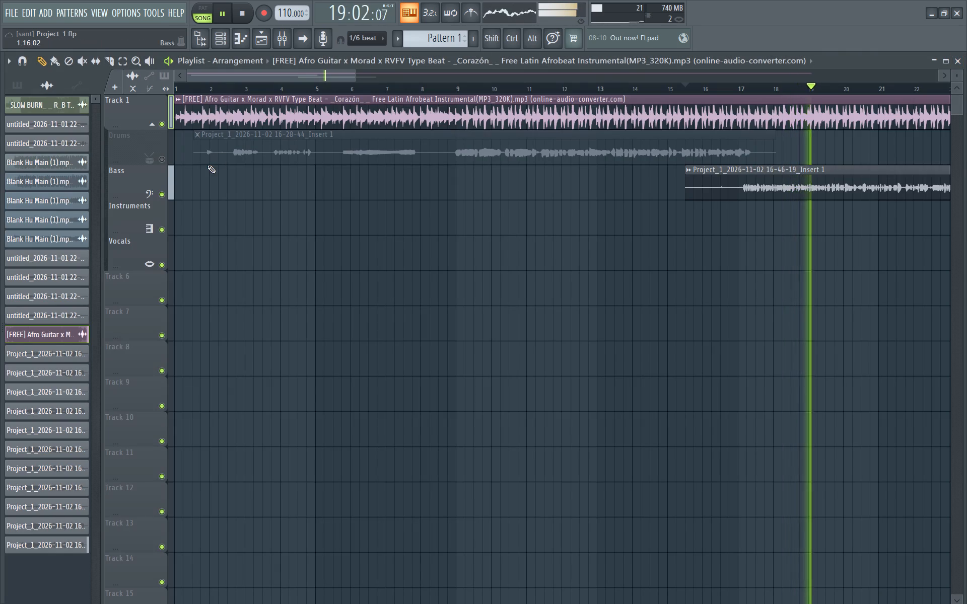
Unmute the Drums track holding the earlier vocal take and play the arrangement from late in bar 1.
left_click(161, 160)
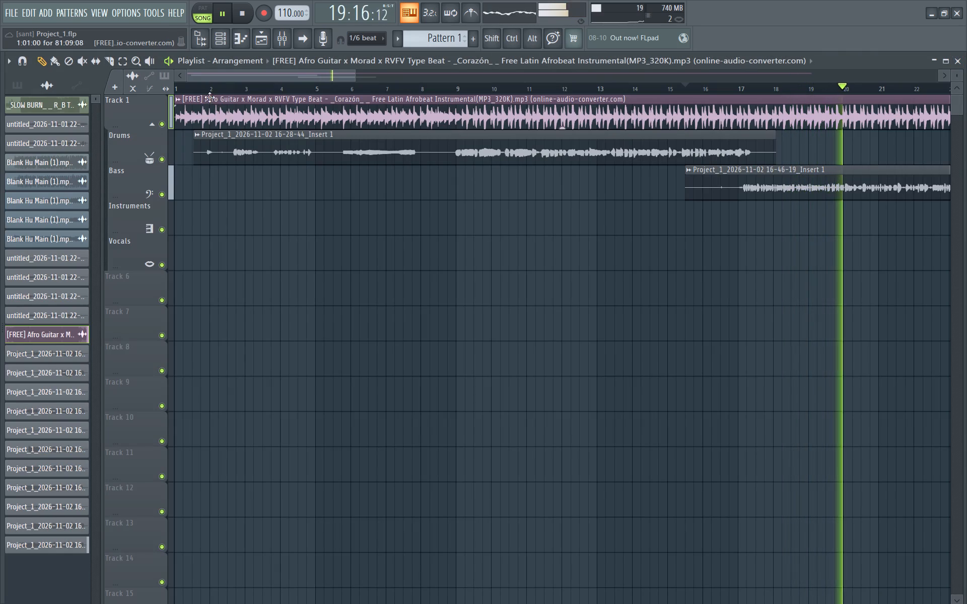
left_click(201, 92)
key("space")
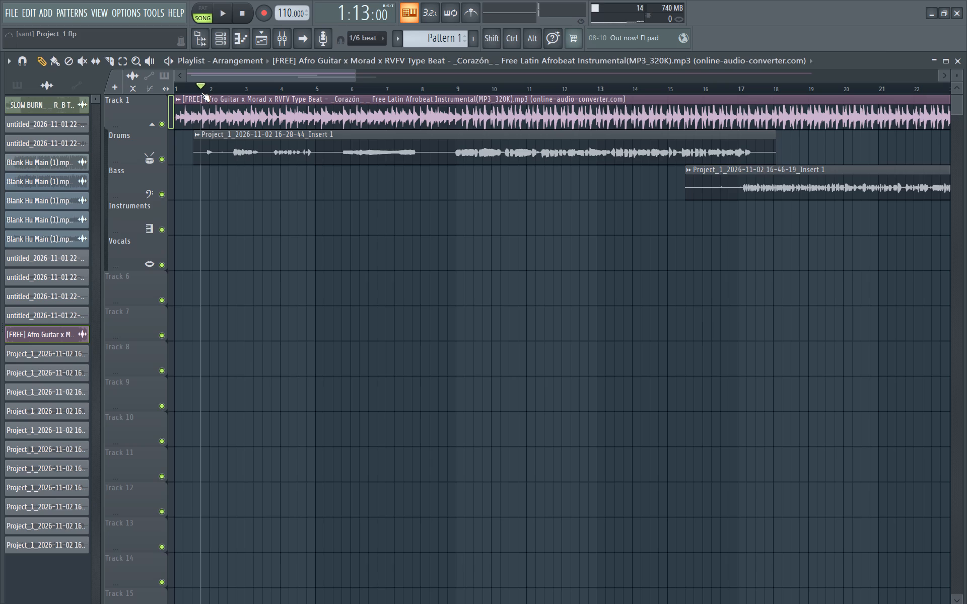
key("space")
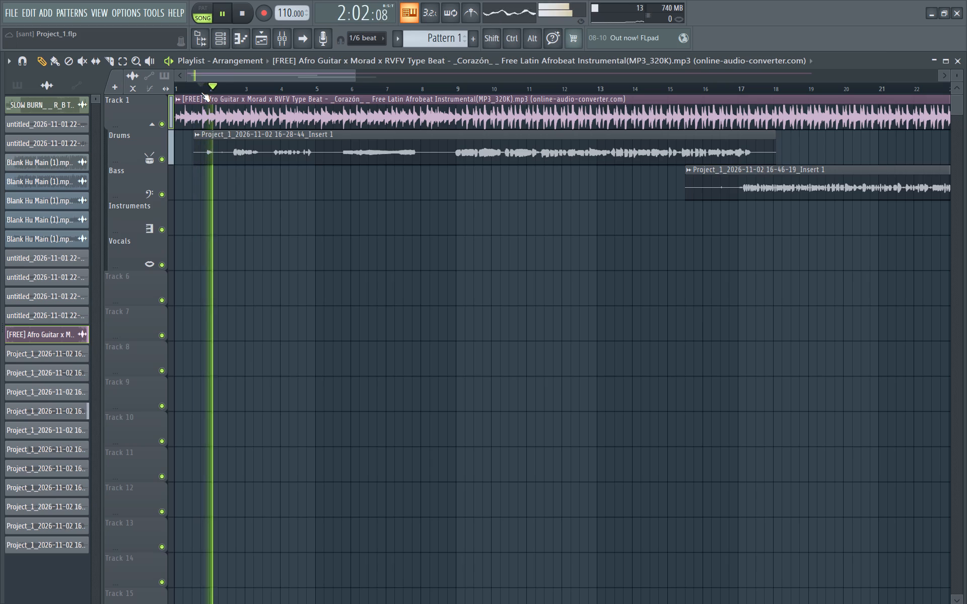
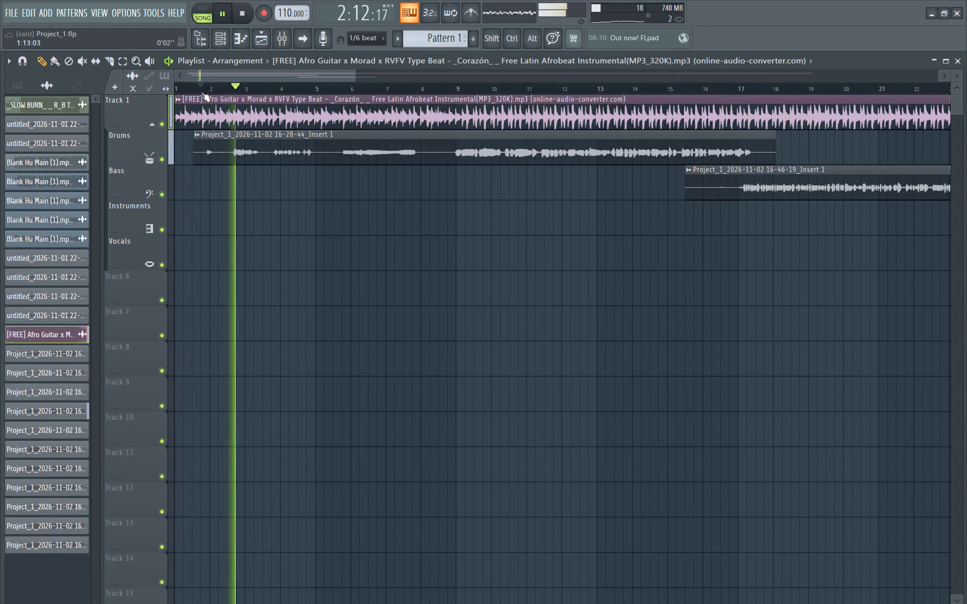
Stop the arrangement playback.
key("space")
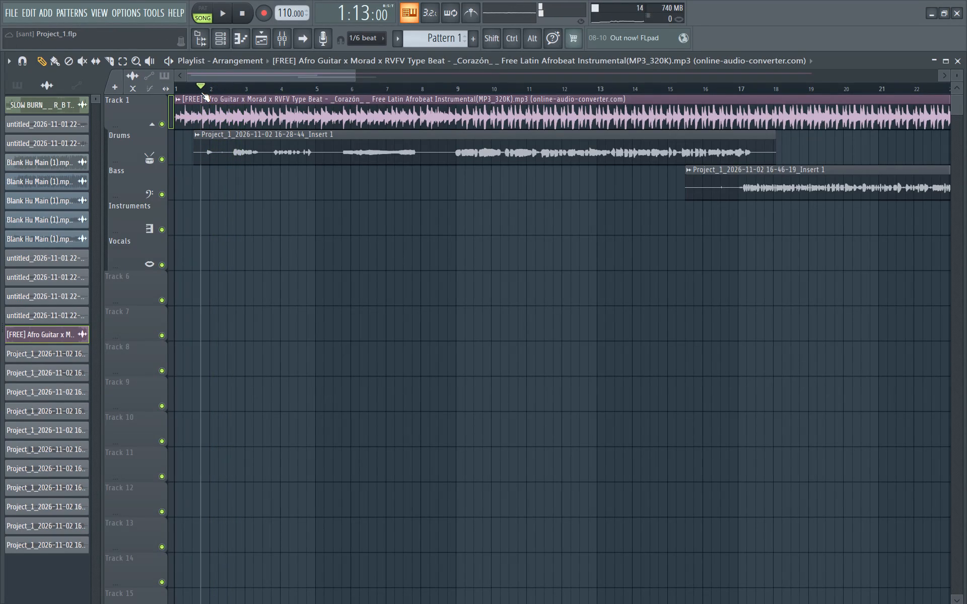
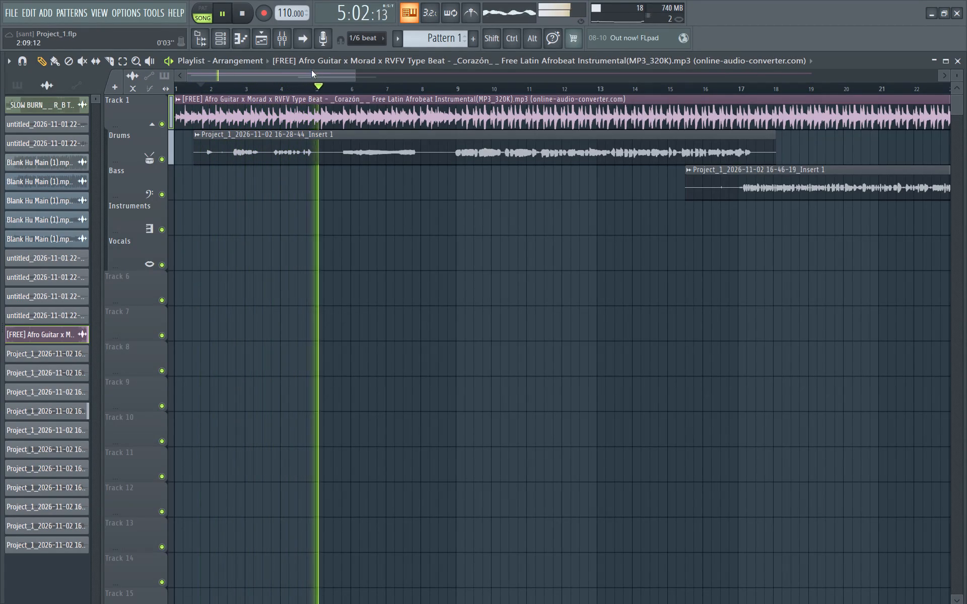
Add MTuner to effect slot 6 of mixer Insert 1 and move its window clear of the channel strips.
left_click(286, 40)
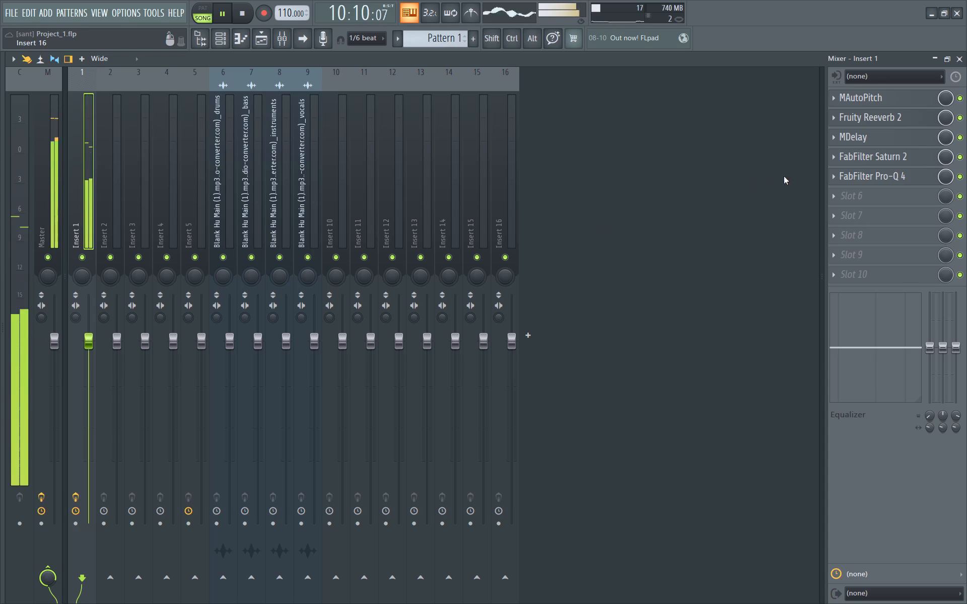
left_click(847, 191)
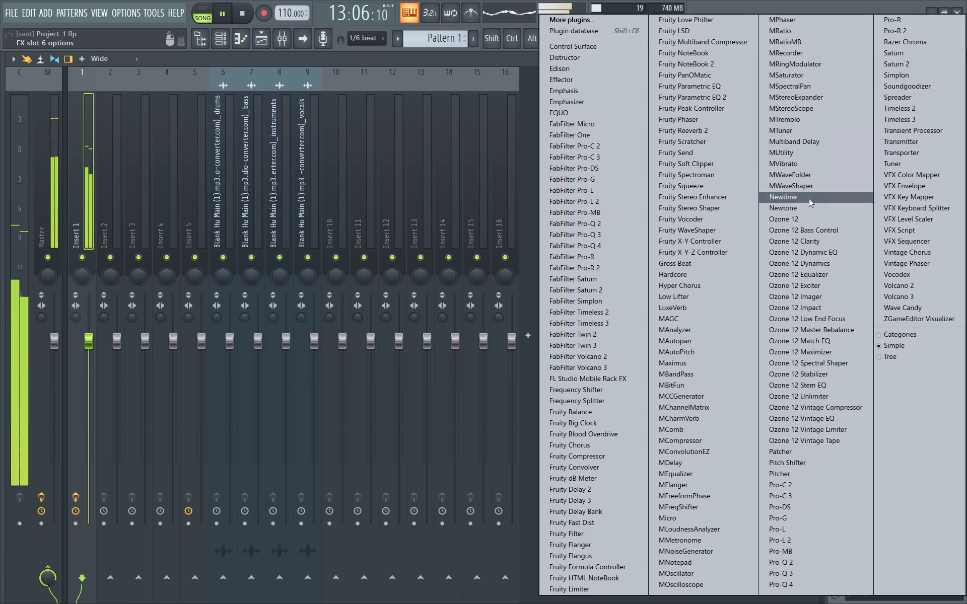
left_click(818, 131)
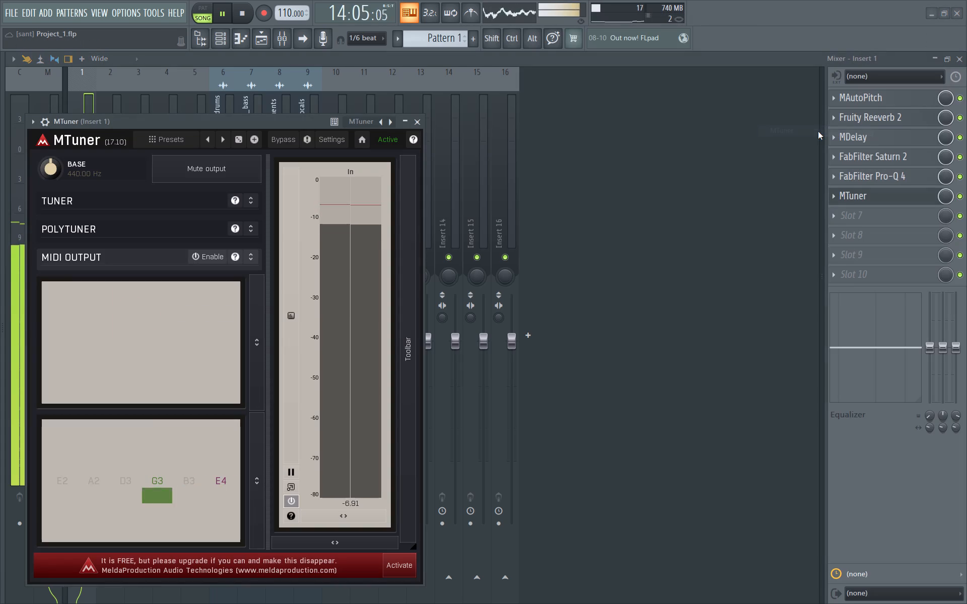
left_click_drag(226, 120, 320, 135)
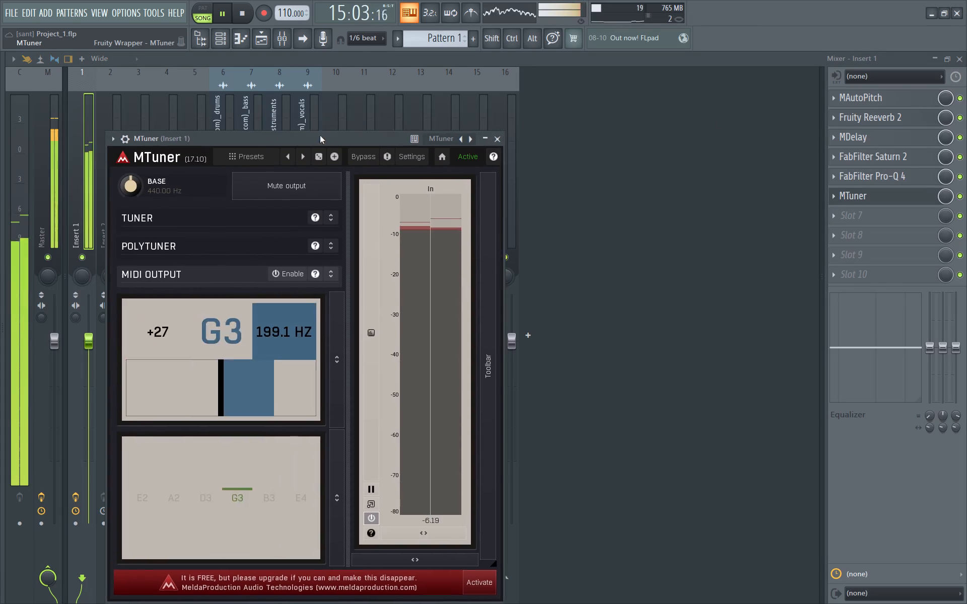
left_click_drag(320, 135, 438, 141)
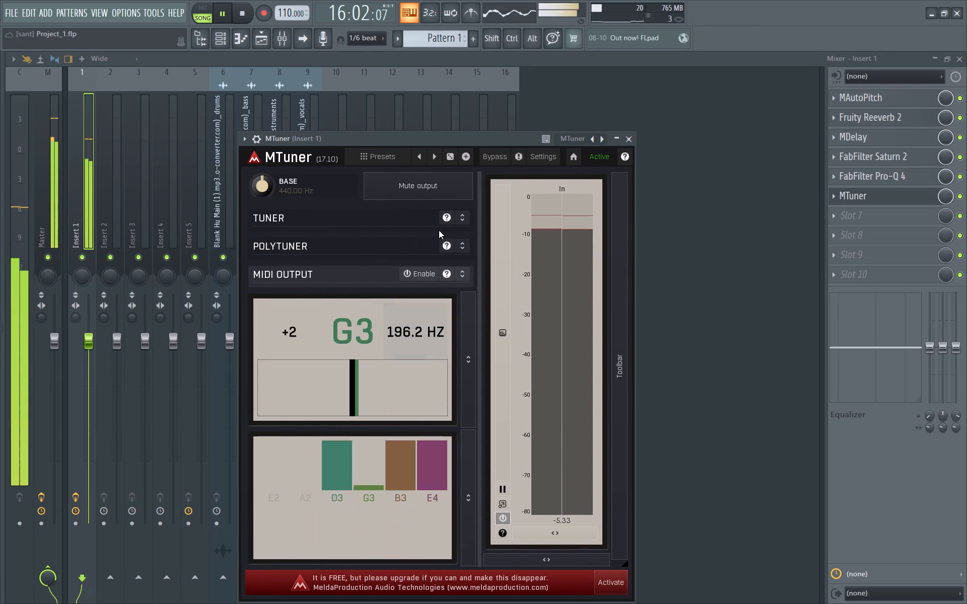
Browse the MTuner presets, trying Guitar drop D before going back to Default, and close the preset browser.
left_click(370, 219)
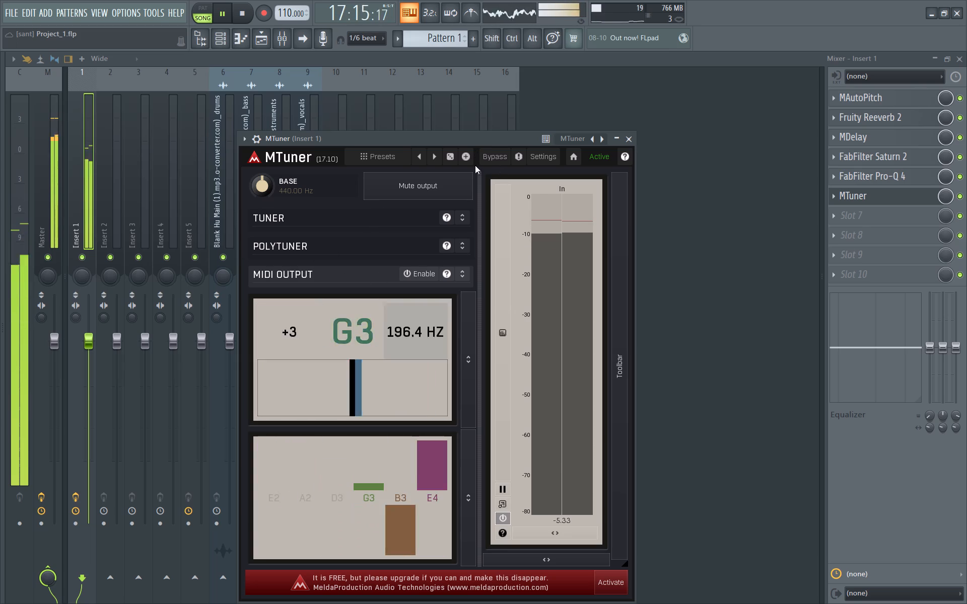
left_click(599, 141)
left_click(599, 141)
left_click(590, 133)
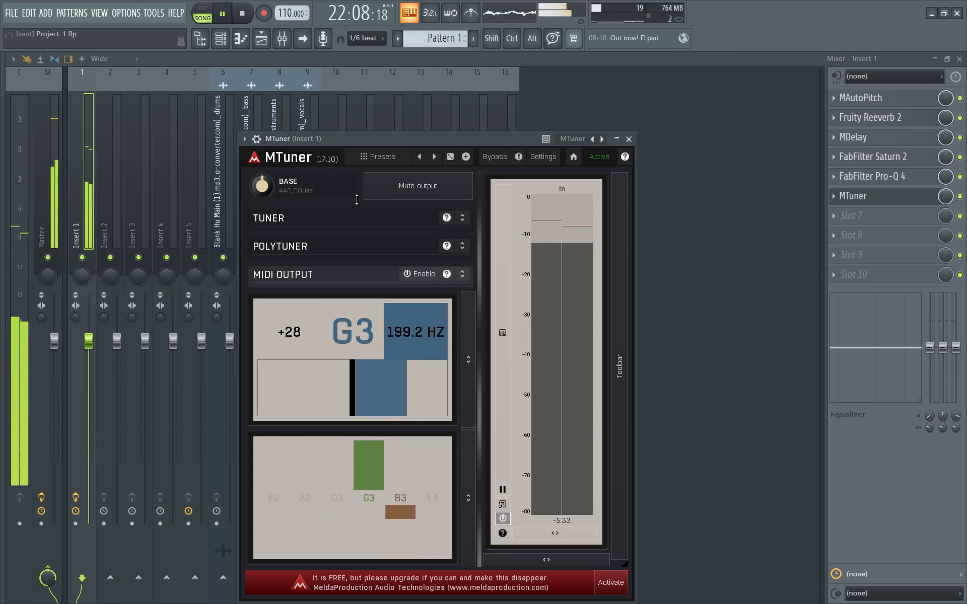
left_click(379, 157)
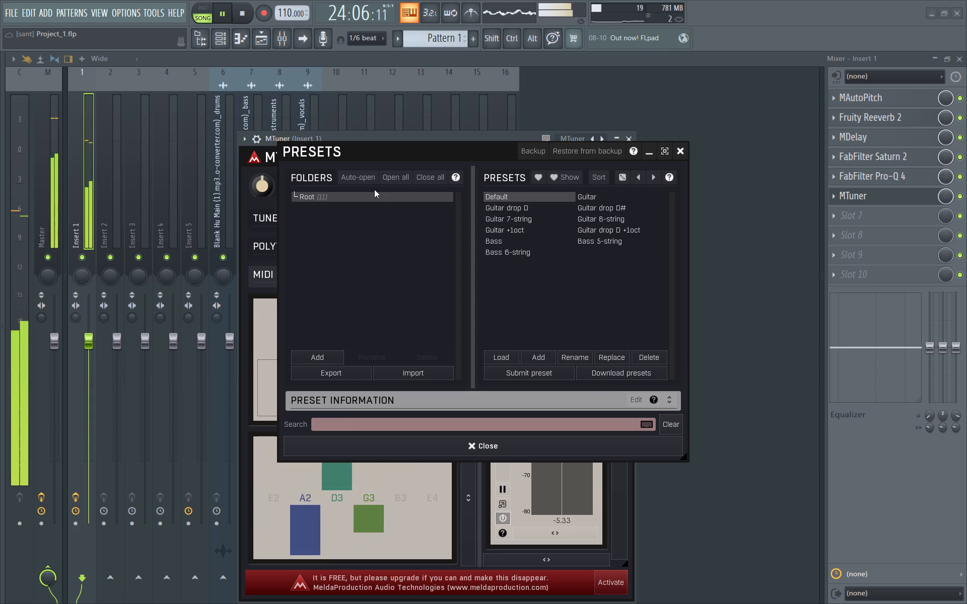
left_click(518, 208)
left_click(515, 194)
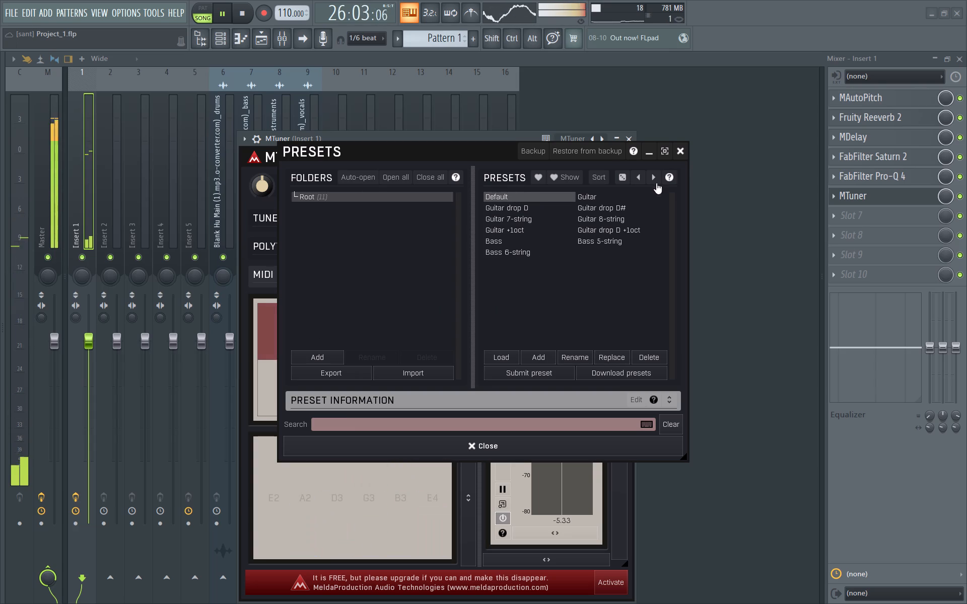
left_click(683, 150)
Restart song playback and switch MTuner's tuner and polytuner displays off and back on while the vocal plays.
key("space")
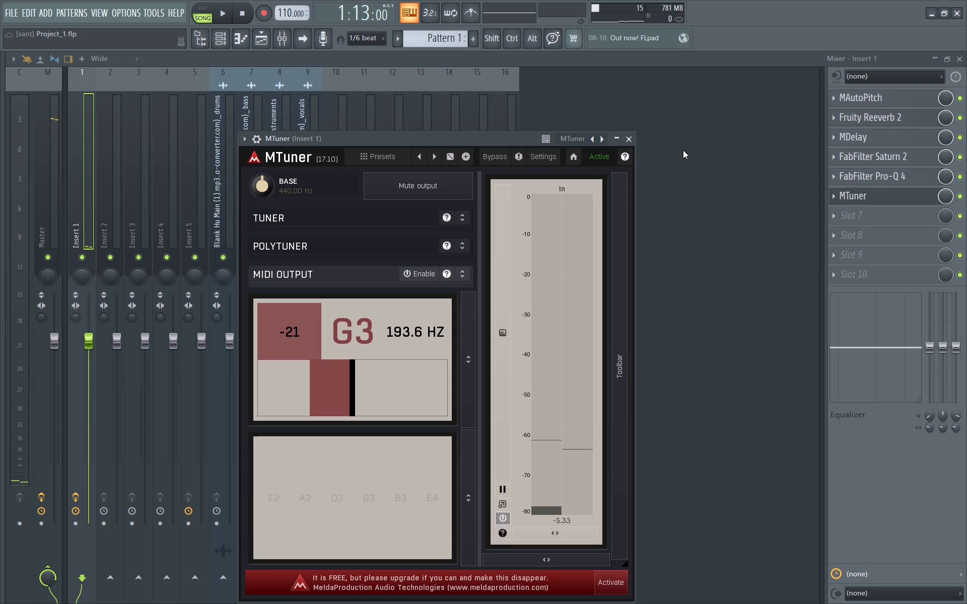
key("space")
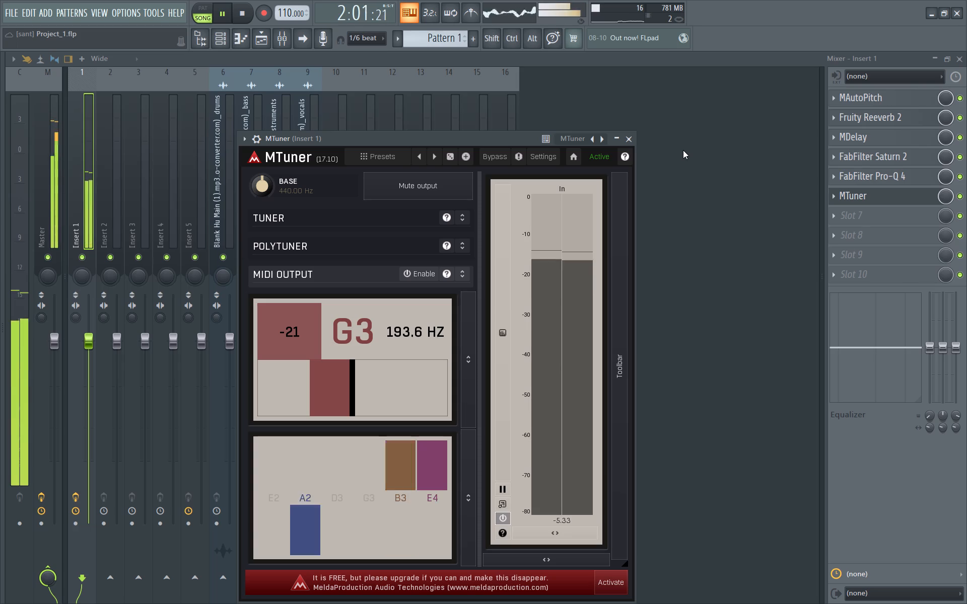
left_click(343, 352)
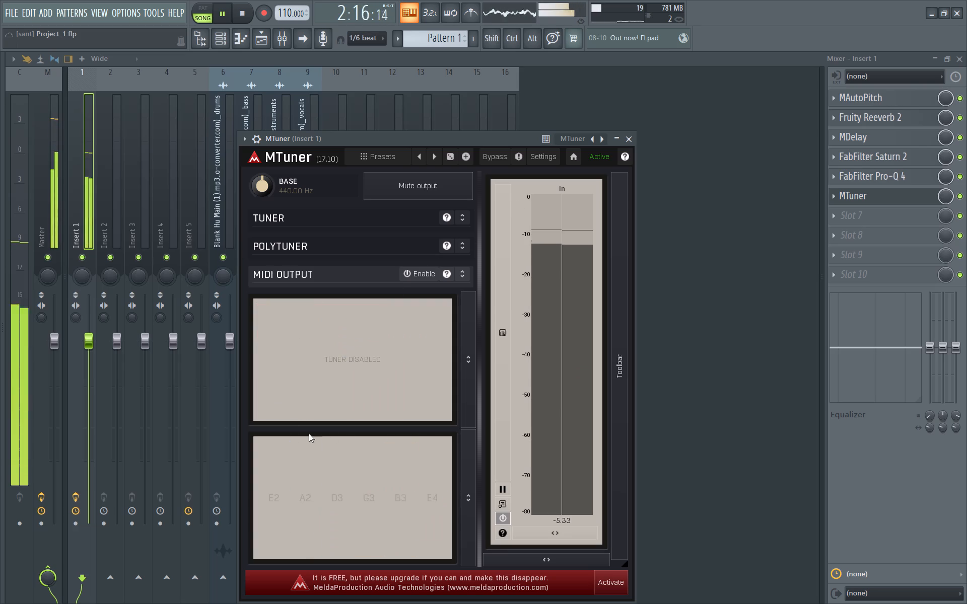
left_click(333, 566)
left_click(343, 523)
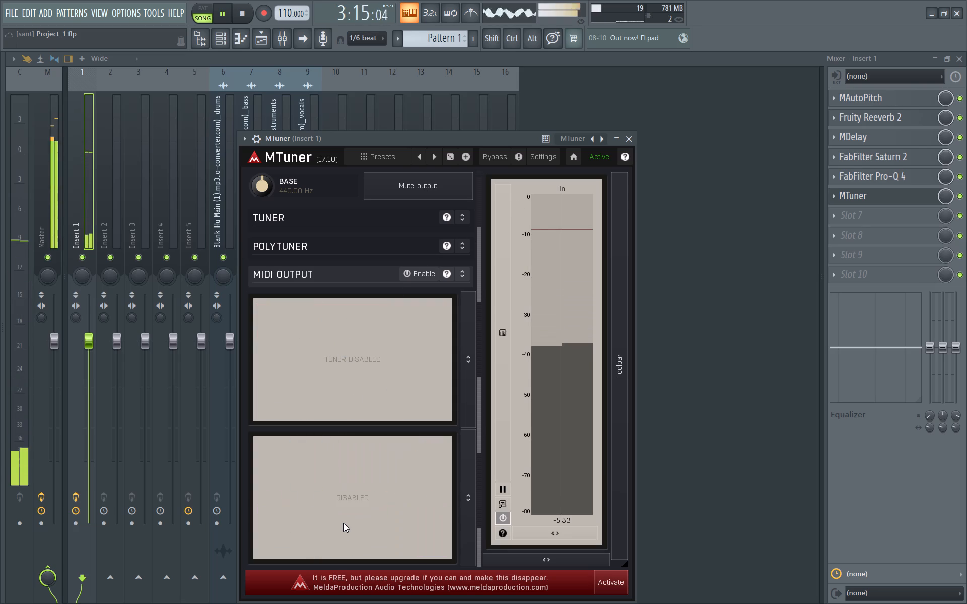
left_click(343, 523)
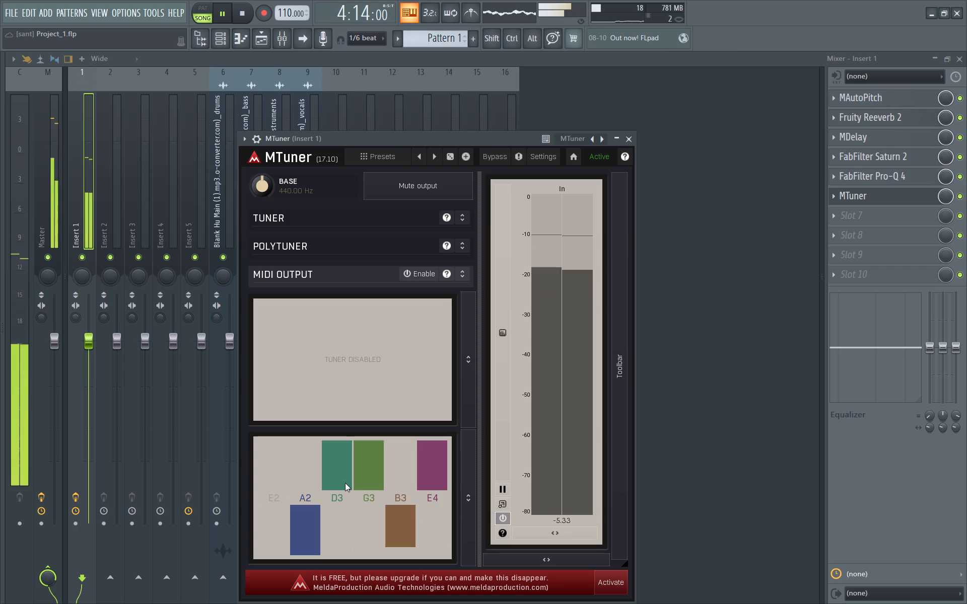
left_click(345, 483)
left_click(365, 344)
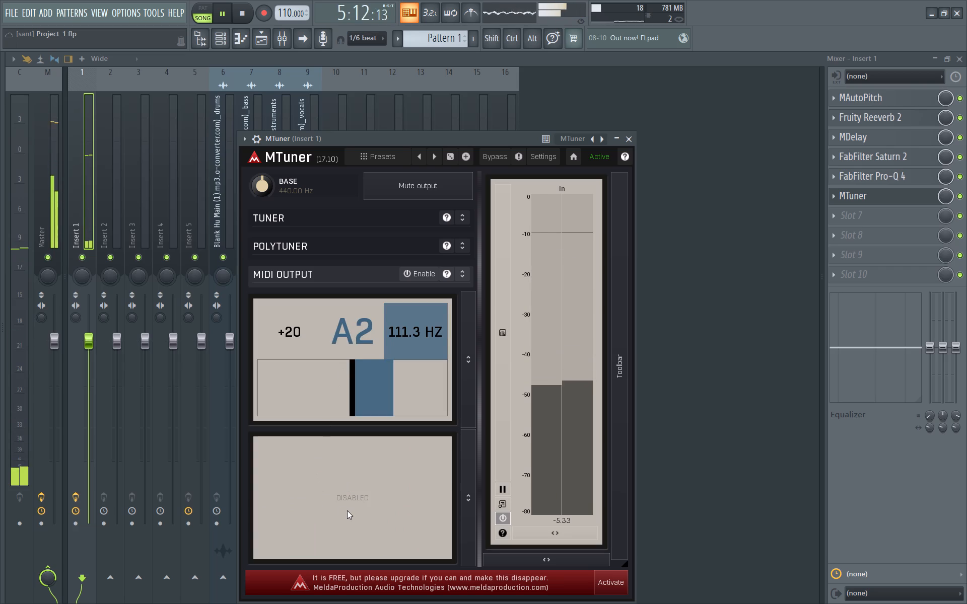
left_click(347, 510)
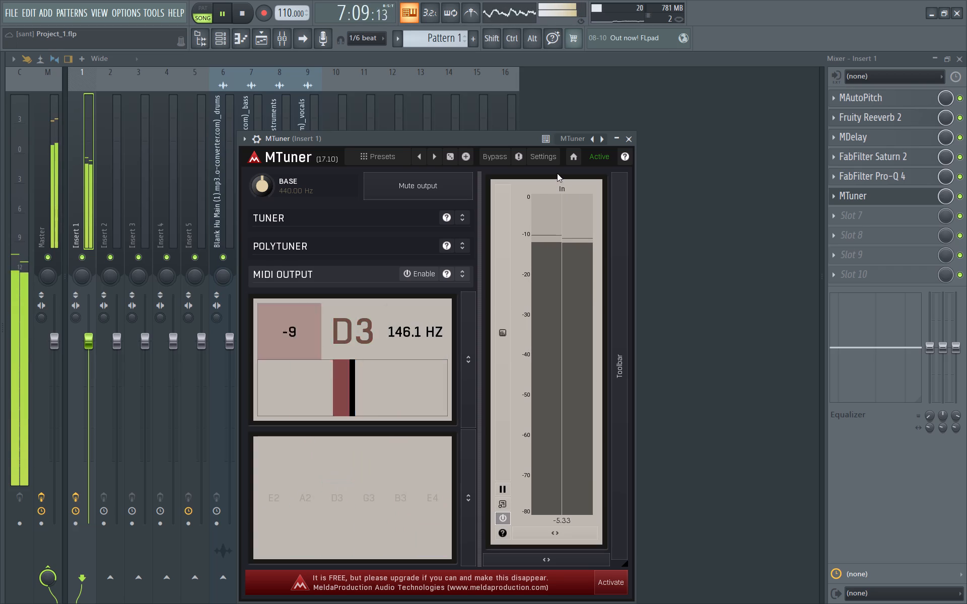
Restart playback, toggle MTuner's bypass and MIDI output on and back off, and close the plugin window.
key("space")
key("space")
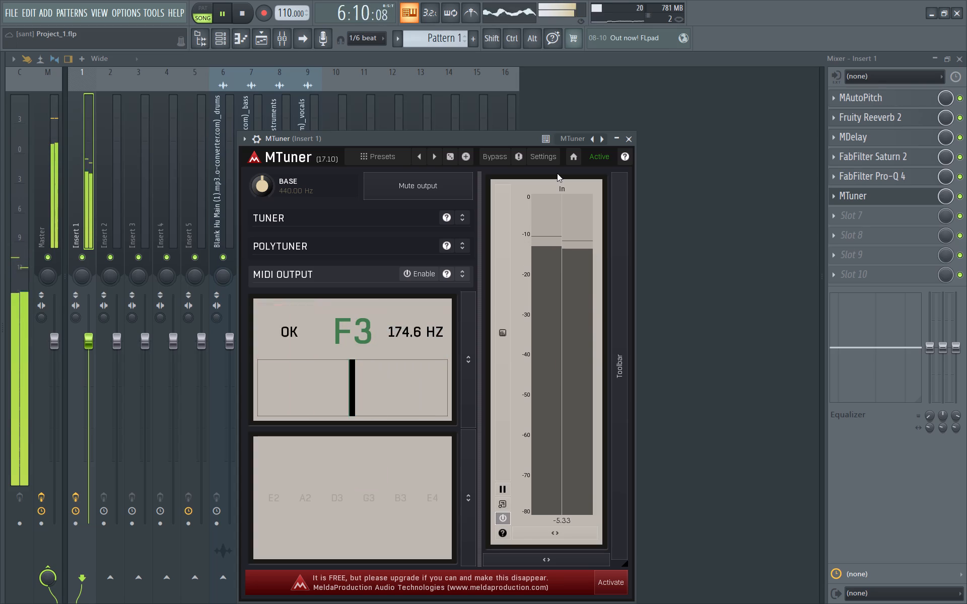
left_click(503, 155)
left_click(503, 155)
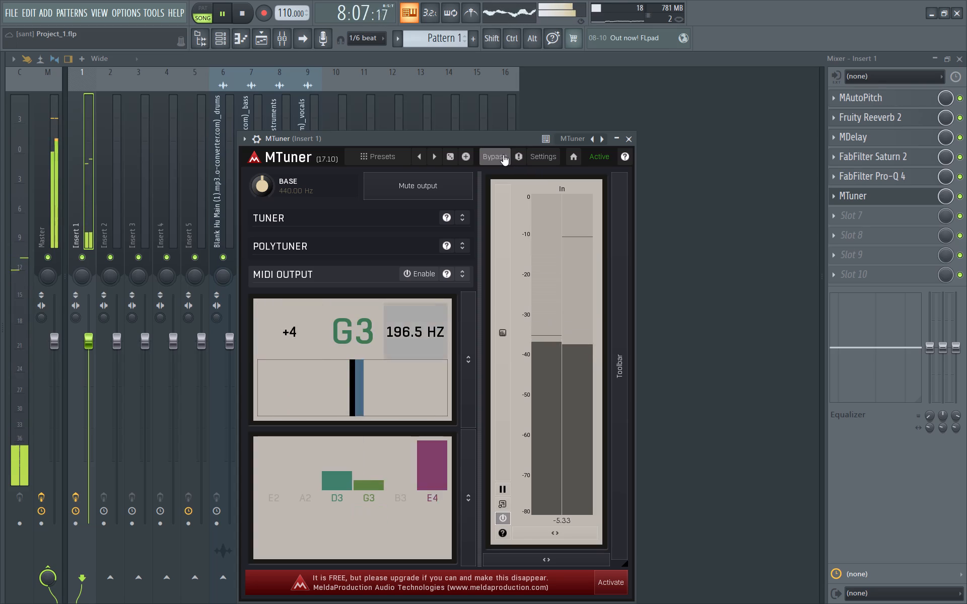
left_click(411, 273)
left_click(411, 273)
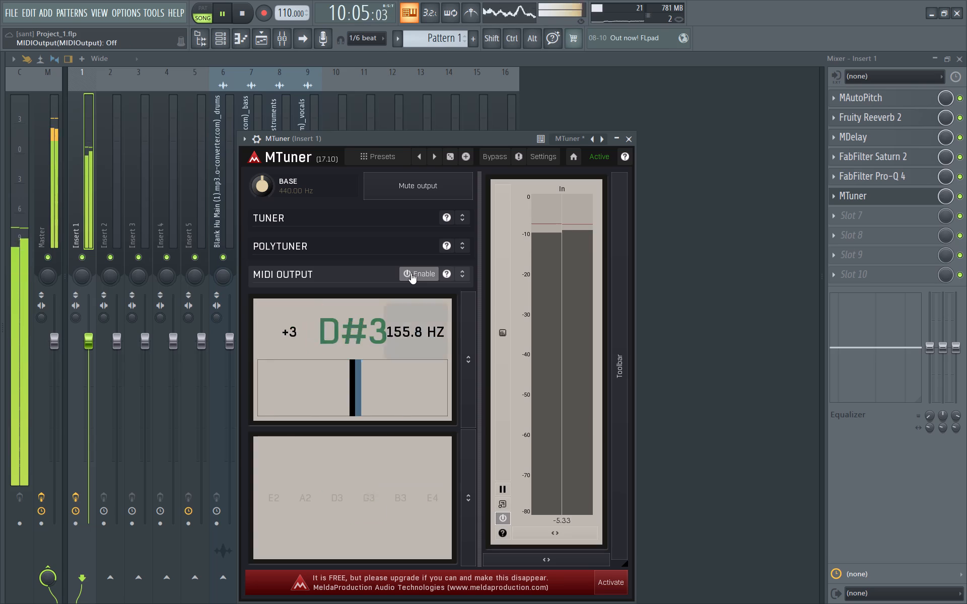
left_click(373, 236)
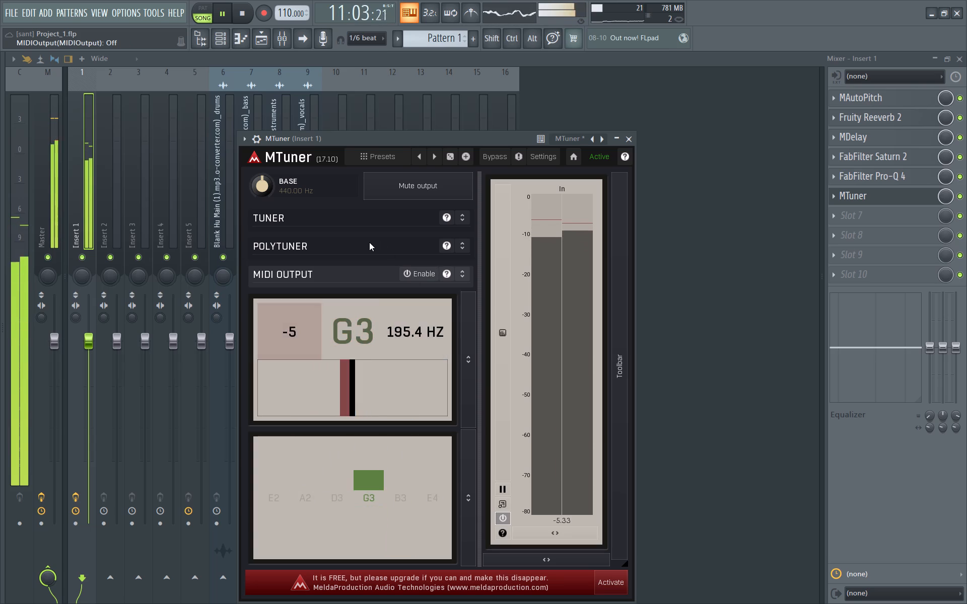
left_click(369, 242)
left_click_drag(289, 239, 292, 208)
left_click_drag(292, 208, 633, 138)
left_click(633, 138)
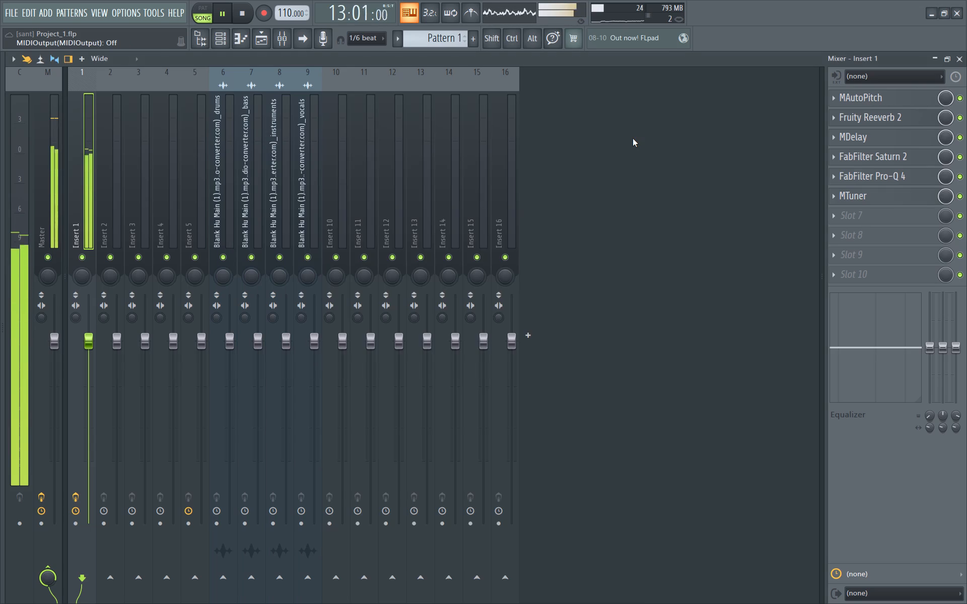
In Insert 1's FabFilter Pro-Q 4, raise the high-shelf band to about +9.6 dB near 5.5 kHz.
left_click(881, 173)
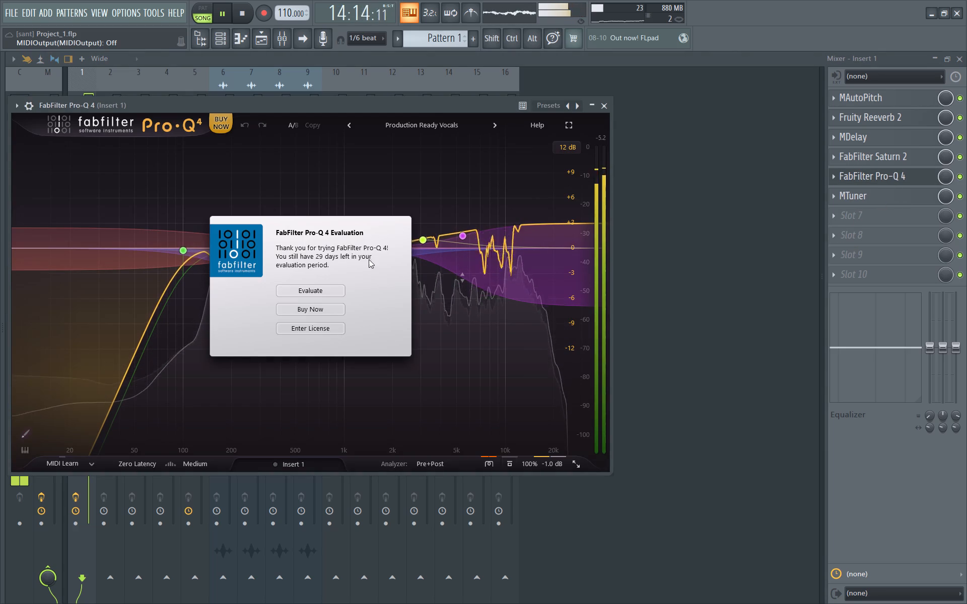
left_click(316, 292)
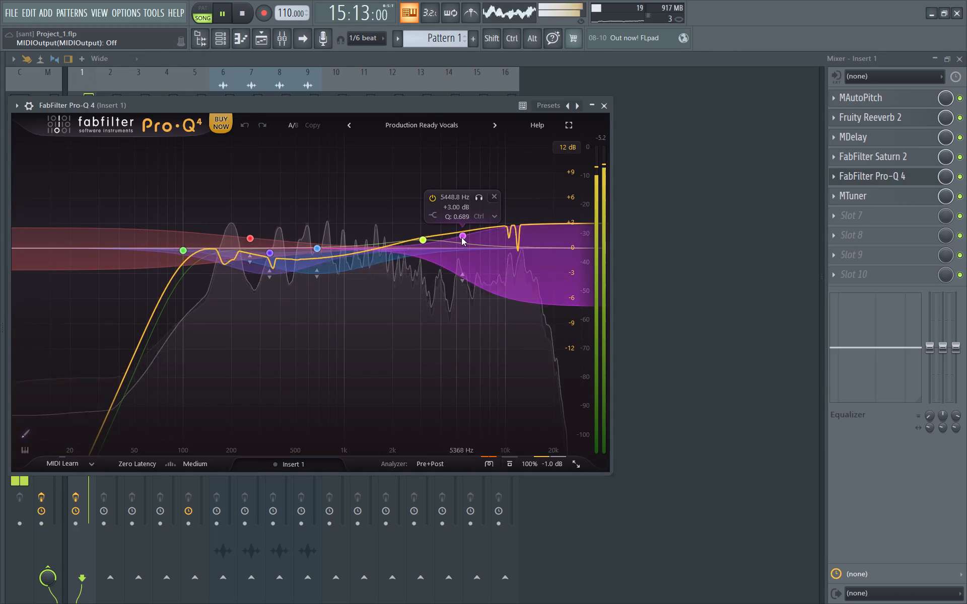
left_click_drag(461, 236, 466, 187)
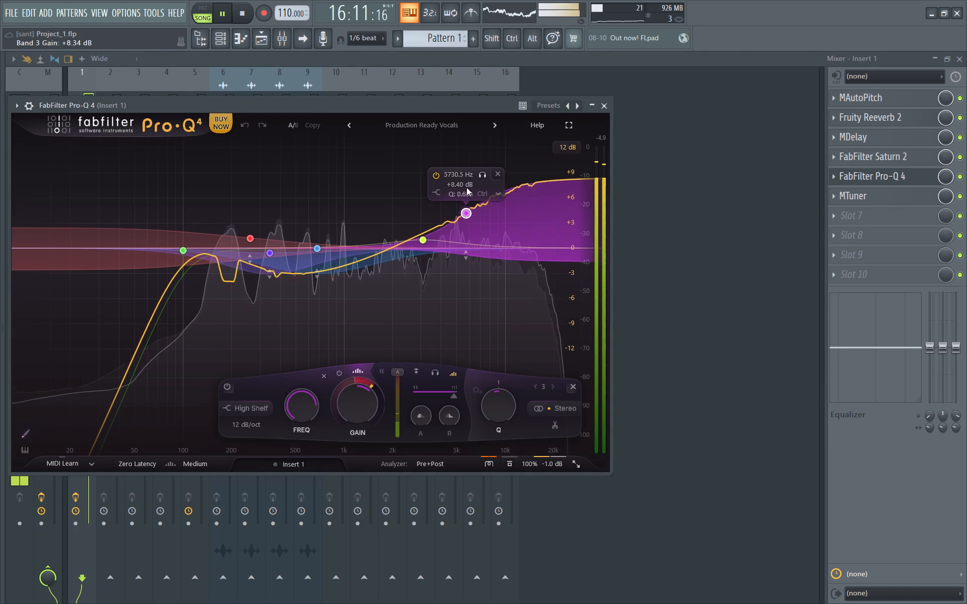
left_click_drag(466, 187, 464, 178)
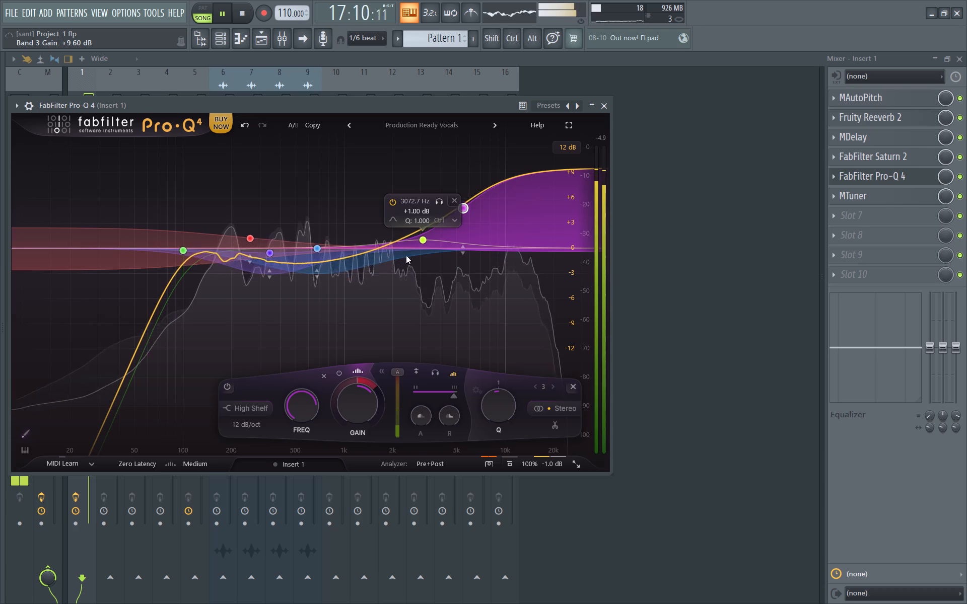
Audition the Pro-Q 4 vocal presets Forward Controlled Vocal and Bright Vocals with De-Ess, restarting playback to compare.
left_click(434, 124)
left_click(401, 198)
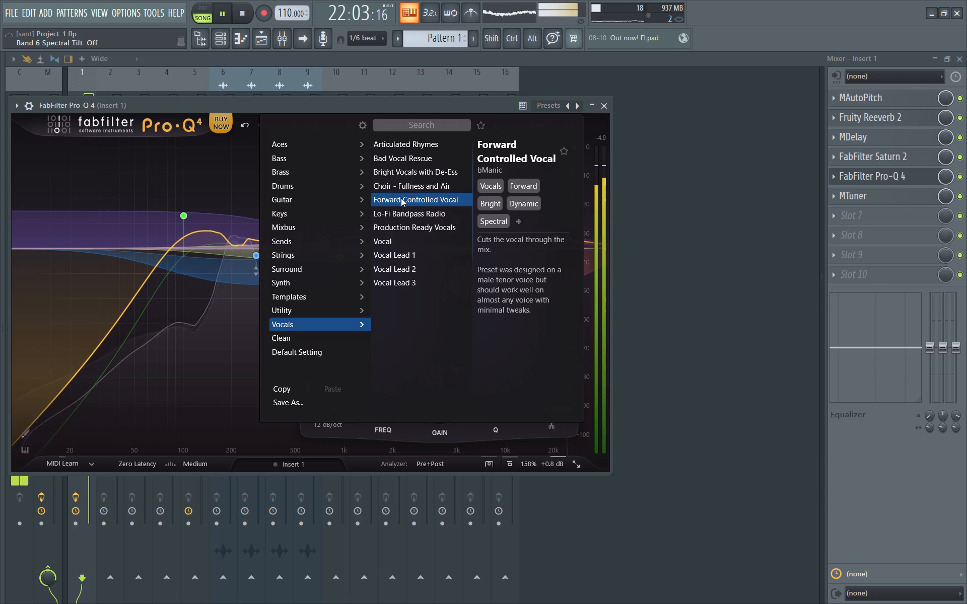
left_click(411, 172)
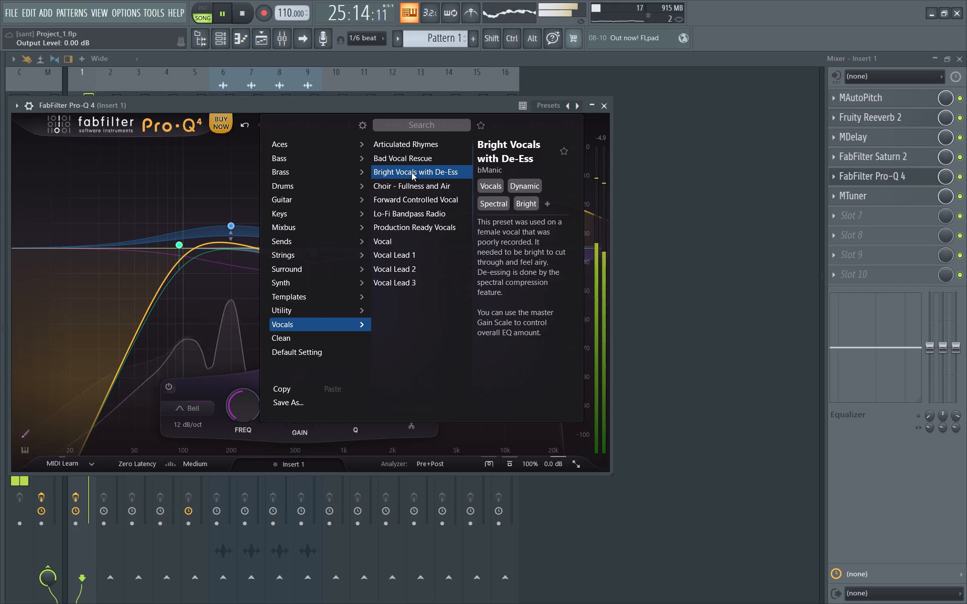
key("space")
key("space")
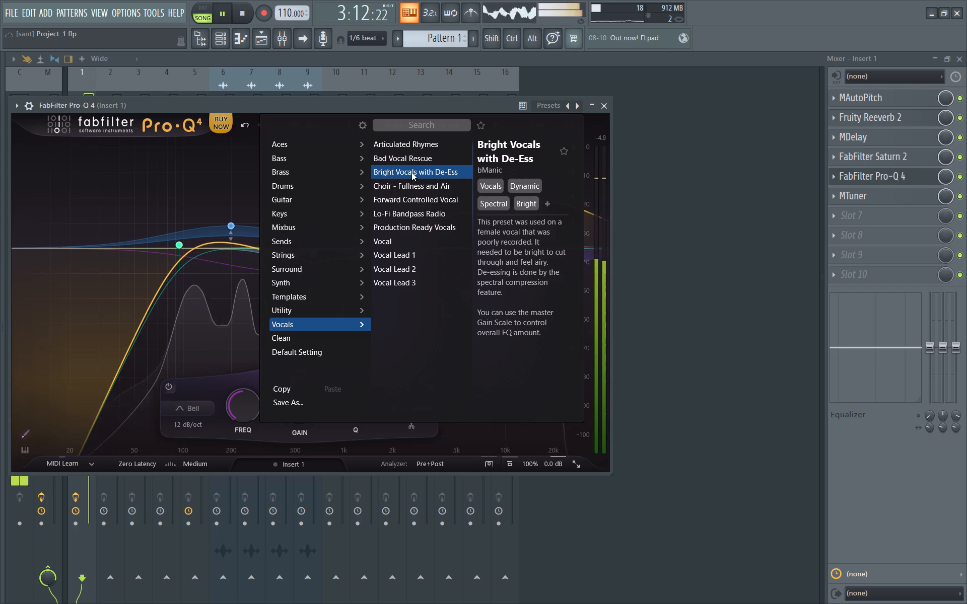
Load the Pro-Q 4 preset named Vocal from the Vocals category and close the equalizer.
left_click(393, 247)
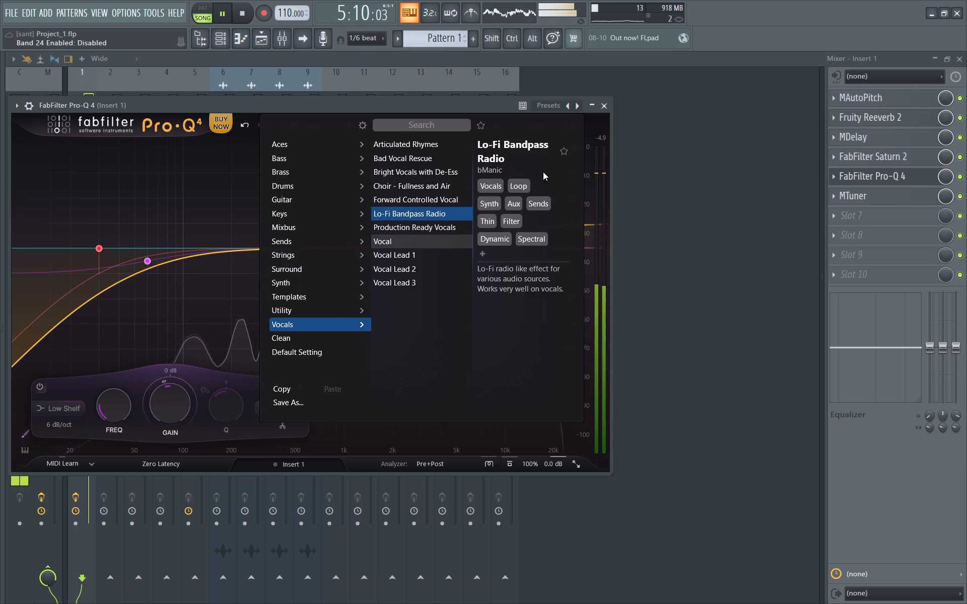
left_click(604, 108)
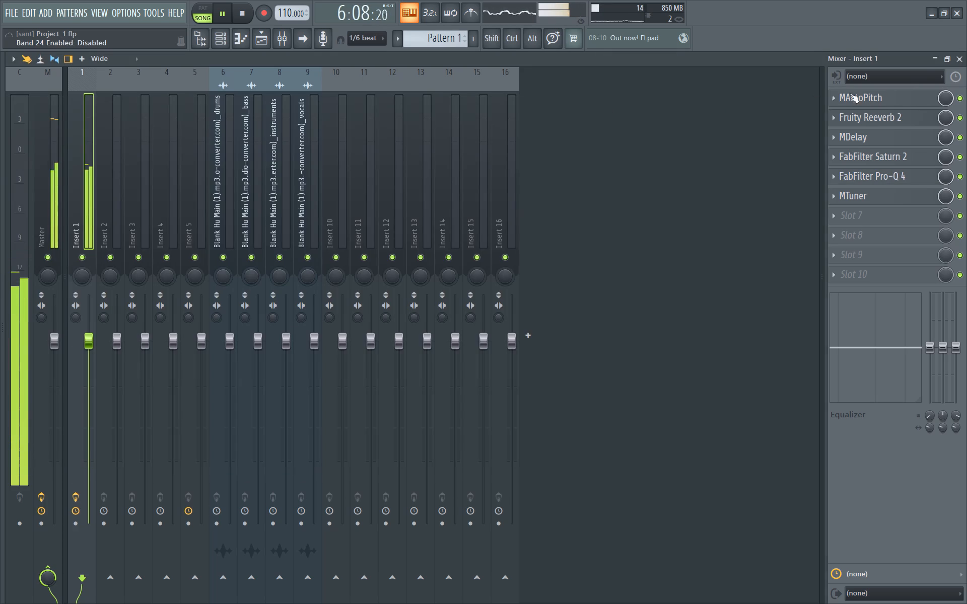
Return to the playlist and play the arrangement from late in bar 8 to hear the first vocal take.
left_click(961, 59)
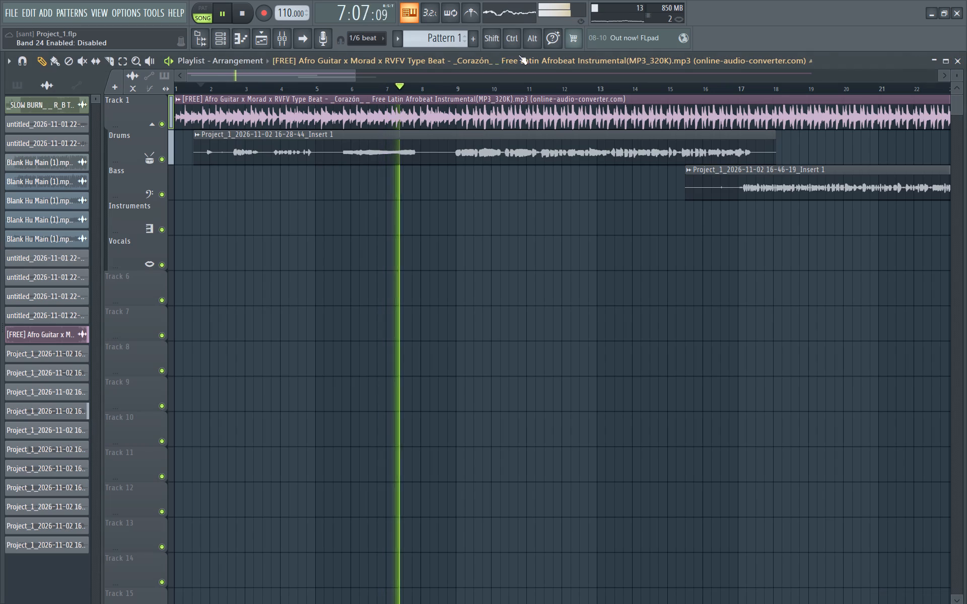
left_click(447, 85)
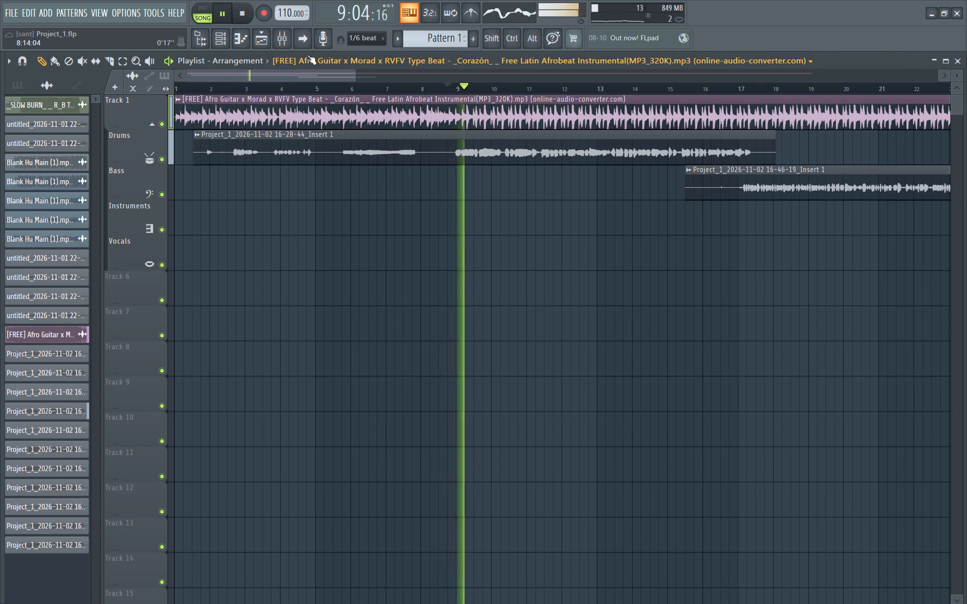
In the mixer, check Insert 1's Pro-Q 4 Vocal curve and vocal preset list during playback, and stop back on Insert 1.
left_click(279, 41)
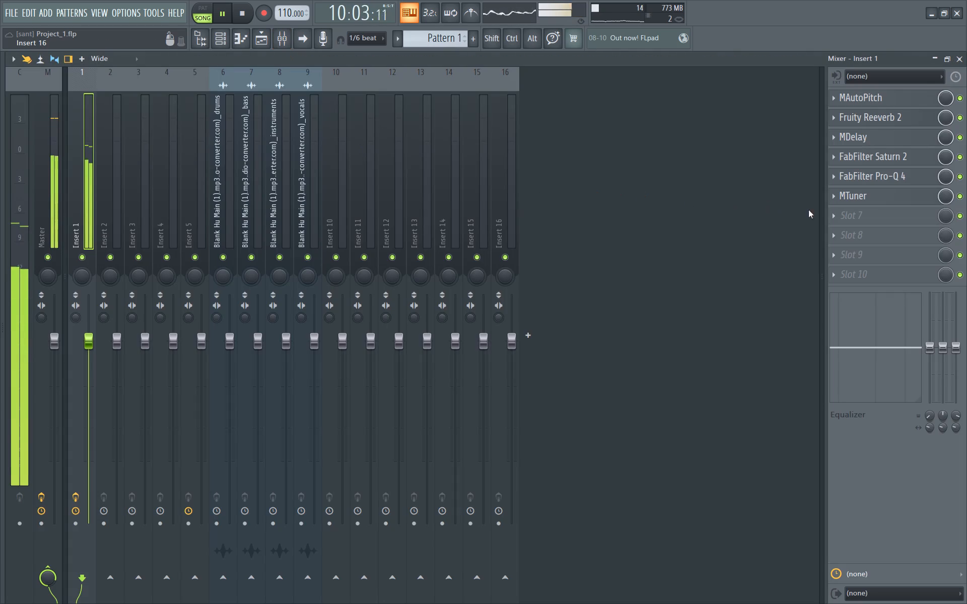
left_click(881, 174)
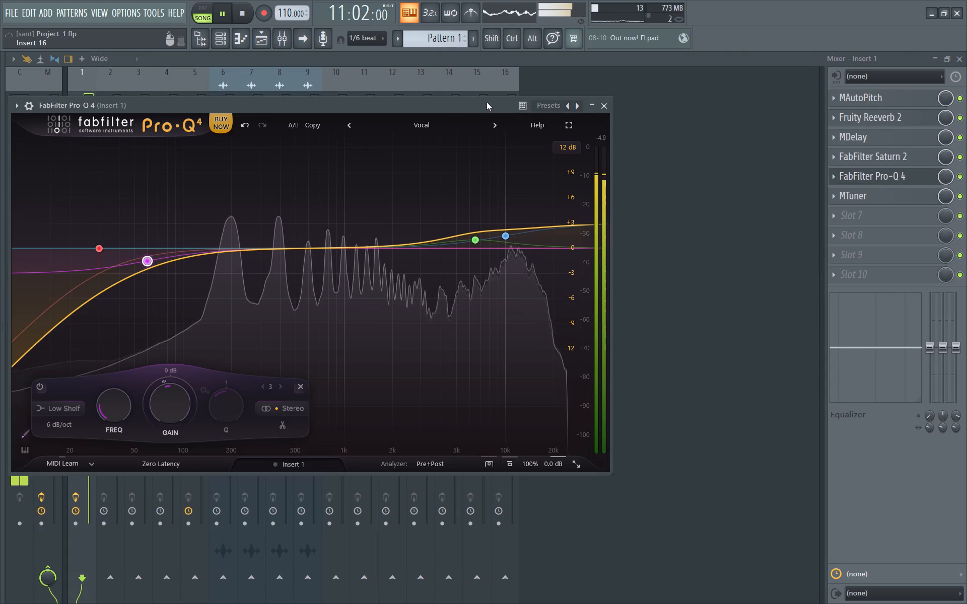
left_click(436, 126)
left_click(428, 111)
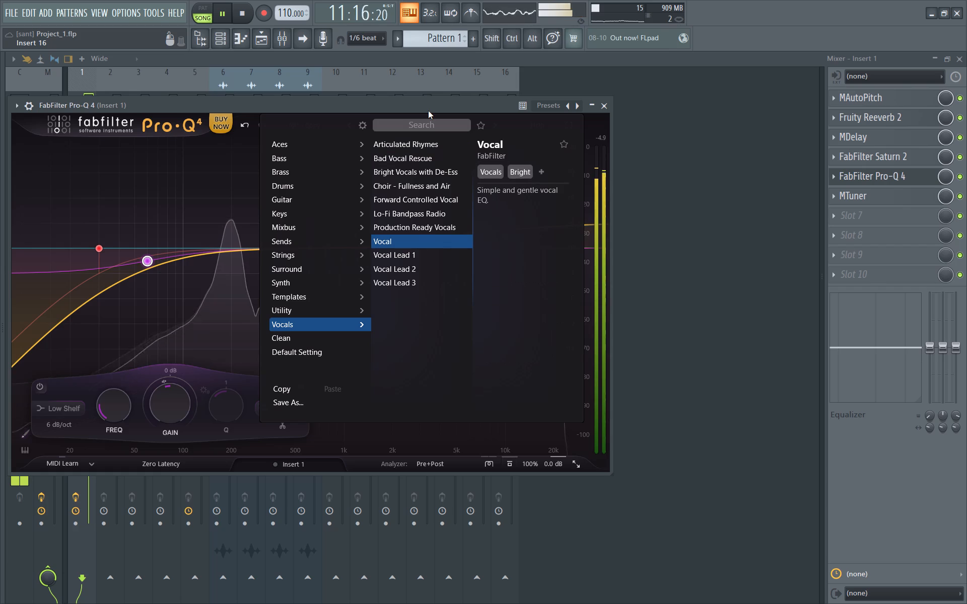
left_click(433, 107)
left_click(255, 101)
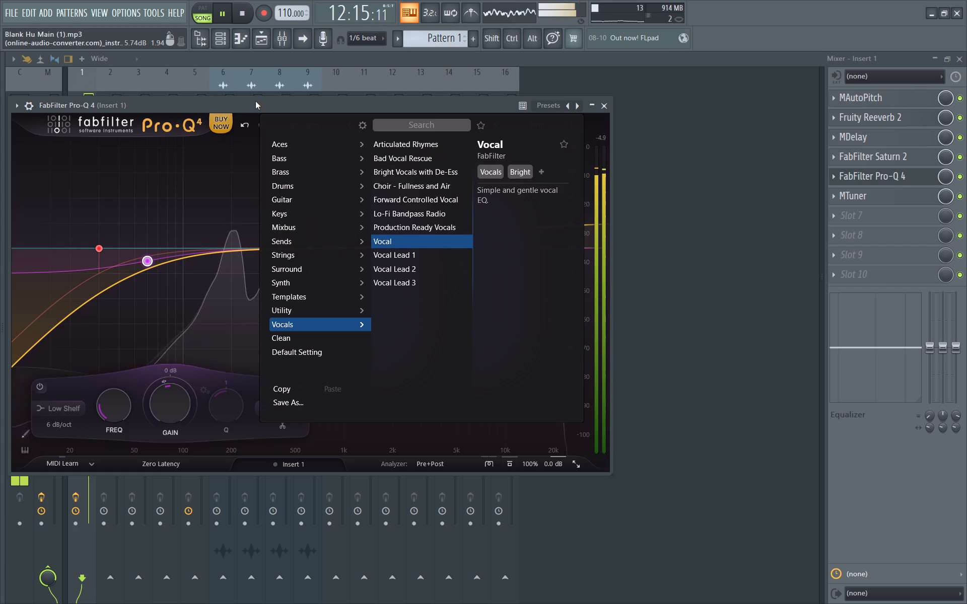
left_click_drag(142, 89, 240, 155)
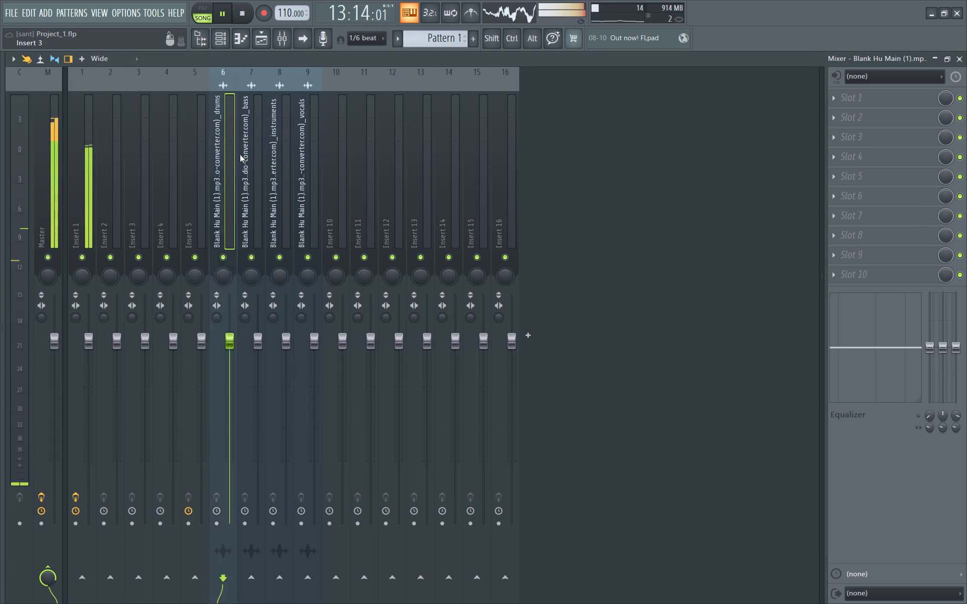
left_click_drag(240, 155, 79, 179)
key("space")
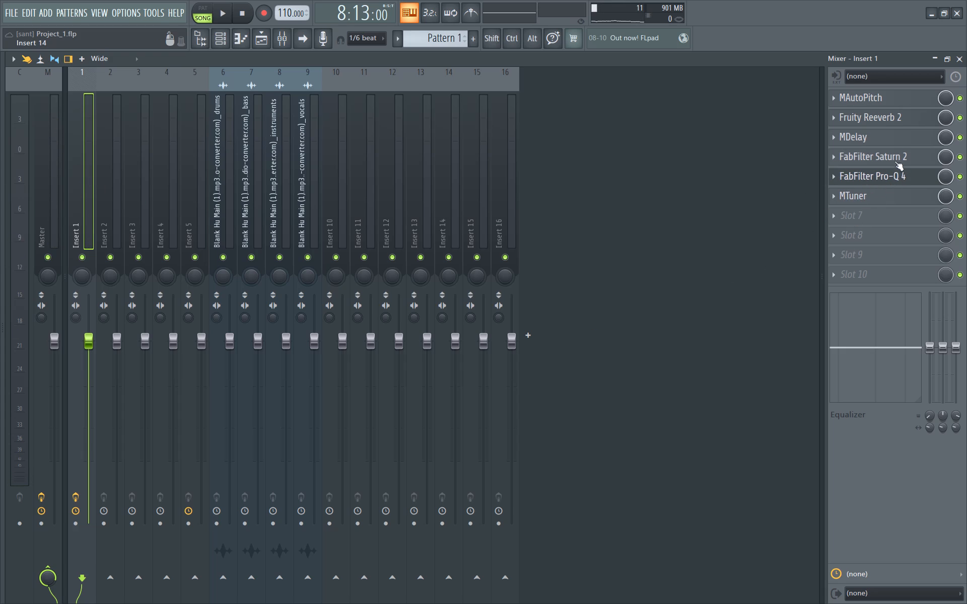
In Insert 1's Pro-Q 4, lower the 60 Hz low-shelf band to about -15.15 dB while listening to the take.
left_click(875, 174)
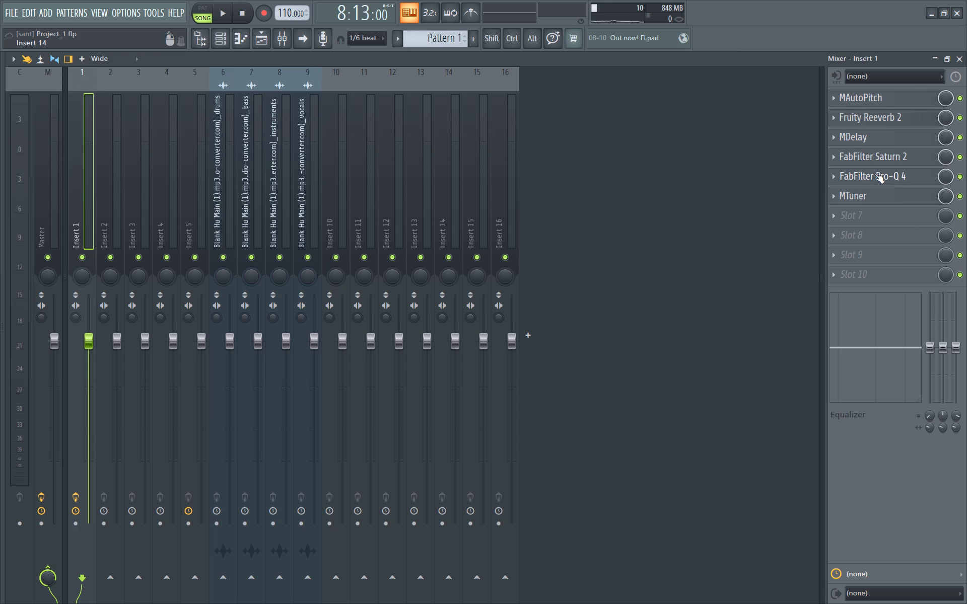
left_click(875, 174)
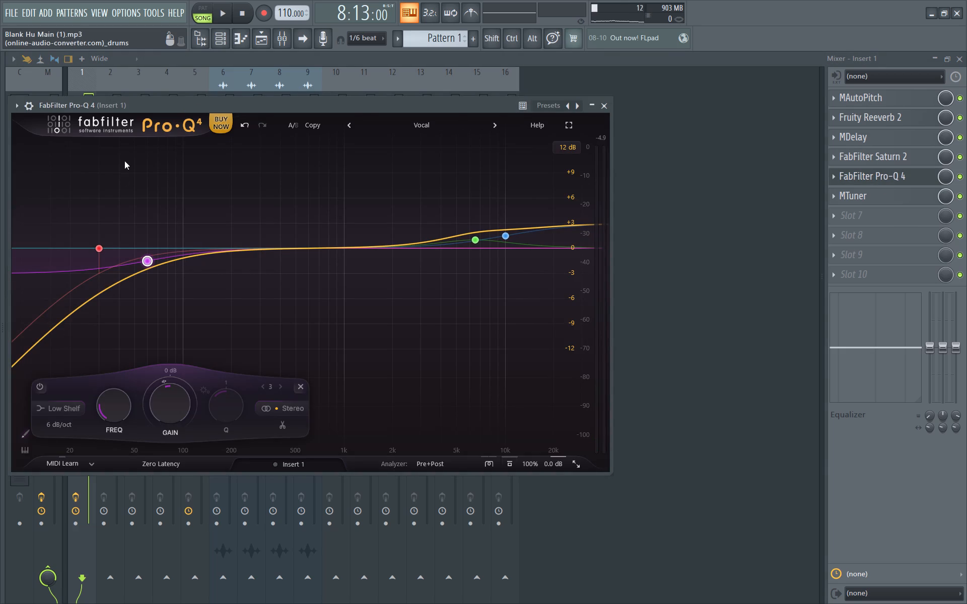
left_click(145, 257)
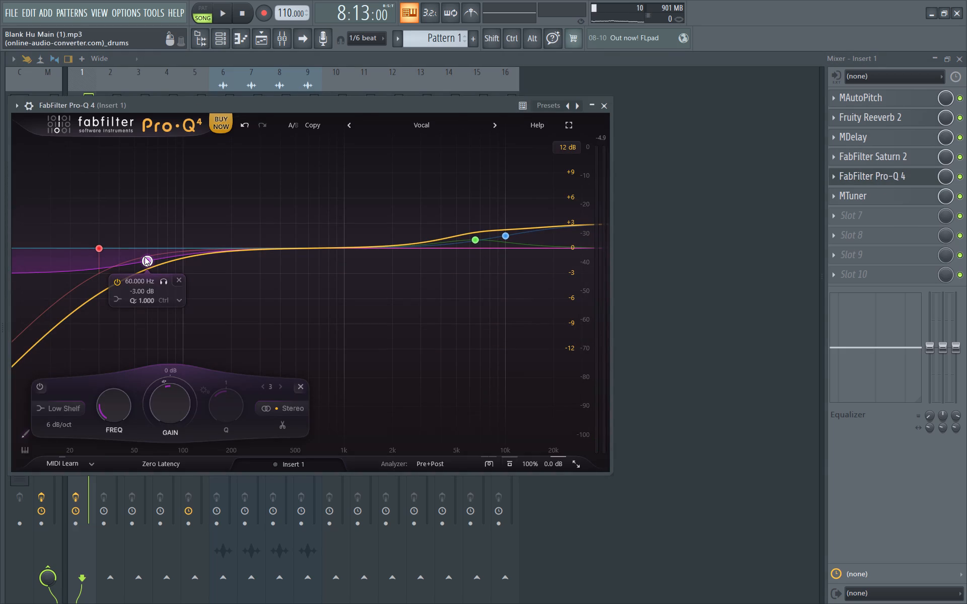
left_click(155, 399)
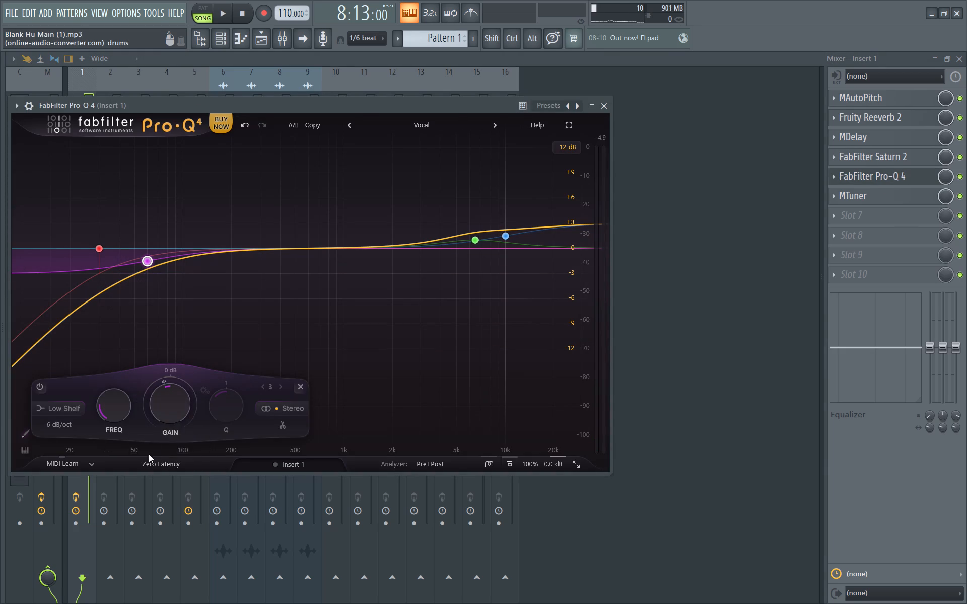
left_click_drag(167, 392, 154, 441)
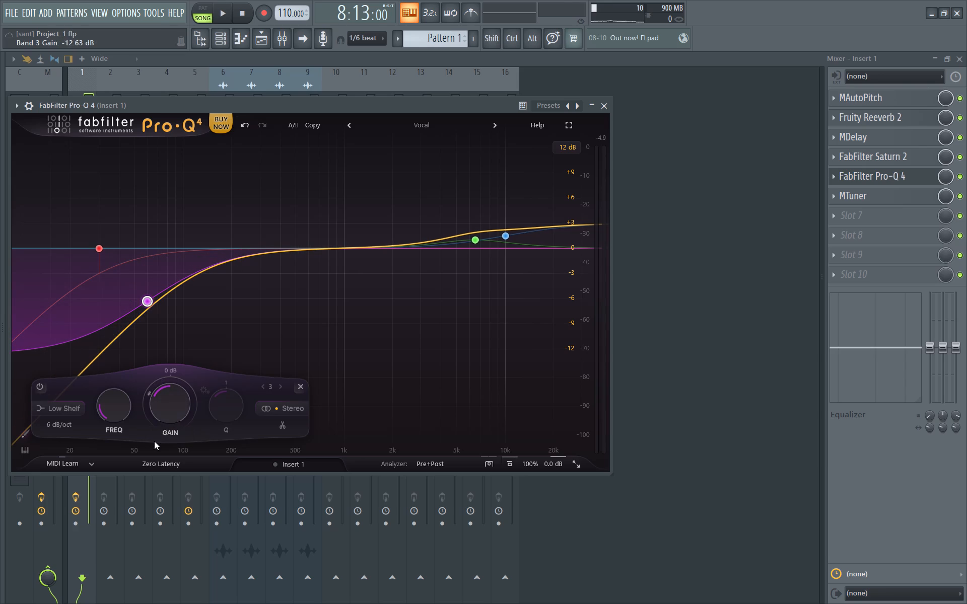
key("space")
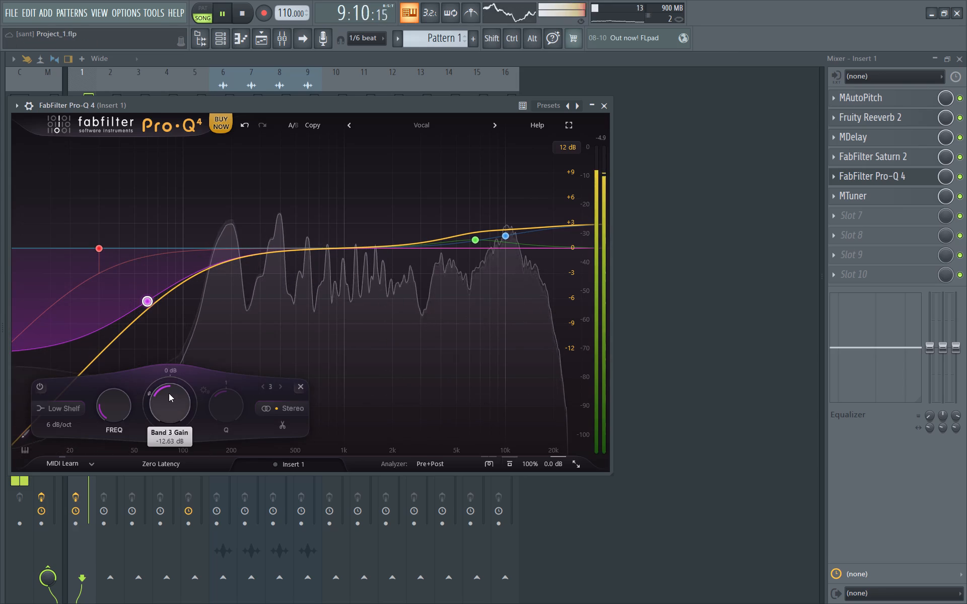
left_click_drag(169, 393, 173, 417)
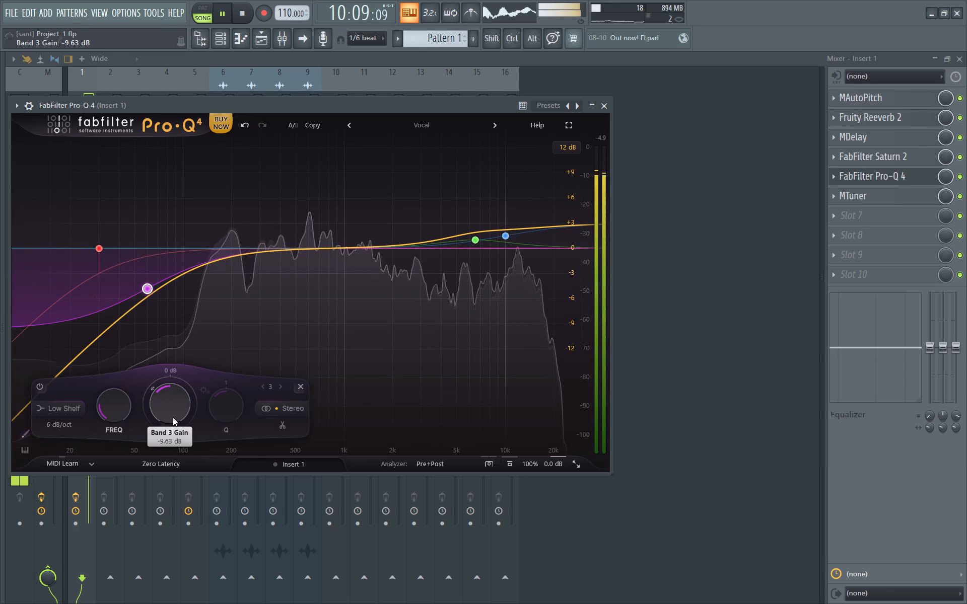
left_click_drag(173, 417, 177, 441)
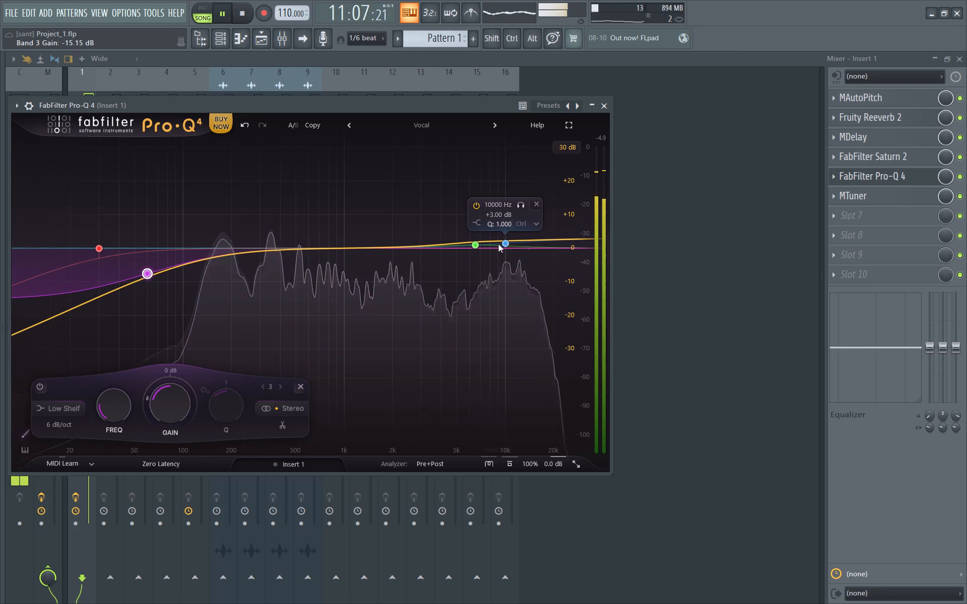
Raise the 10 kHz high-shelf band in Pro-Q 4 to about +15.71 dB and close the equalizer.
left_click(502, 246)
left_click(502, 246)
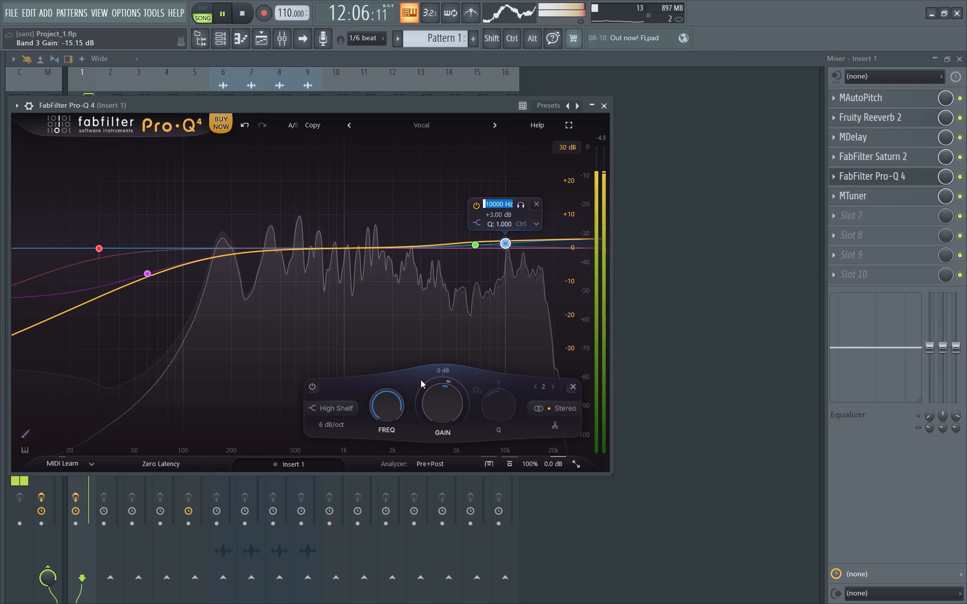
left_click(433, 397)
left_click_drag(434, 399, 434, 387)
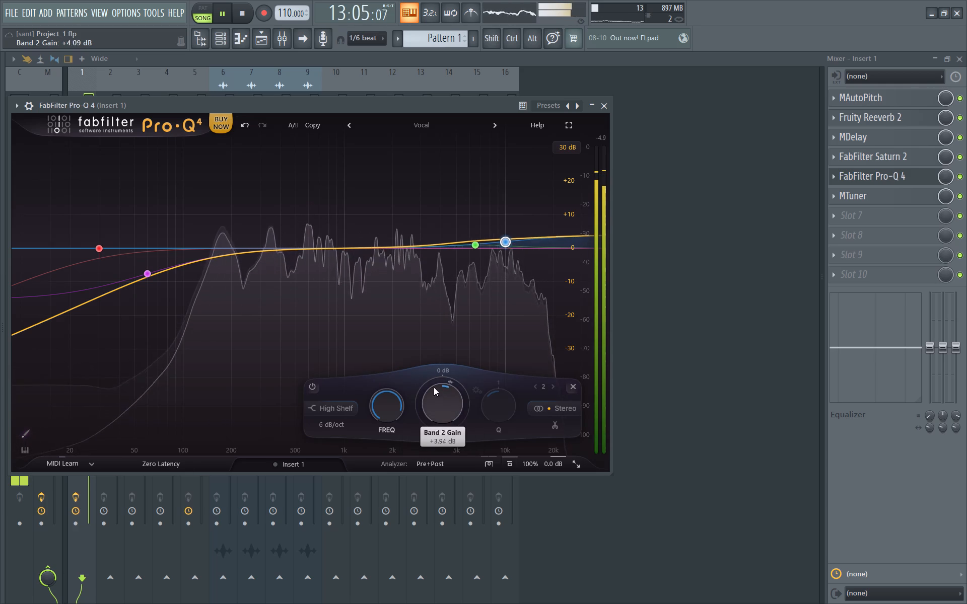
left_click_drag(434, 387, 441, 351)
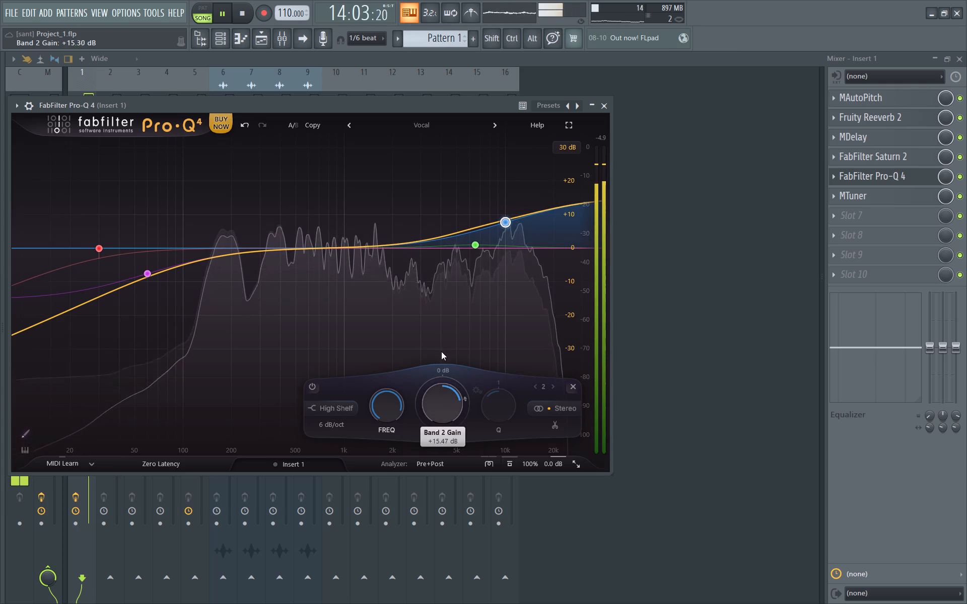
left_click_drag(441, 351, 440, 351)
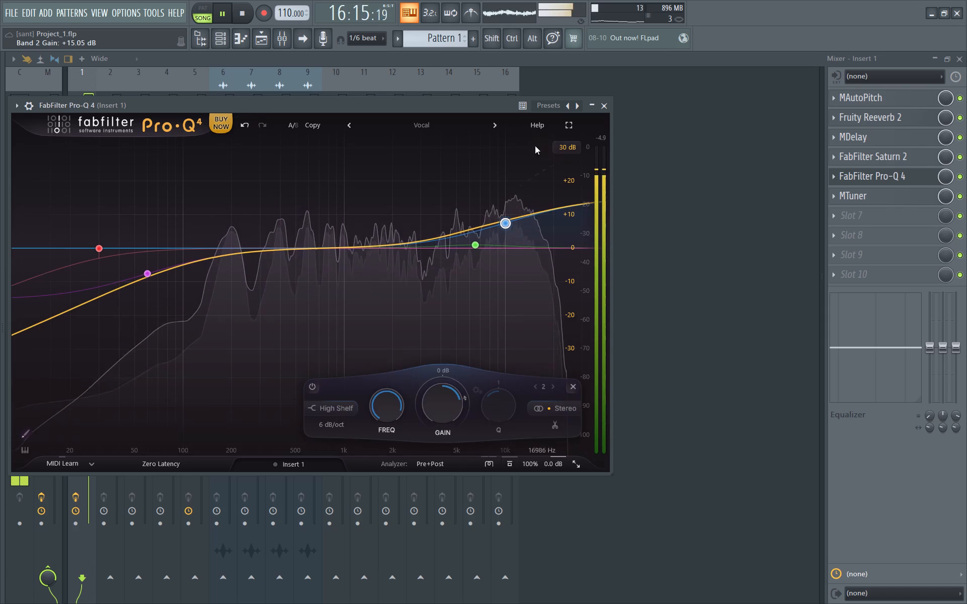
left_click_drag(435, 401, 442, 399)
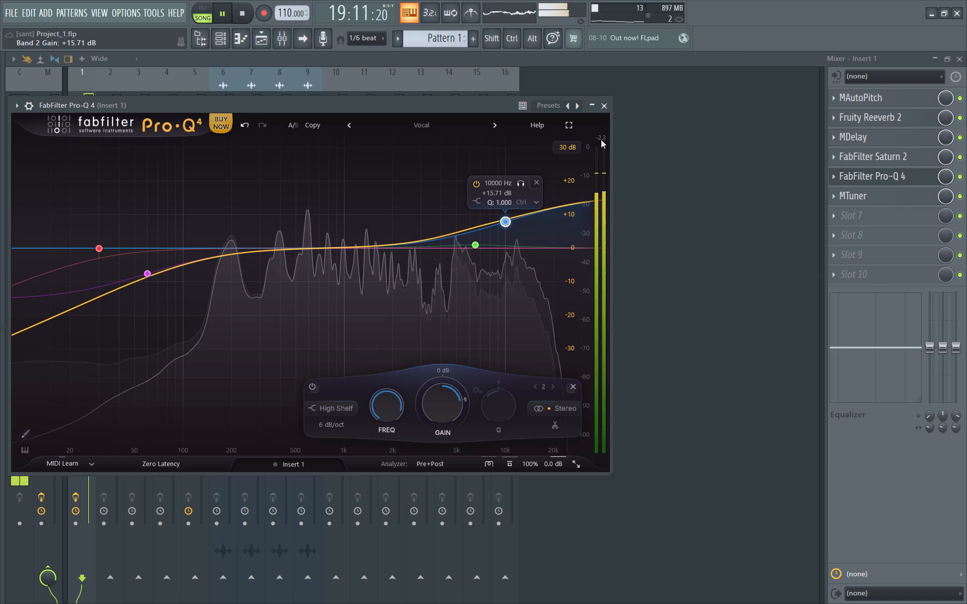
left_click(607, 106)
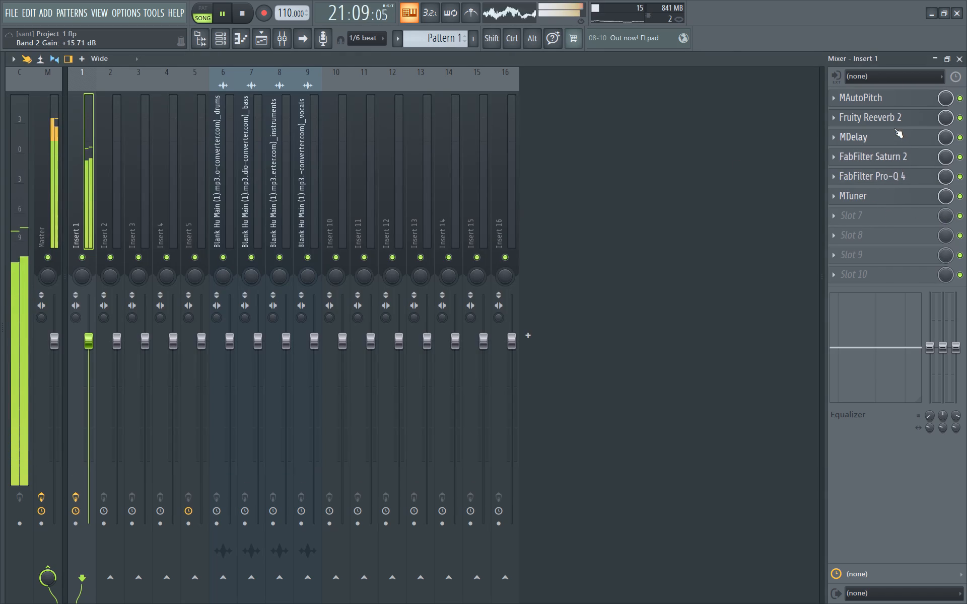
Add Ozone 12 Clarity to slot 7 of Insert 1 and decline sharing crash and usage data.
left_click(833, 215)
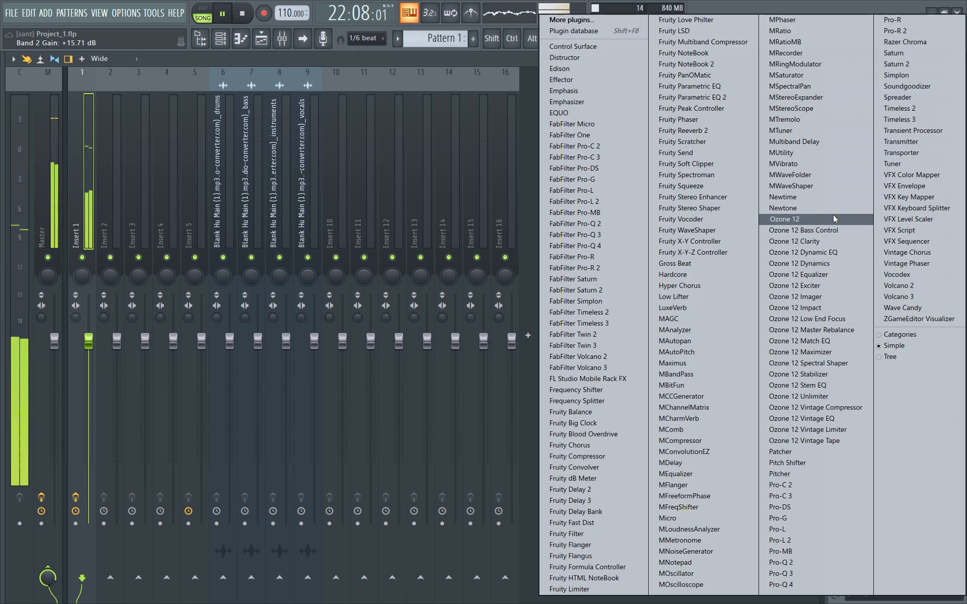
left_click(815, 245)
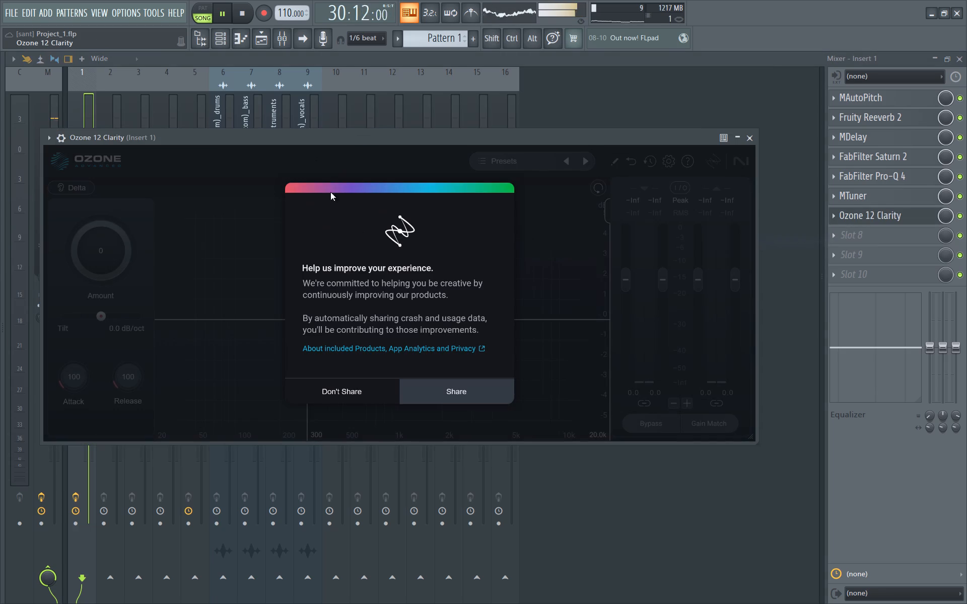
left_click(368, 398)
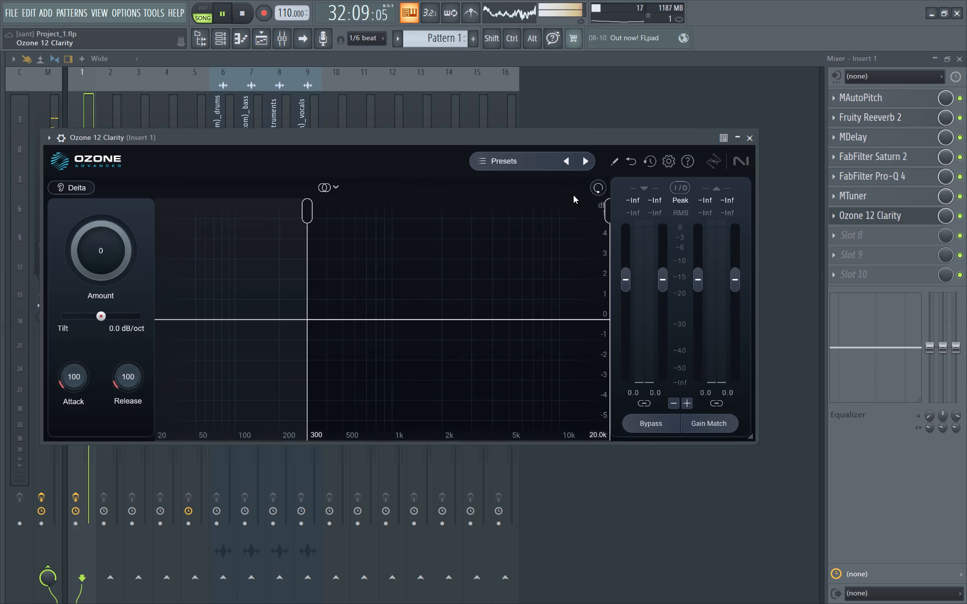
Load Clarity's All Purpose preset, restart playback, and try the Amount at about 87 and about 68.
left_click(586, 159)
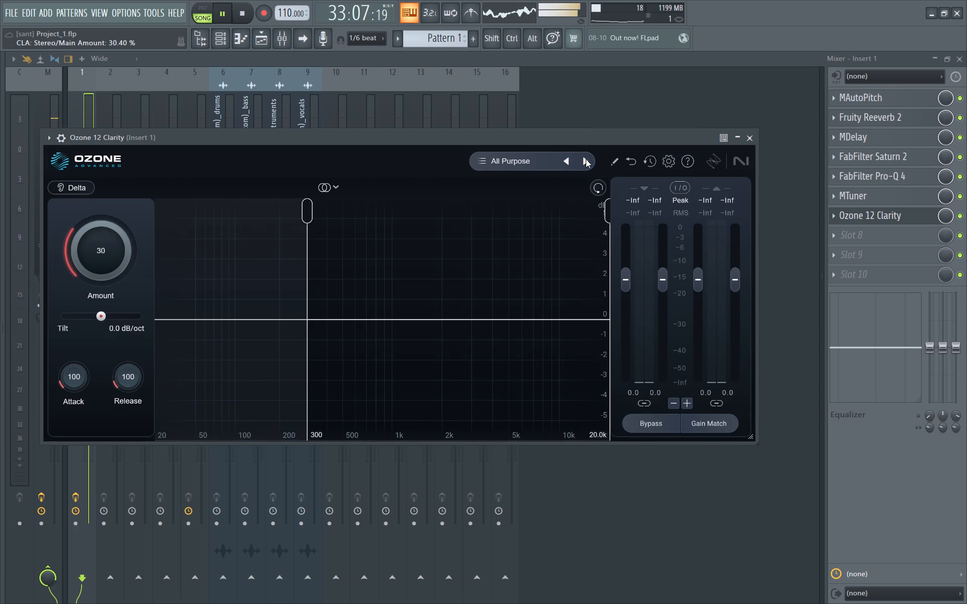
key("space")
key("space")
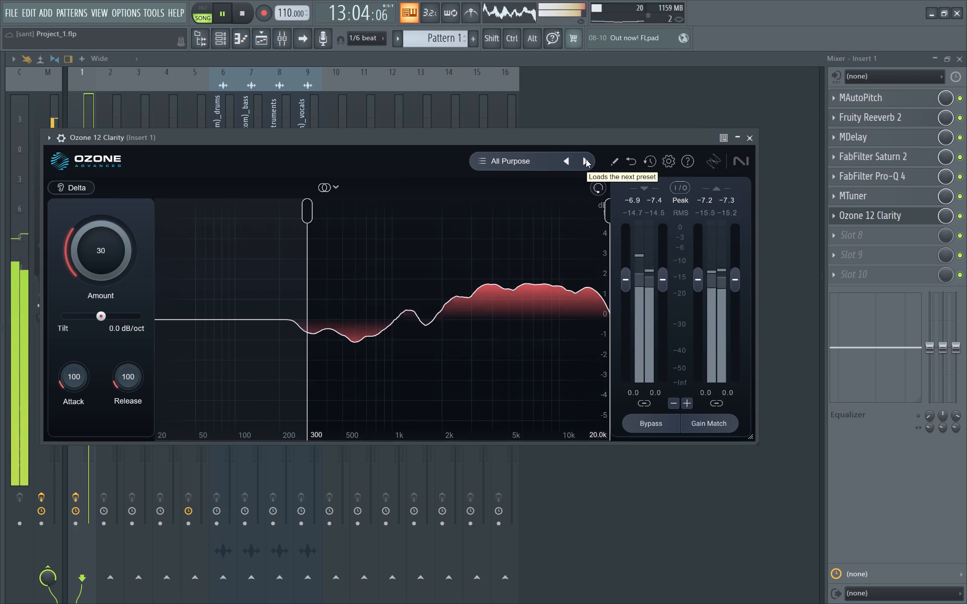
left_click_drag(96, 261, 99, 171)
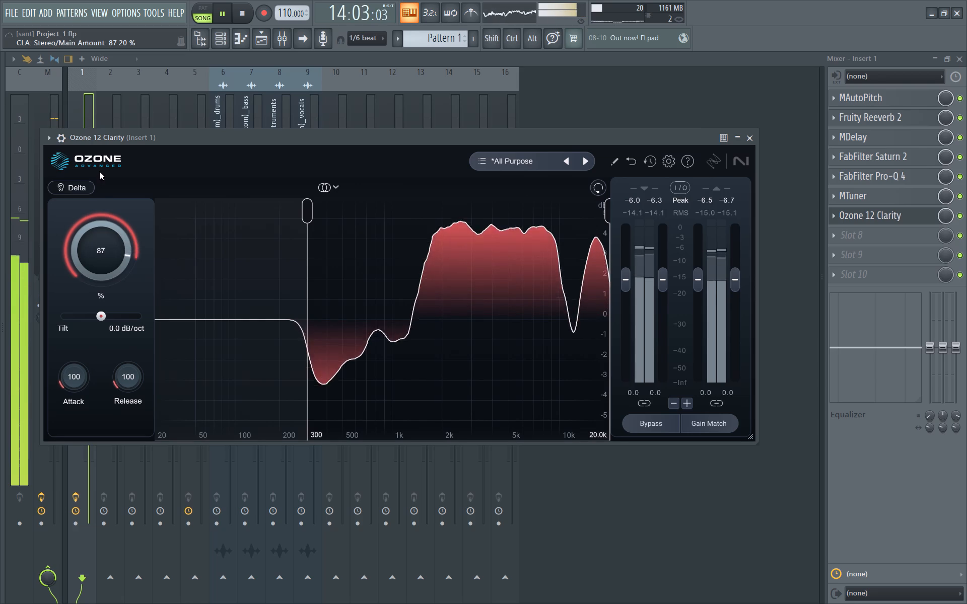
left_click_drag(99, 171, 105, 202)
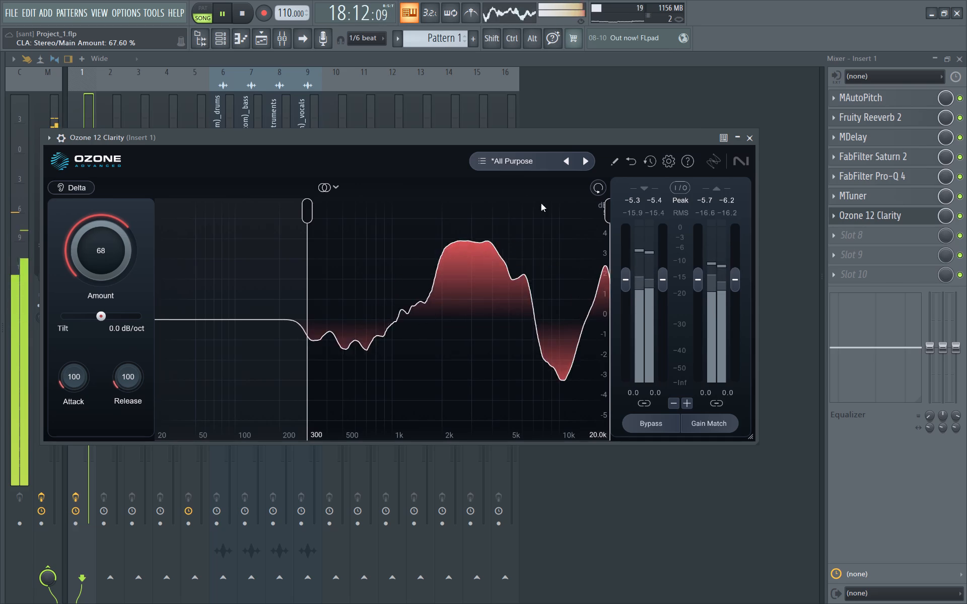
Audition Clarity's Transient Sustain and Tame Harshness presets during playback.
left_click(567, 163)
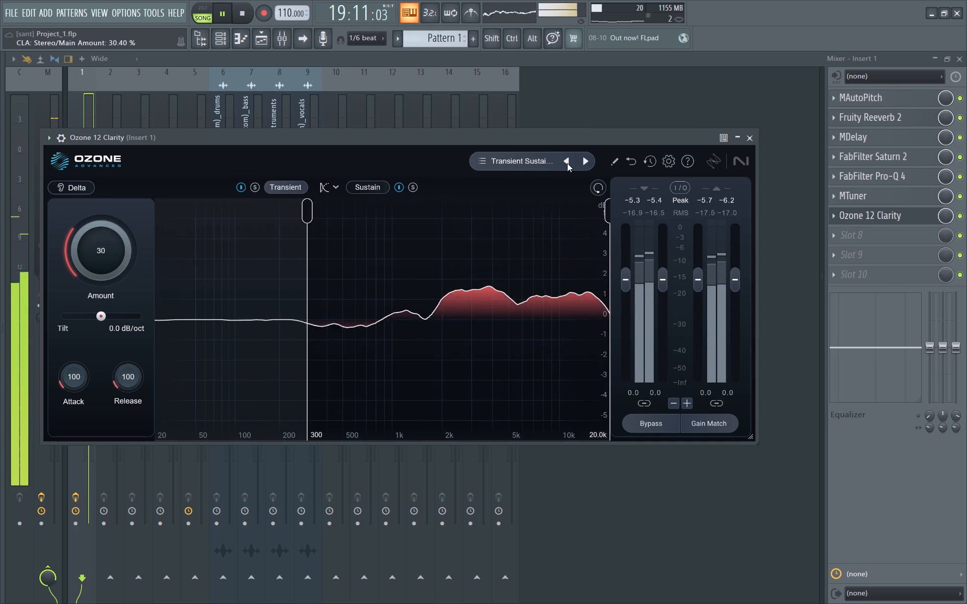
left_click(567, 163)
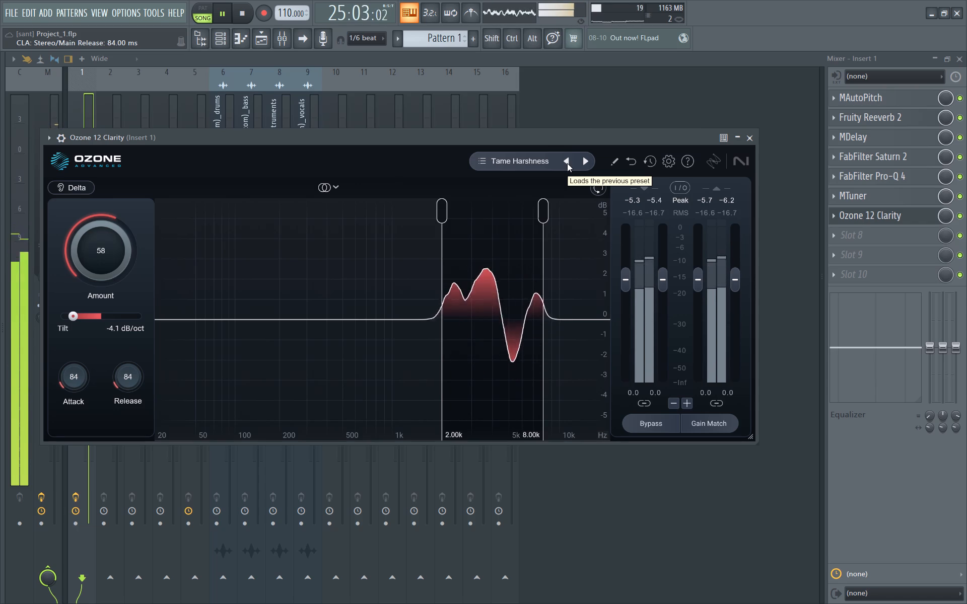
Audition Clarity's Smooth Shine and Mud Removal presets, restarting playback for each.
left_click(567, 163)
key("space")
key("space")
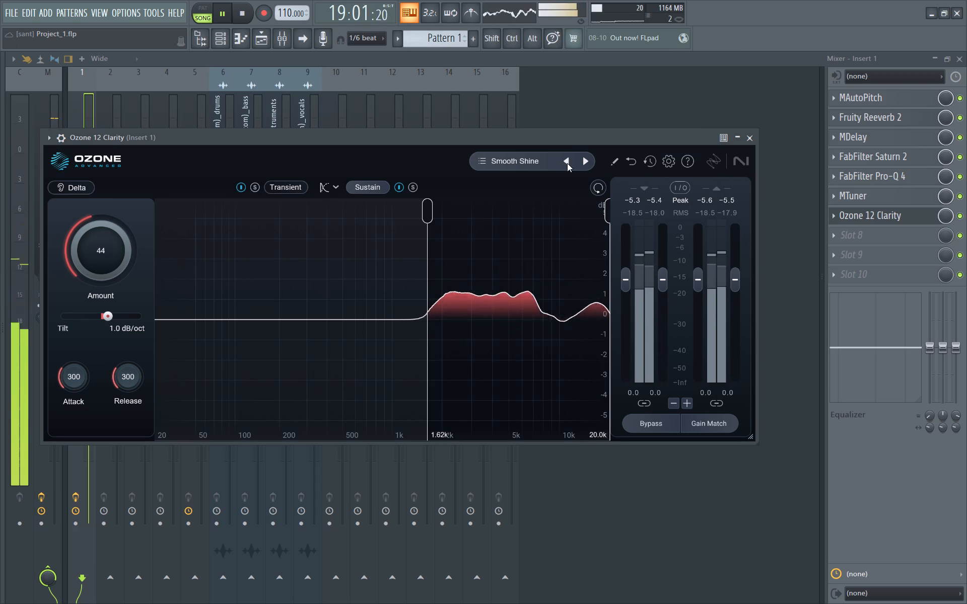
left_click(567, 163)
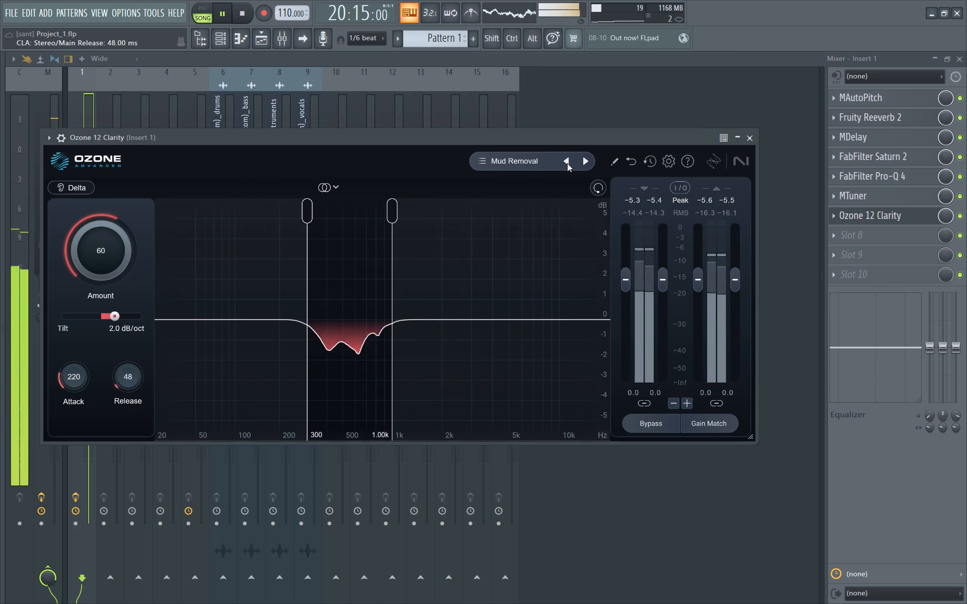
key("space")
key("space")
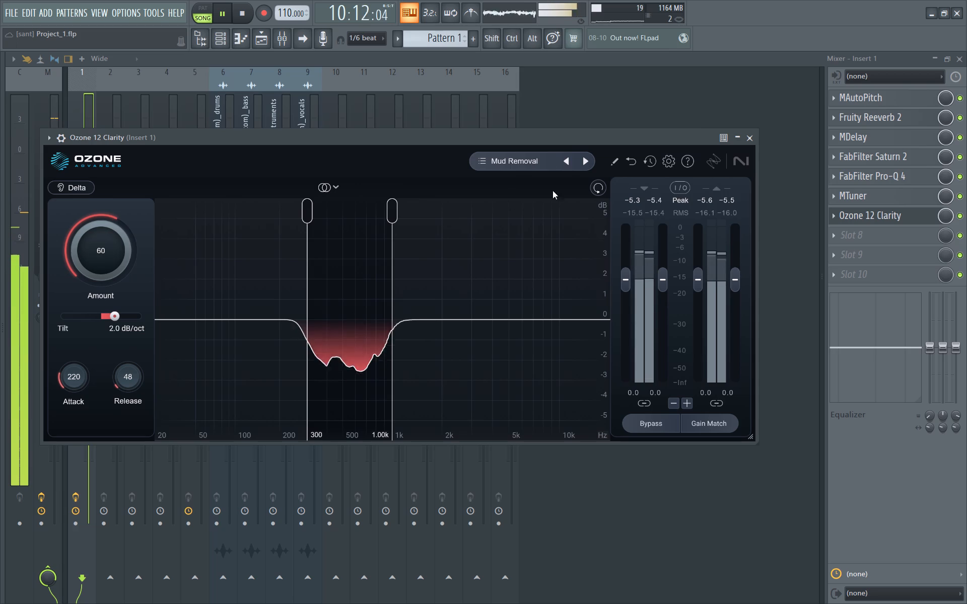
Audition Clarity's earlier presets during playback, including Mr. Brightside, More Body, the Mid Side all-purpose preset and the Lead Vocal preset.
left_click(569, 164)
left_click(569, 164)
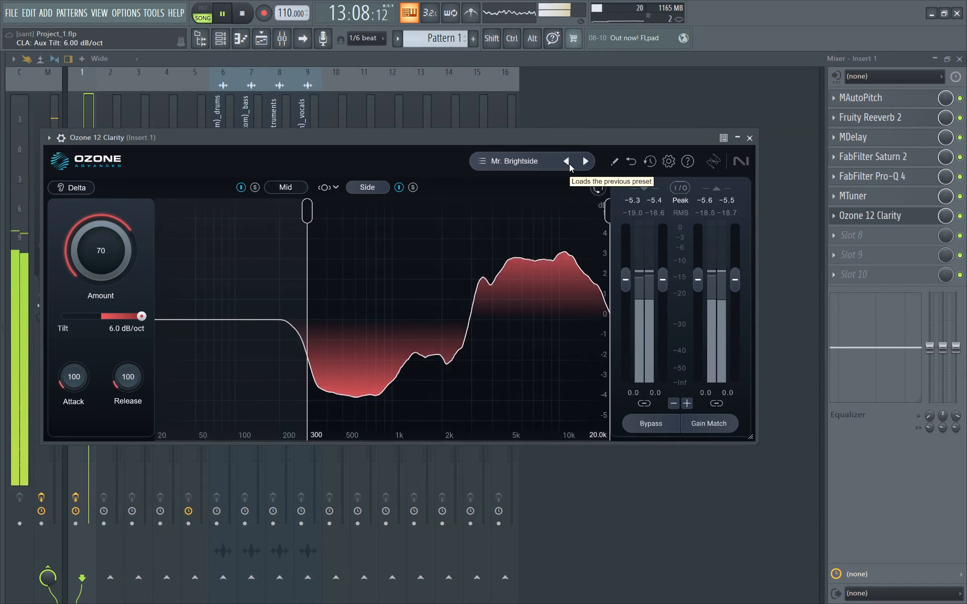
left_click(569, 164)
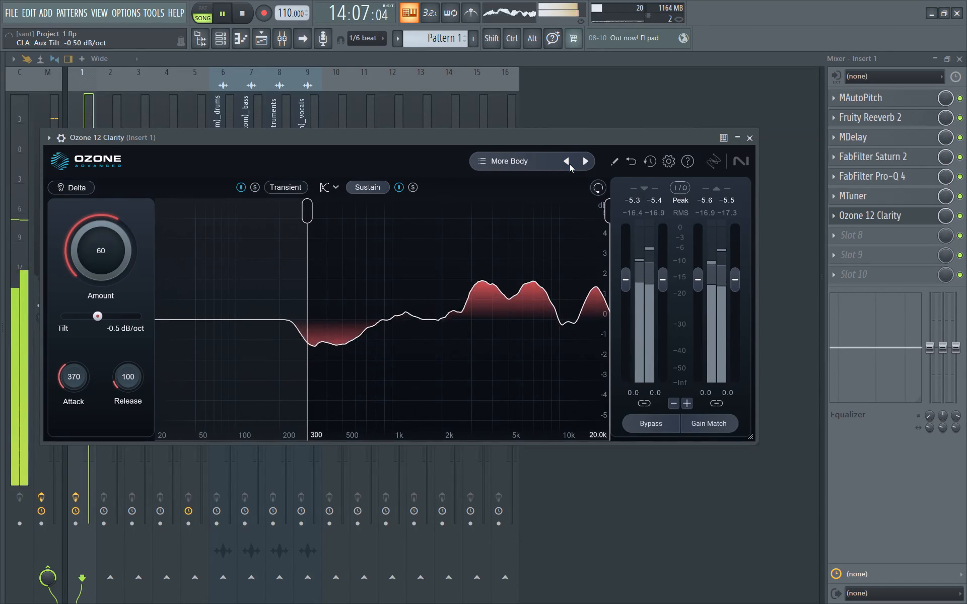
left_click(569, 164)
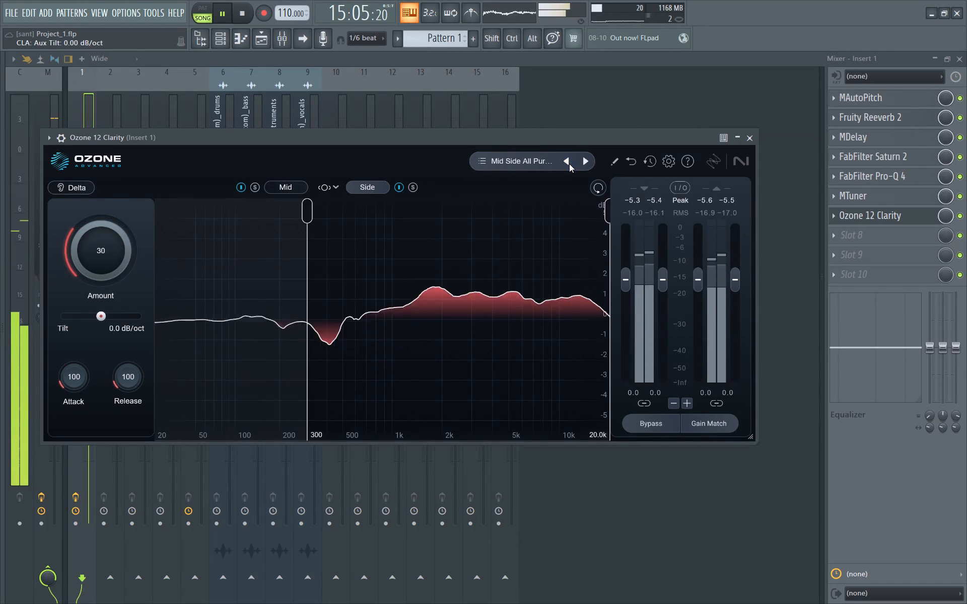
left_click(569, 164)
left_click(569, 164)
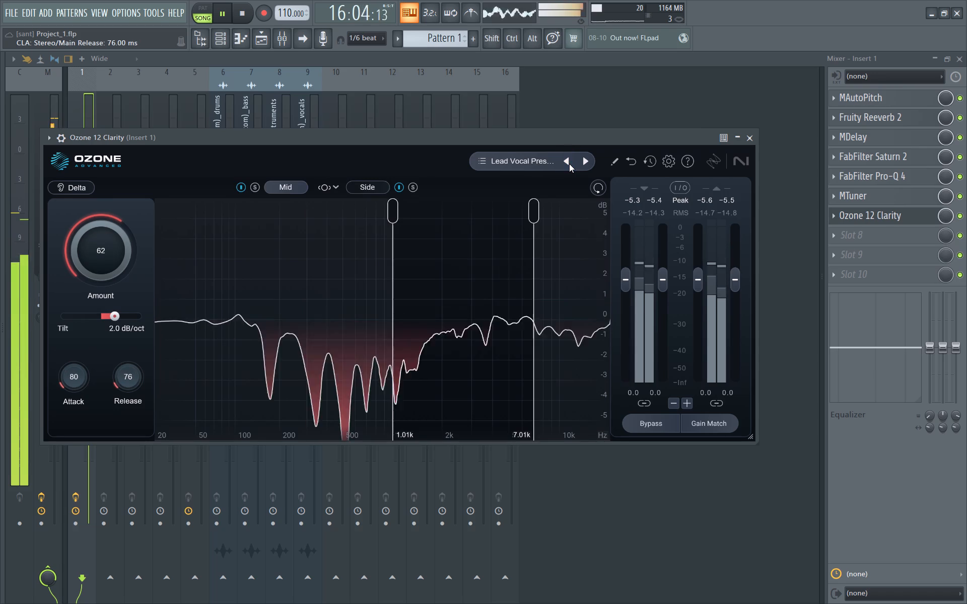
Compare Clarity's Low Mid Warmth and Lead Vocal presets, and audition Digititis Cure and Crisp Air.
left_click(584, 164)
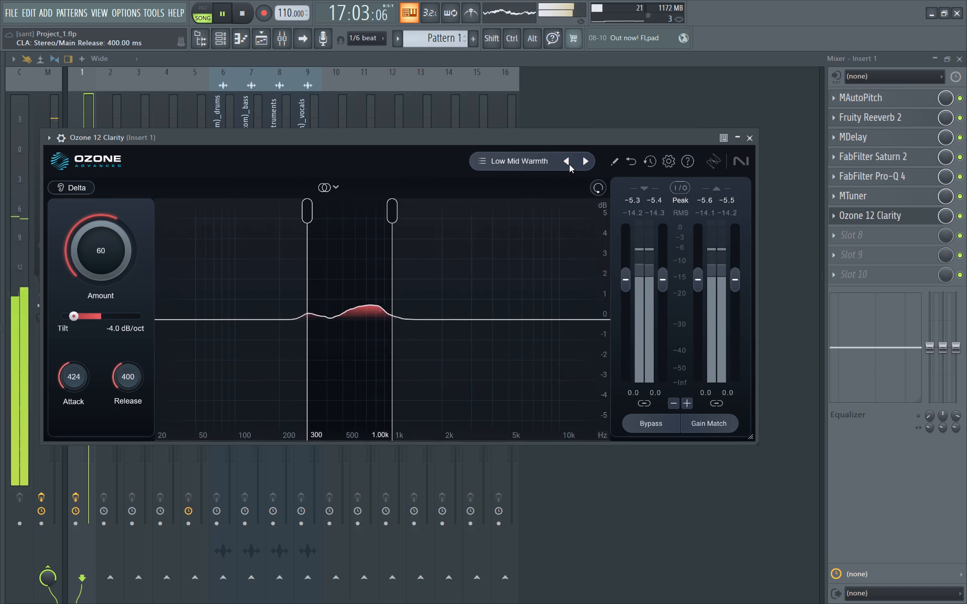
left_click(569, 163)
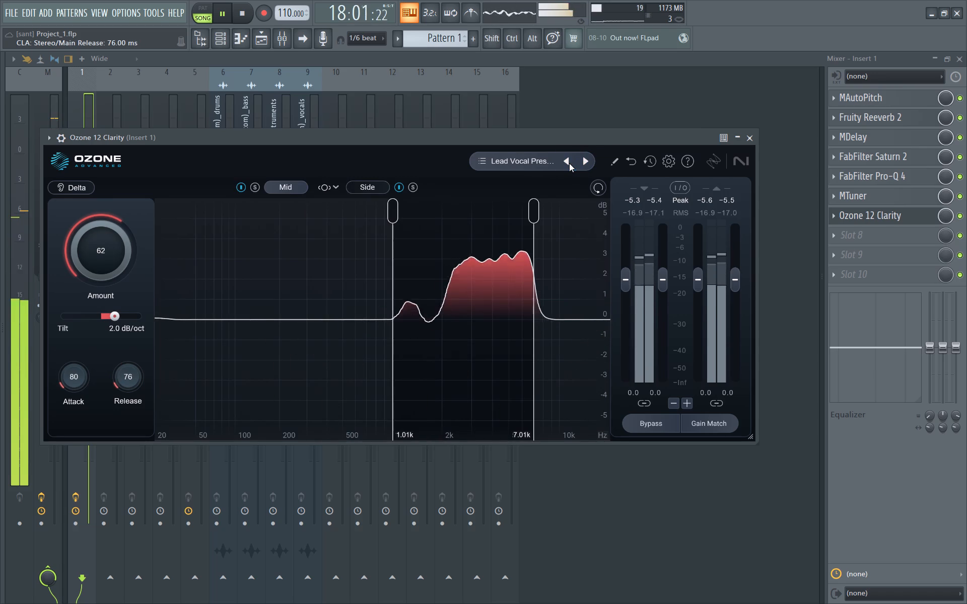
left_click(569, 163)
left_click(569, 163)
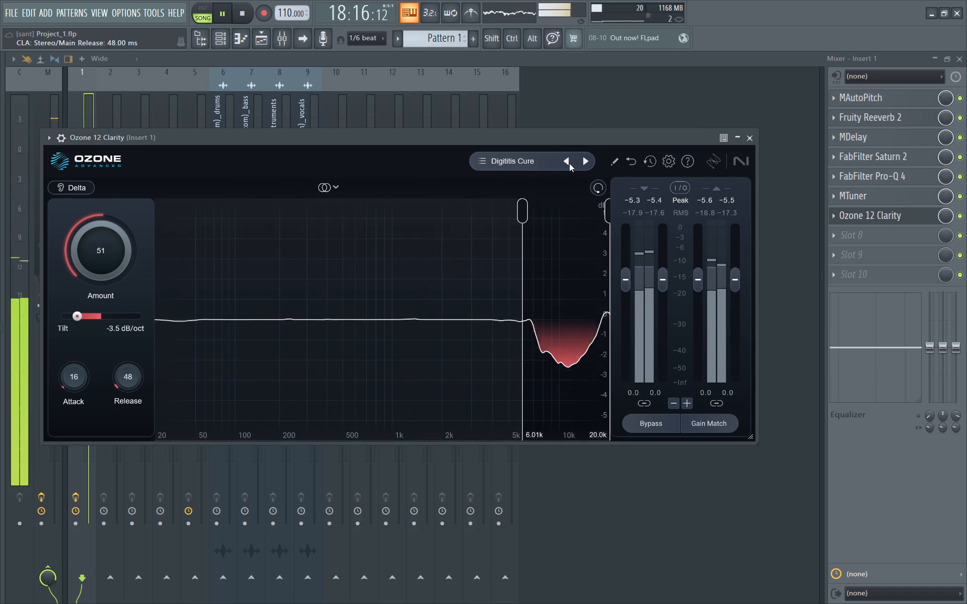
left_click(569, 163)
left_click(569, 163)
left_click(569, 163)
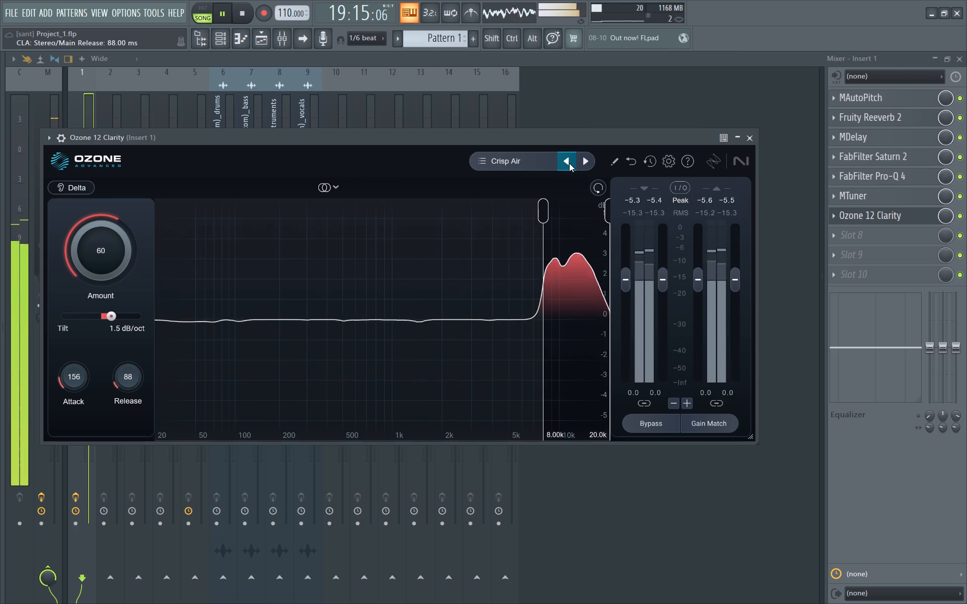
Load Clarity's All Purpose preset, raise the Amount to about 39, and close the plugin window.
left_click(569, 163)
left_click(569, 163)
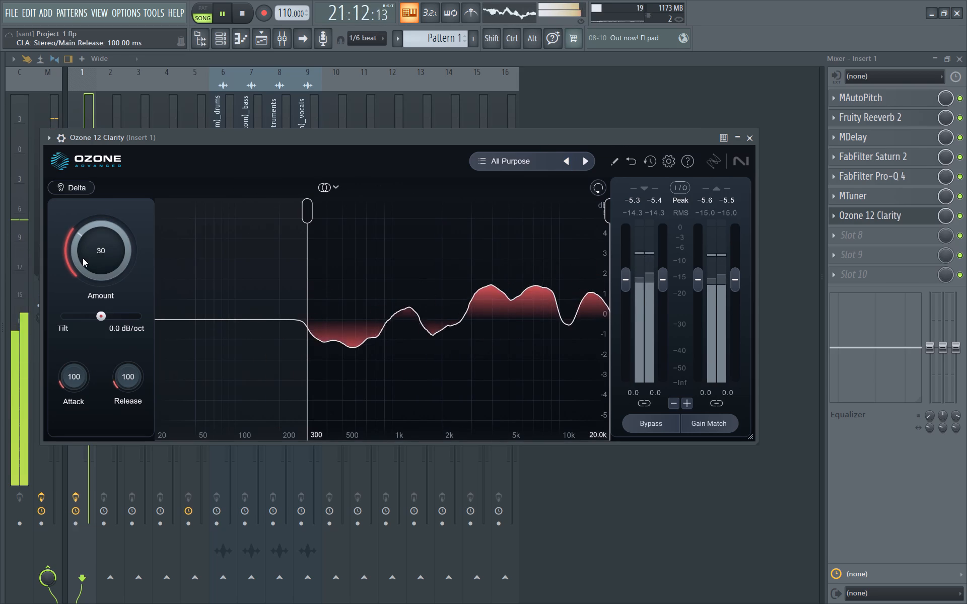
left_click_drag(72, 258, 76, 244)
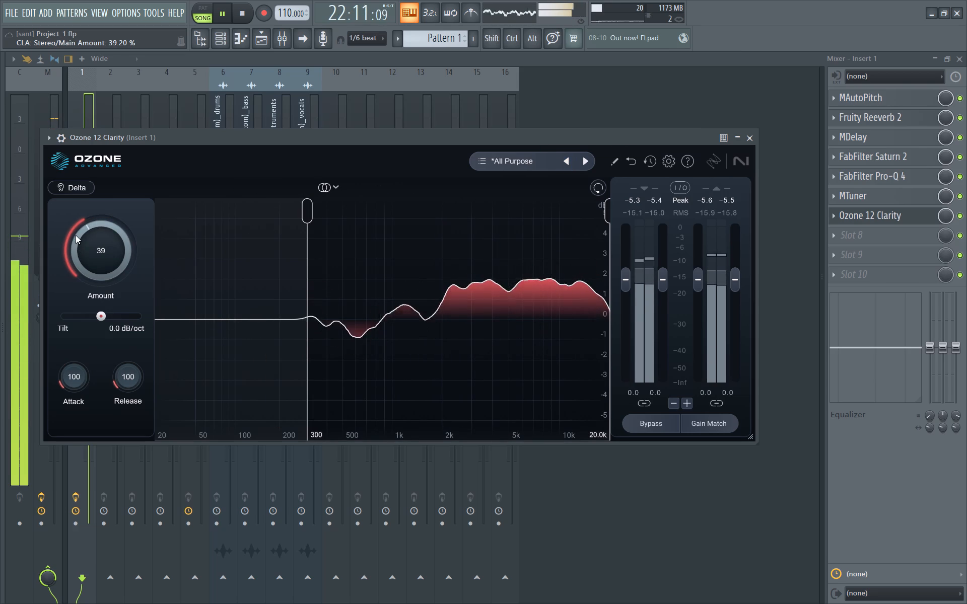
left_click(750, 141)
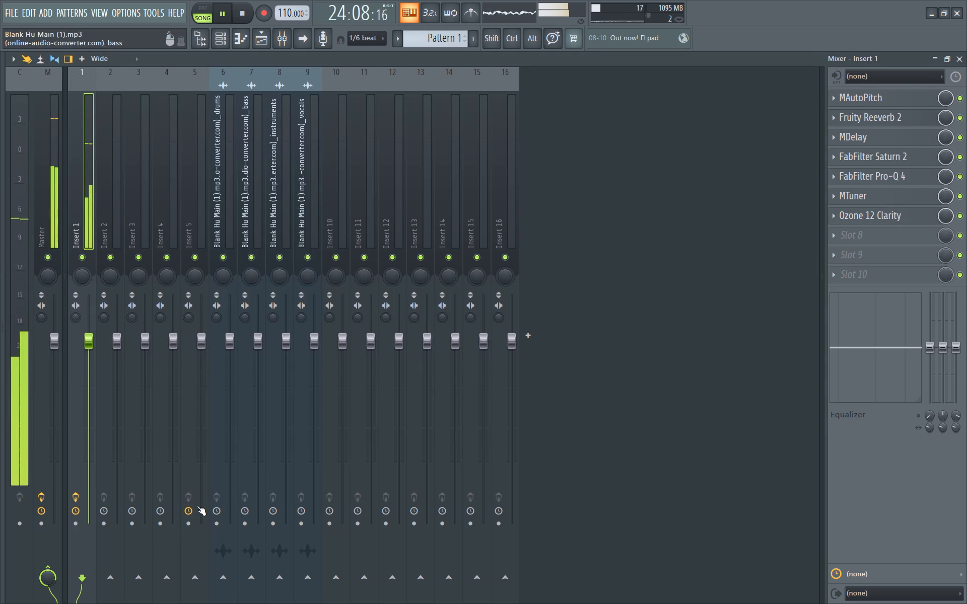
Route Insert 1 to Insert 2, replay the take, and lower Insert 2's volume to about 81% (-4.4 dB).
left_click(110, 577)
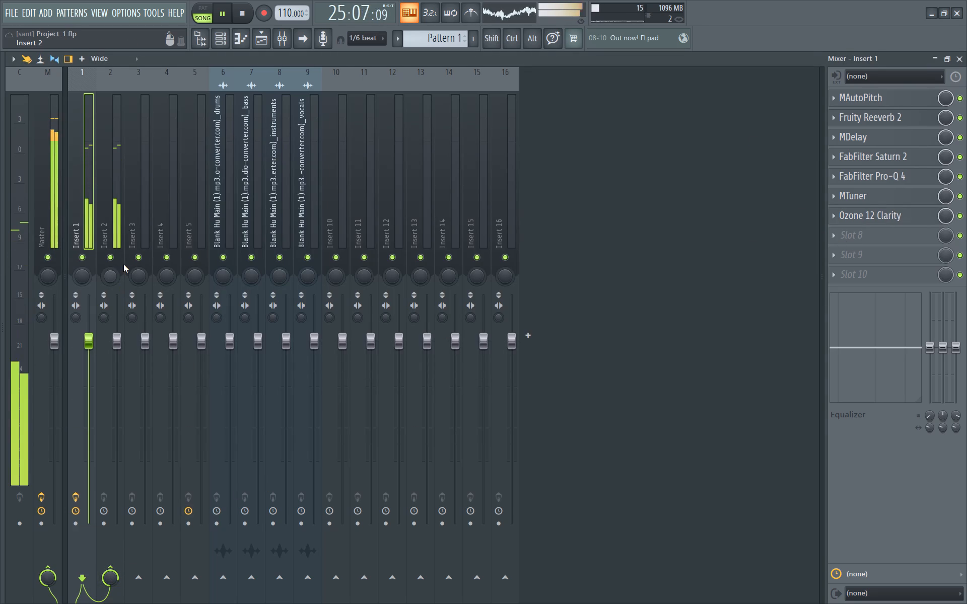
key("space")
key("space")
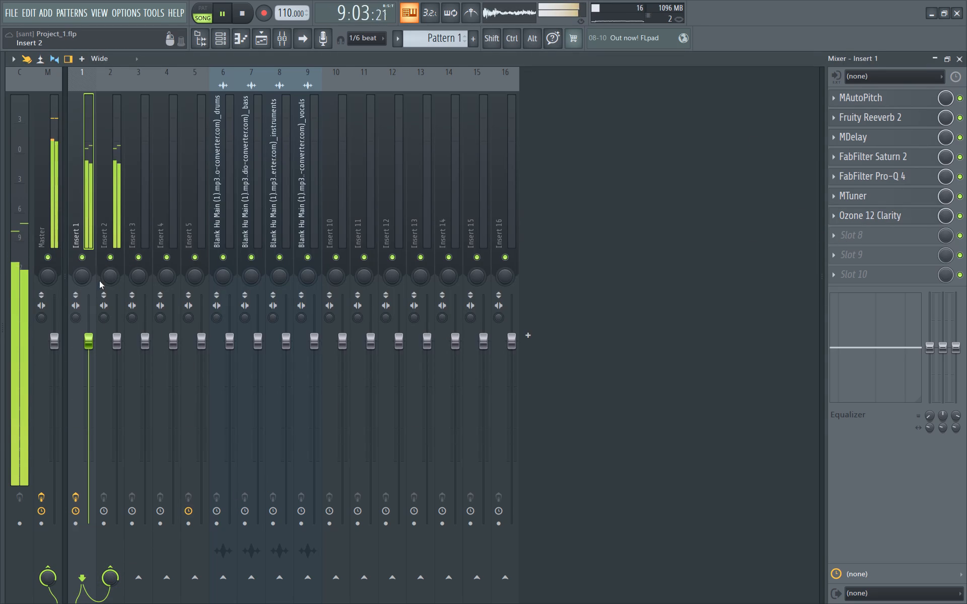
left_click_drag(117, 340, 115, 408)
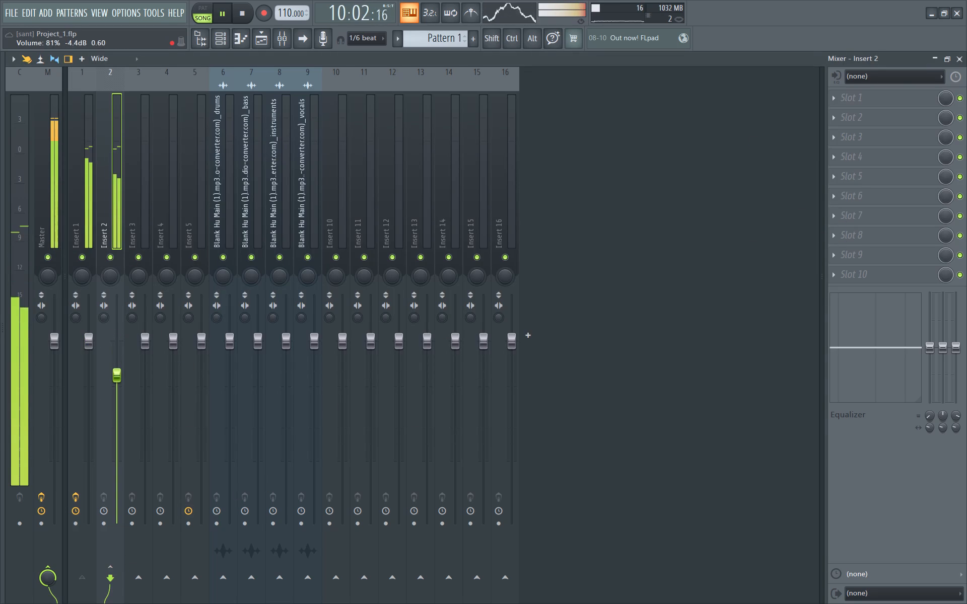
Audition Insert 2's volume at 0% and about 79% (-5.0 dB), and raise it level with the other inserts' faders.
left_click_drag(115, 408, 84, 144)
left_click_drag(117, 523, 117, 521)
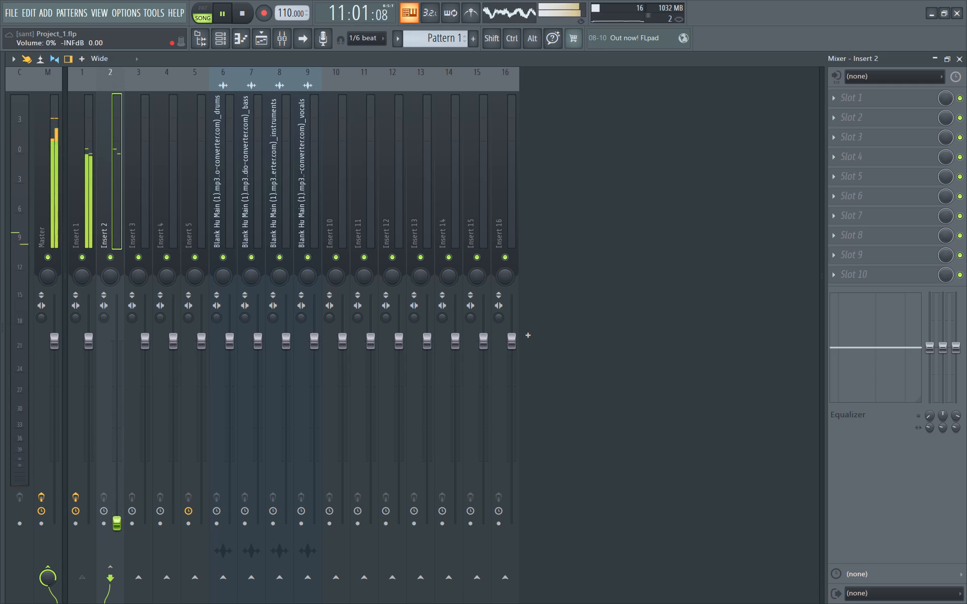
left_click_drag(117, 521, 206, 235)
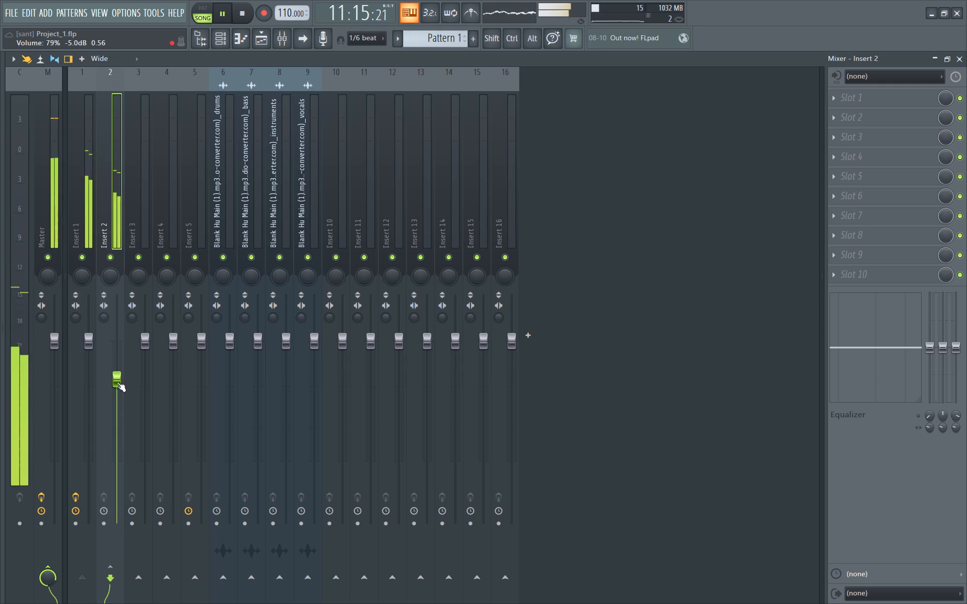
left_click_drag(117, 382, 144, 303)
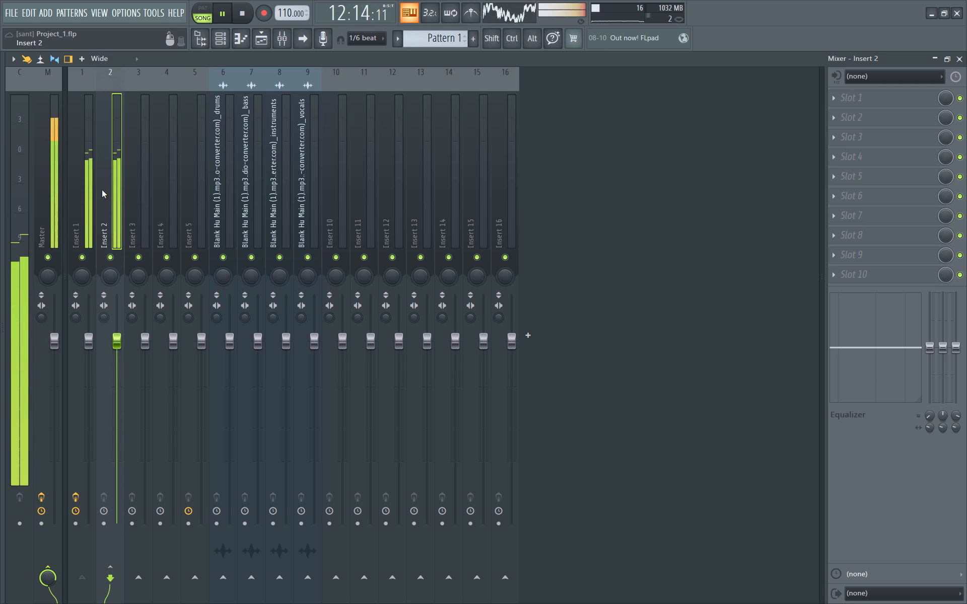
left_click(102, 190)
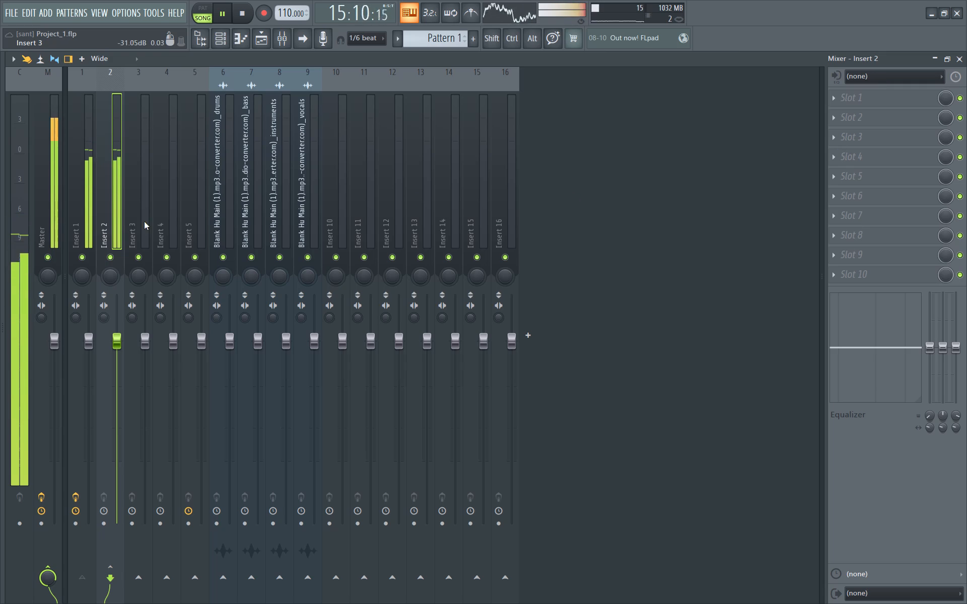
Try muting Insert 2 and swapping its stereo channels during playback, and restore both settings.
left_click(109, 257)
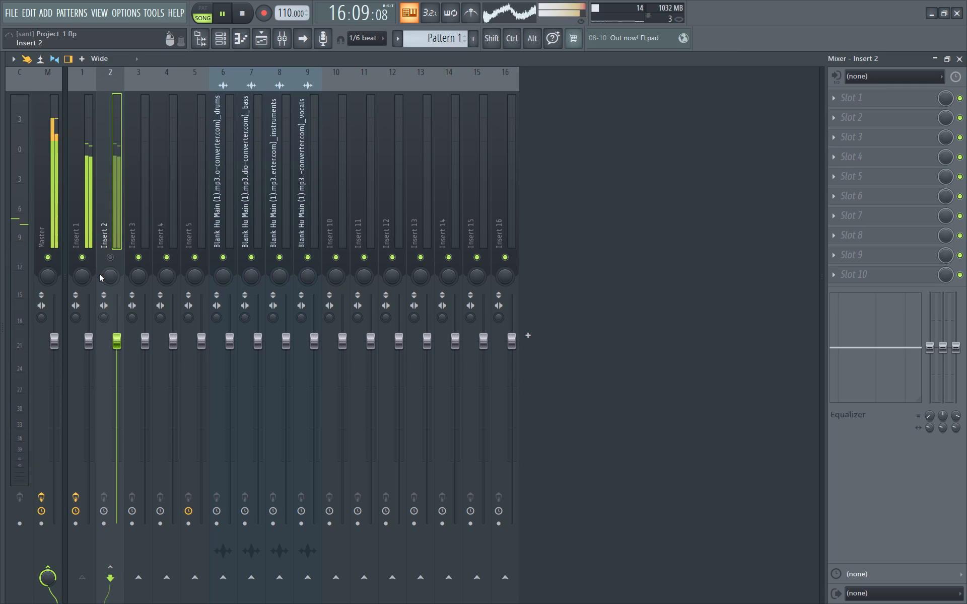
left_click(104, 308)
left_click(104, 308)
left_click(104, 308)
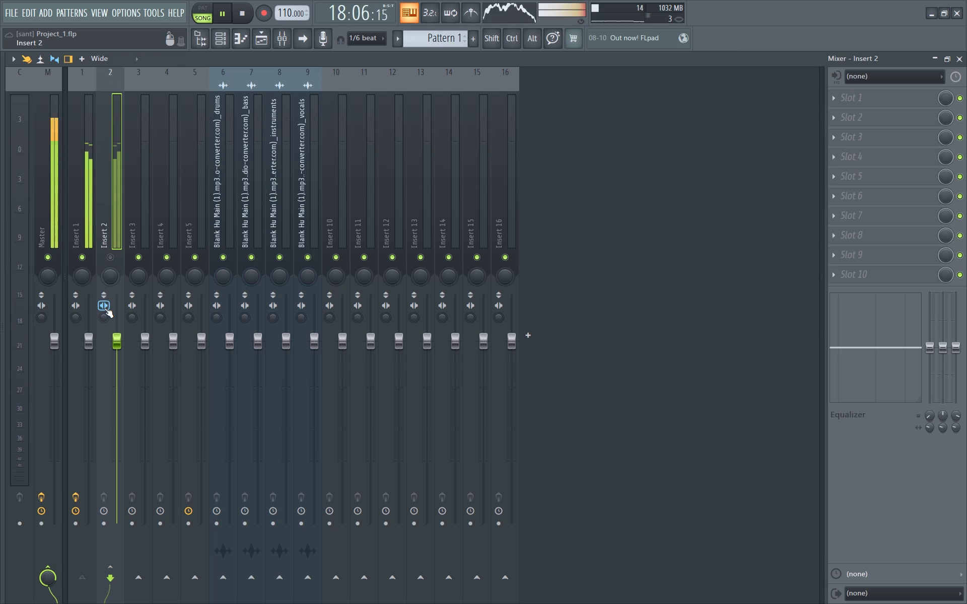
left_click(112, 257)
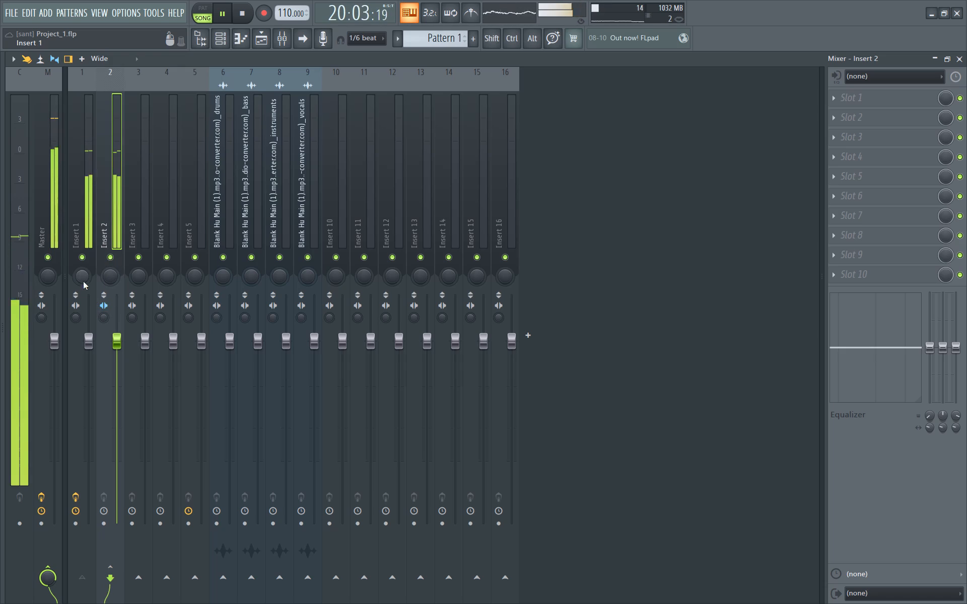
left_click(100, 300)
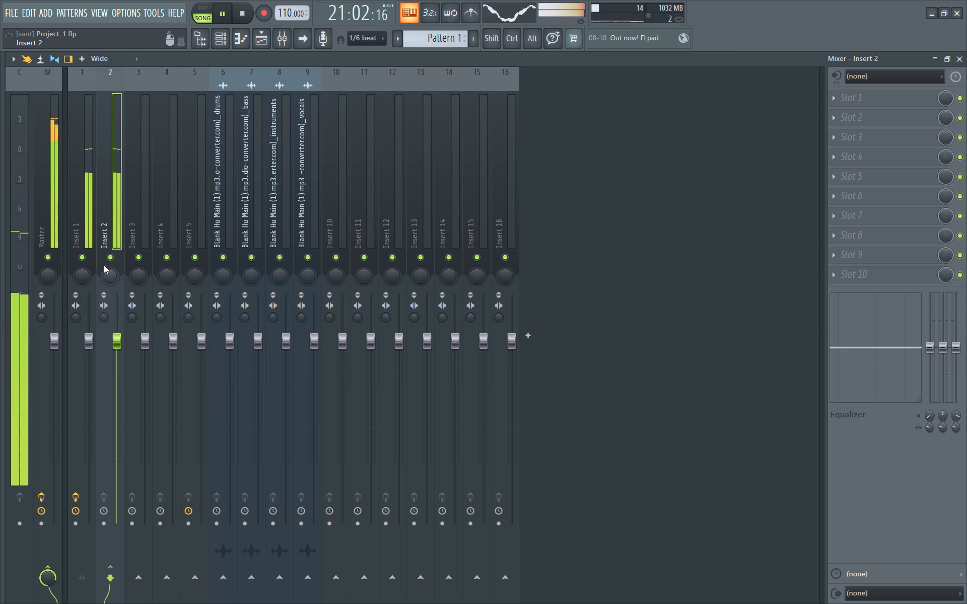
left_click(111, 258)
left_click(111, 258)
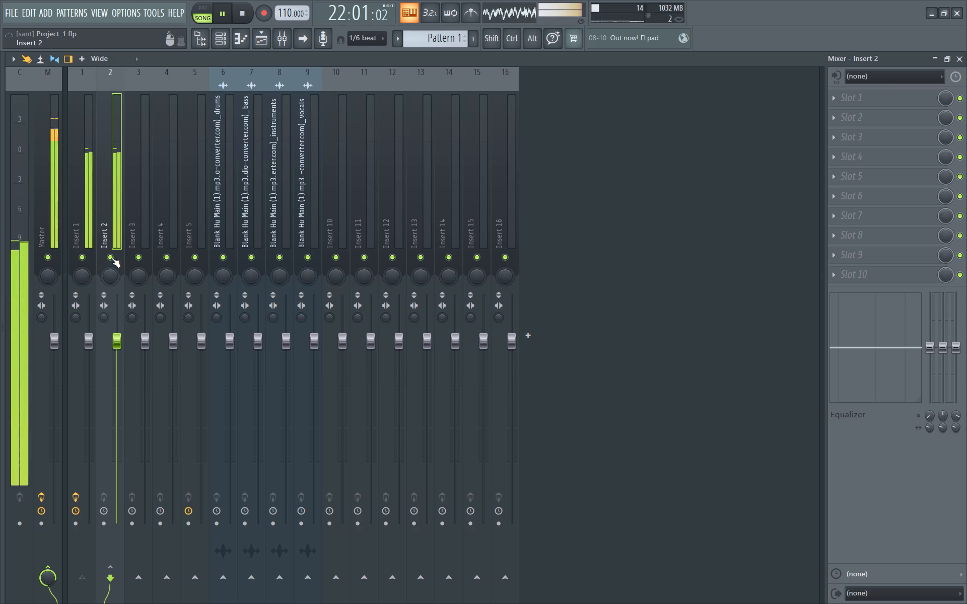
Try Insert 2's volume at about 34% and 81%, return it level with the other inserts, and mute the track.
left_click_drag(115, 345, 86, 587)
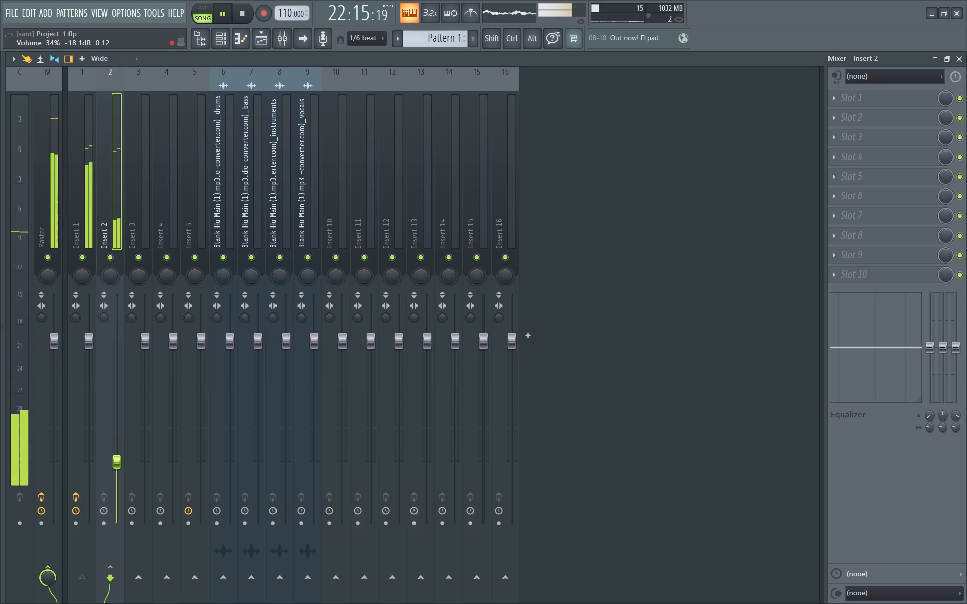
left_click_drag(86, 587, 117, 415)
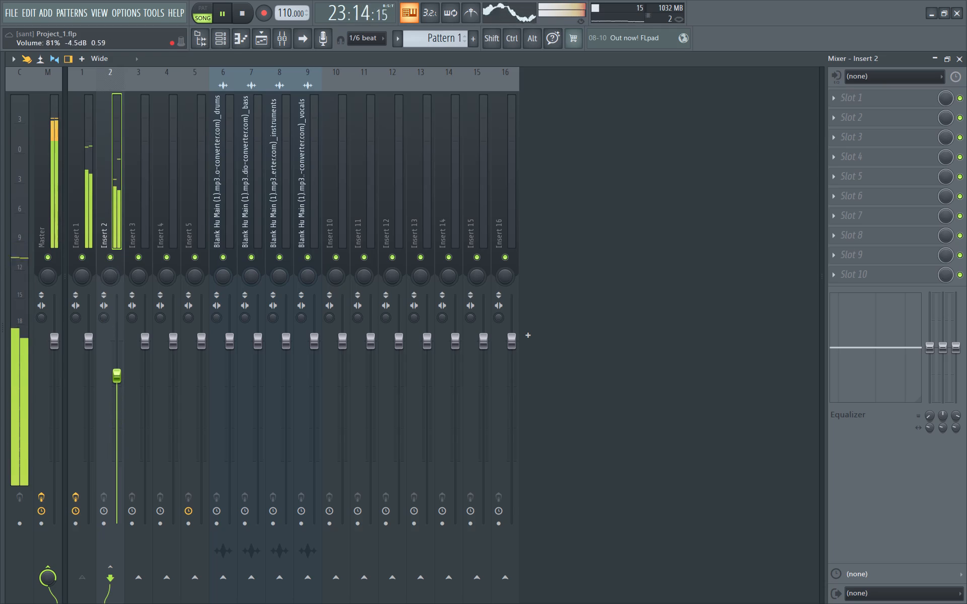
left_click_drag(117, 415, 126, 347)
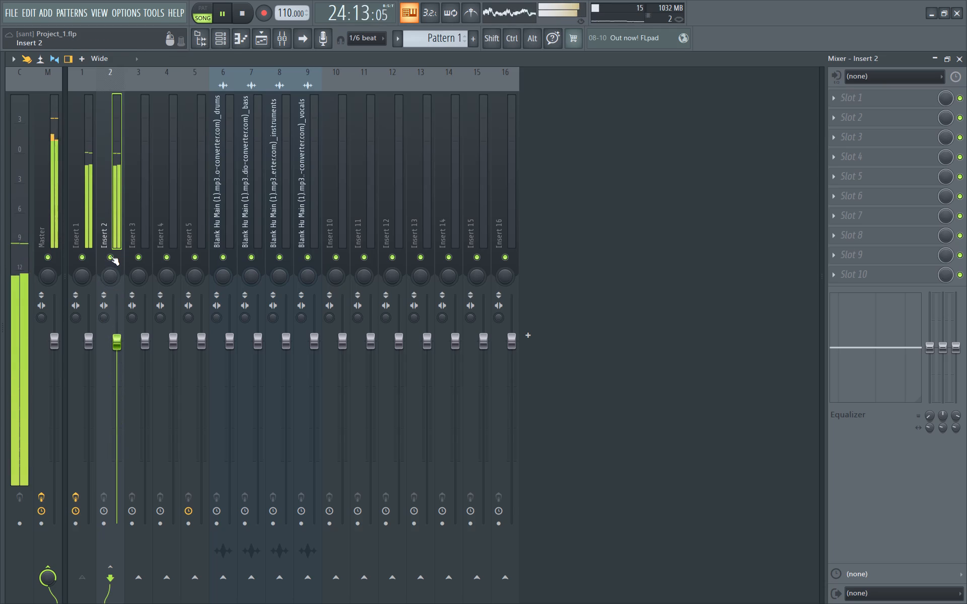
left_click(110, 256)
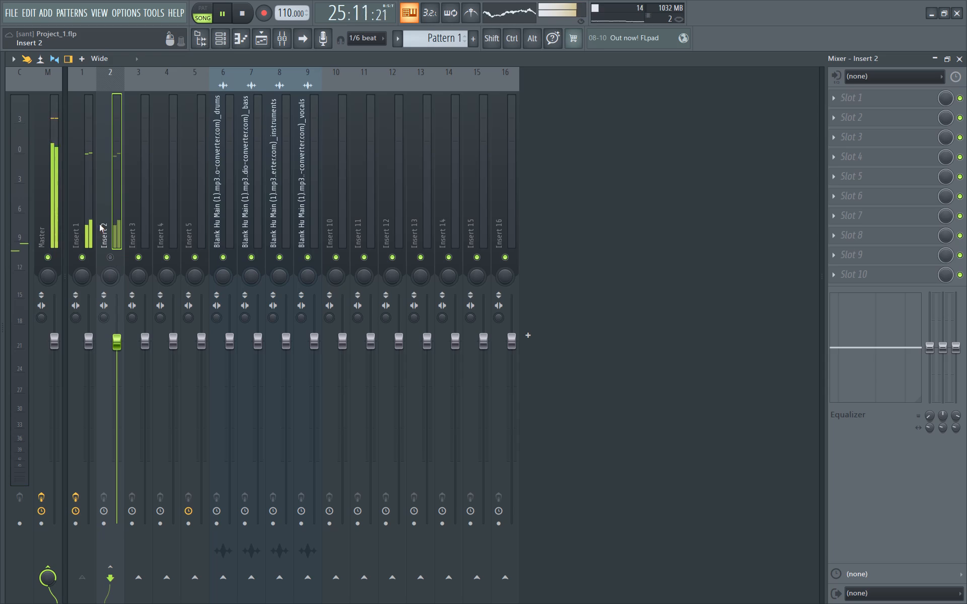
Load Ozone 12 Match EQ into slot 8 of Insert 1.
left_click(86, 203)
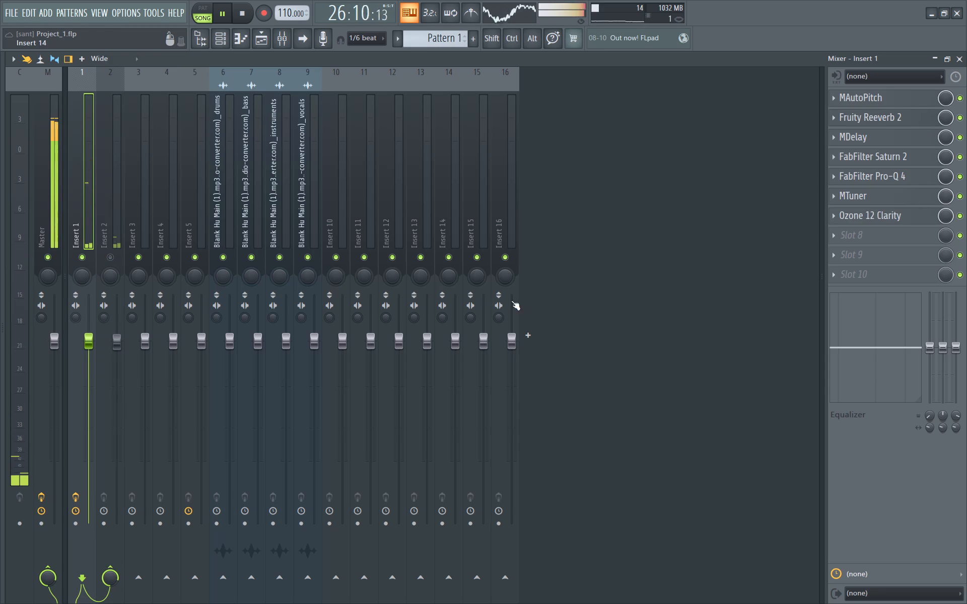
left_click(834, 235)
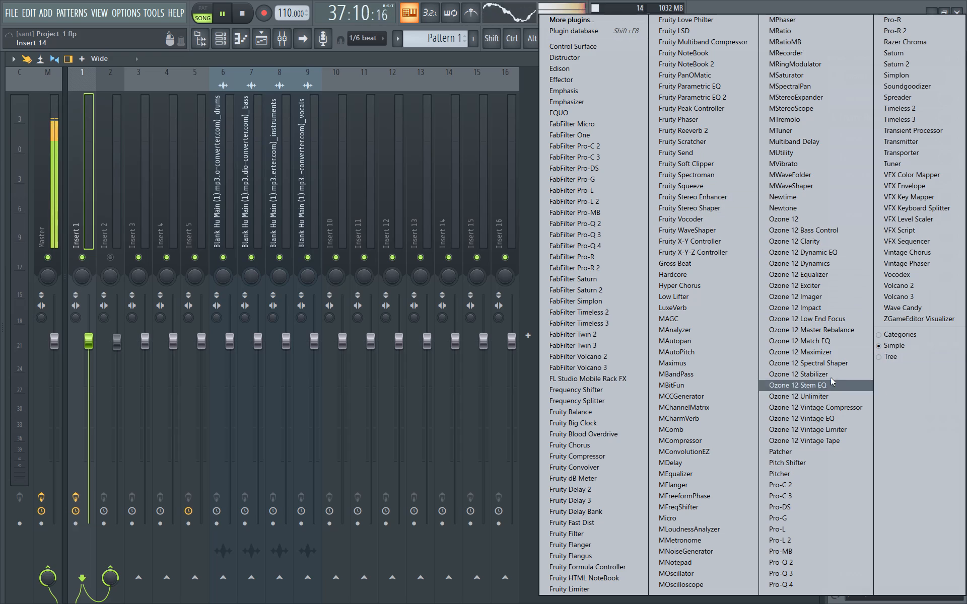
left_click(820, 342)
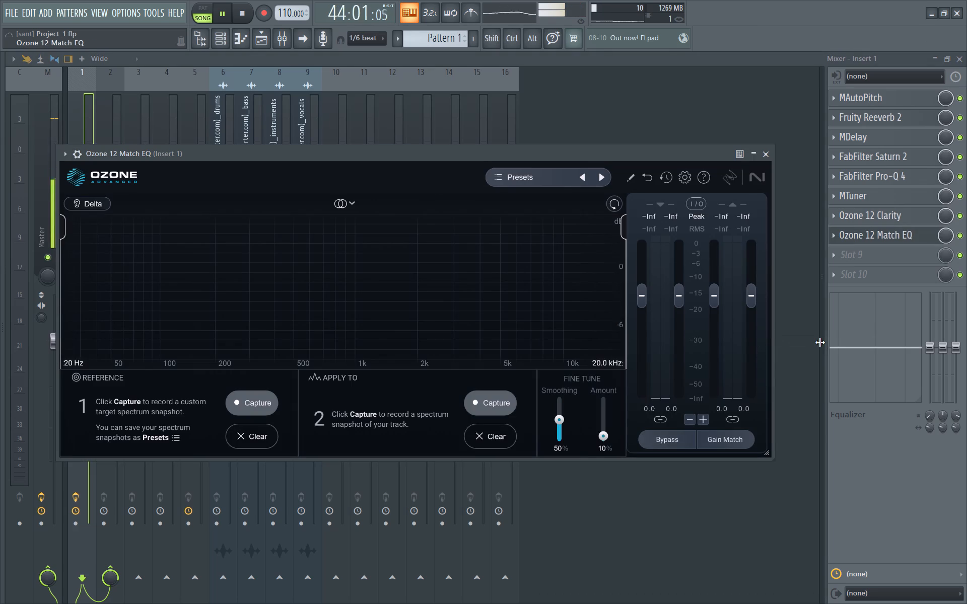
Restart playback and load Match EQ's -6 dB Guide preset.
key("space")
key("space")
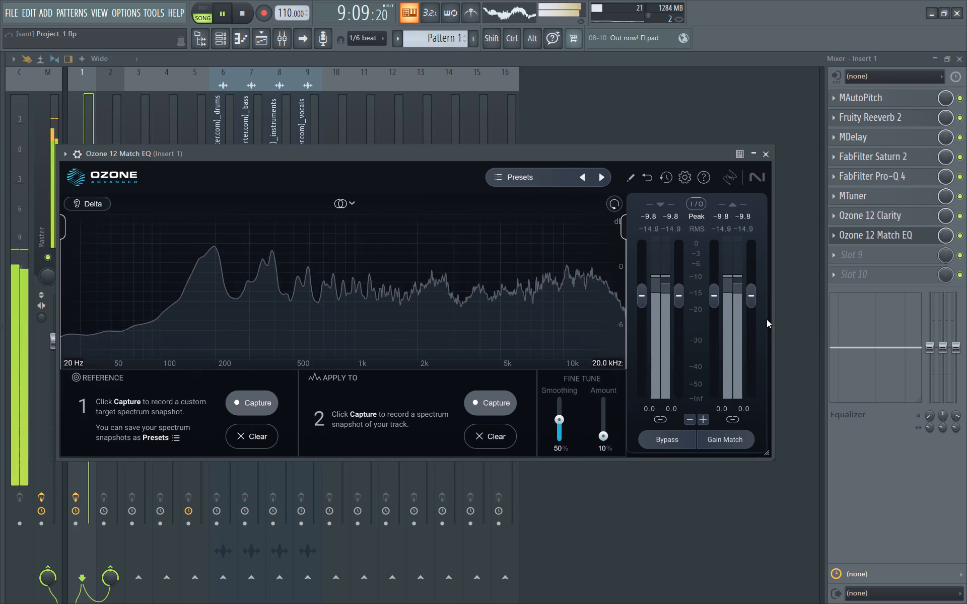
left_click(600, 175)
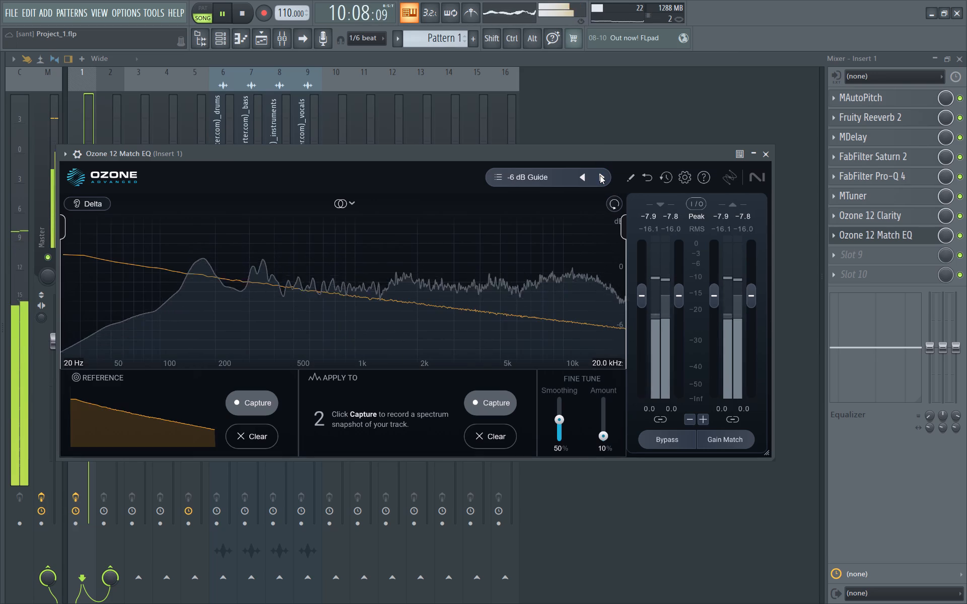
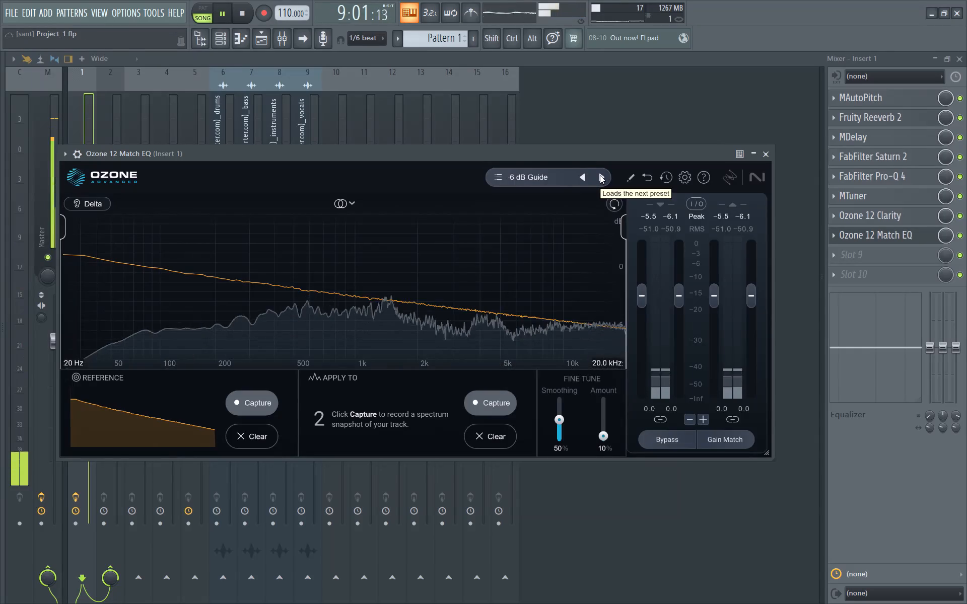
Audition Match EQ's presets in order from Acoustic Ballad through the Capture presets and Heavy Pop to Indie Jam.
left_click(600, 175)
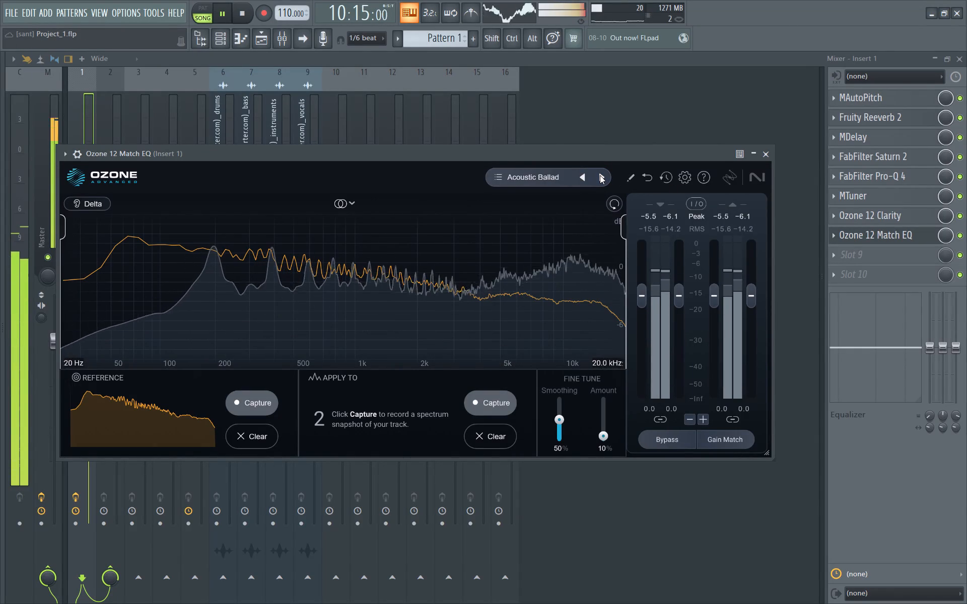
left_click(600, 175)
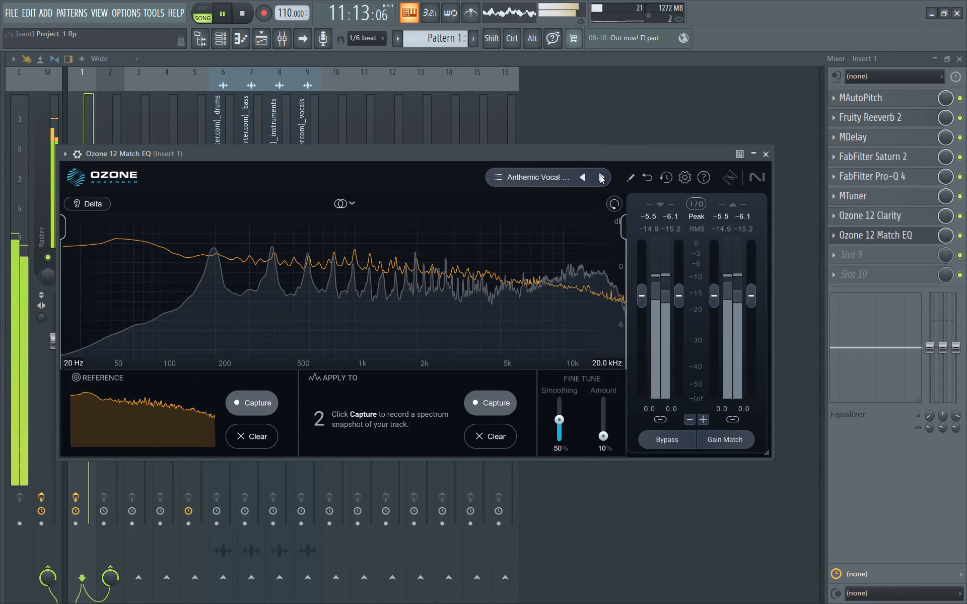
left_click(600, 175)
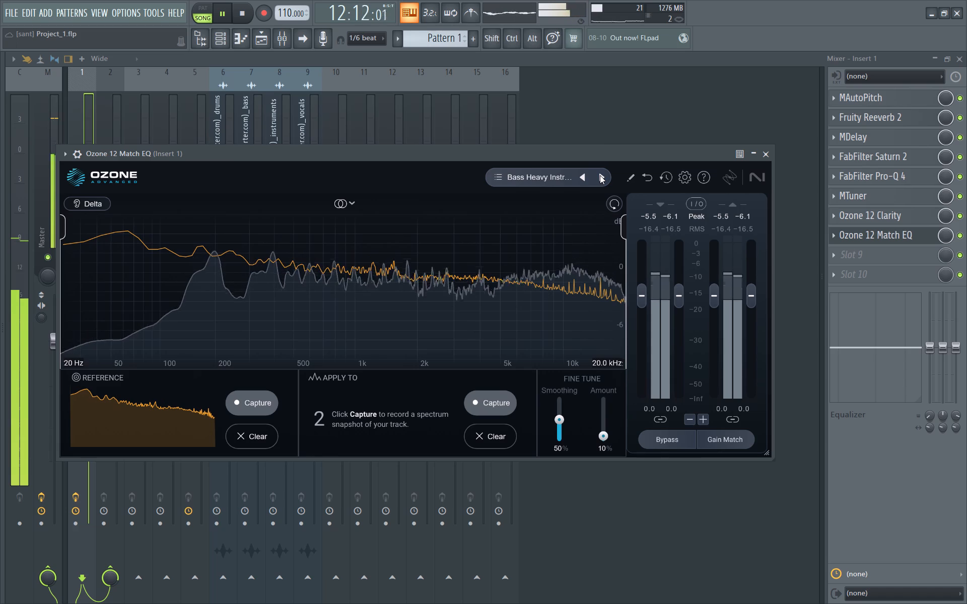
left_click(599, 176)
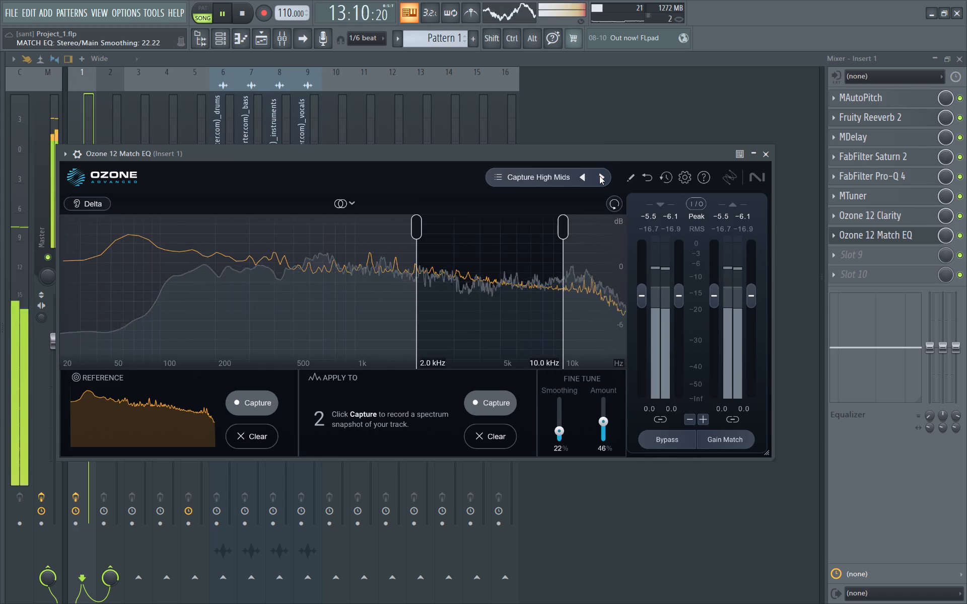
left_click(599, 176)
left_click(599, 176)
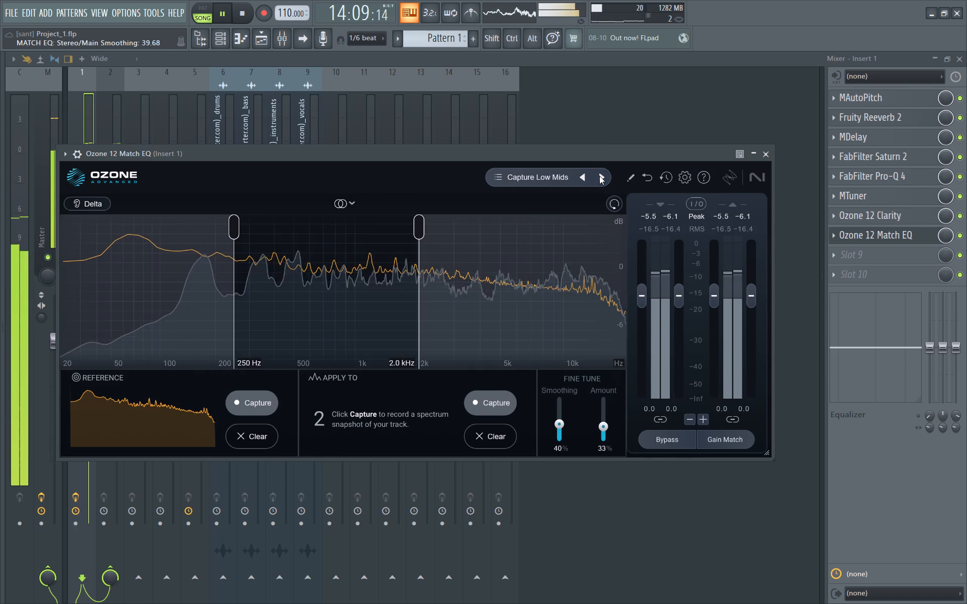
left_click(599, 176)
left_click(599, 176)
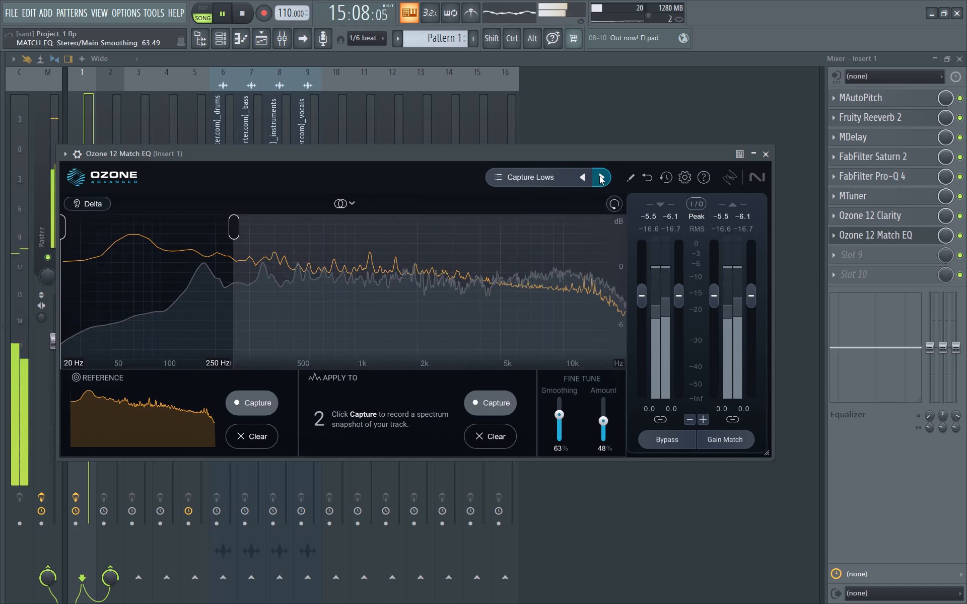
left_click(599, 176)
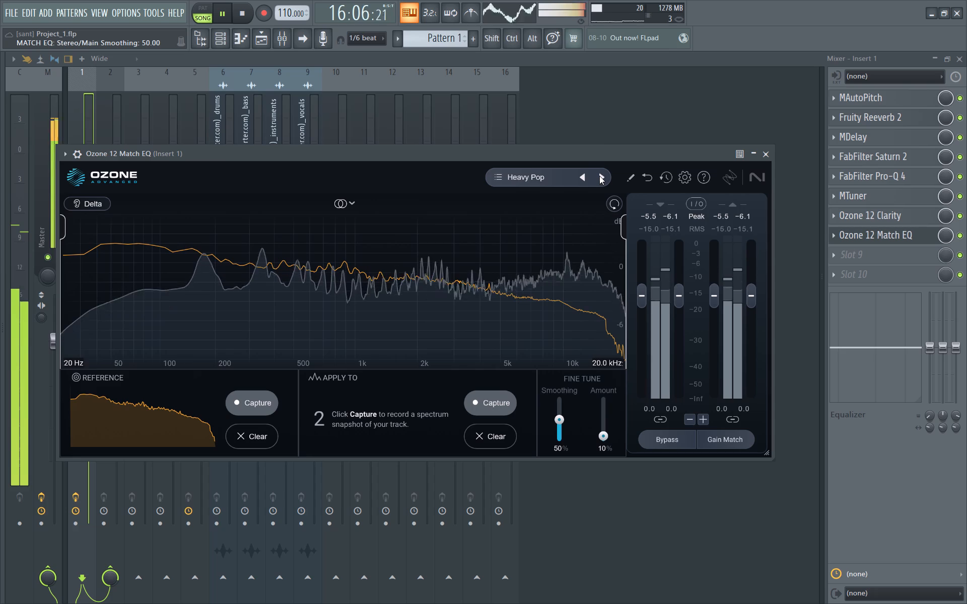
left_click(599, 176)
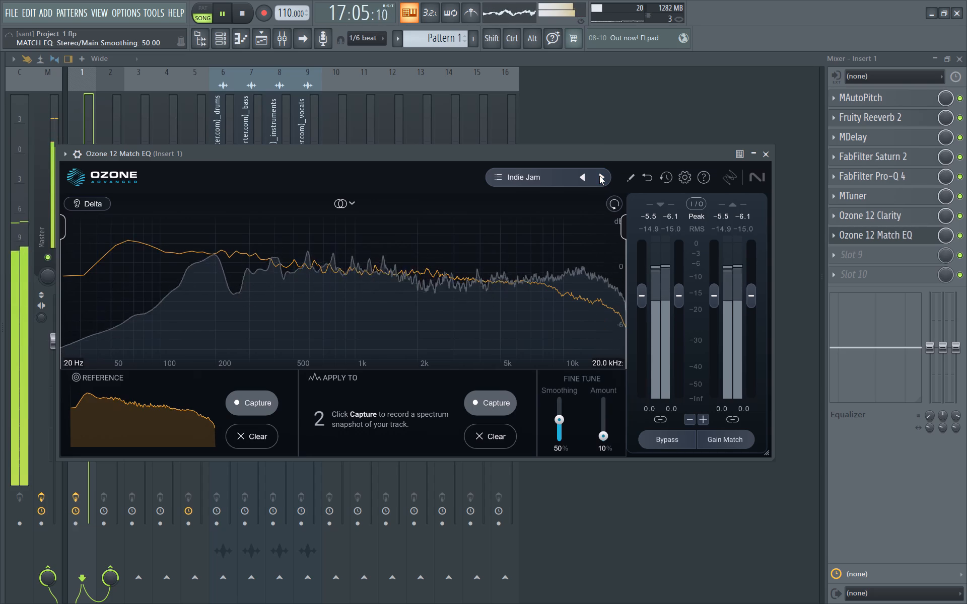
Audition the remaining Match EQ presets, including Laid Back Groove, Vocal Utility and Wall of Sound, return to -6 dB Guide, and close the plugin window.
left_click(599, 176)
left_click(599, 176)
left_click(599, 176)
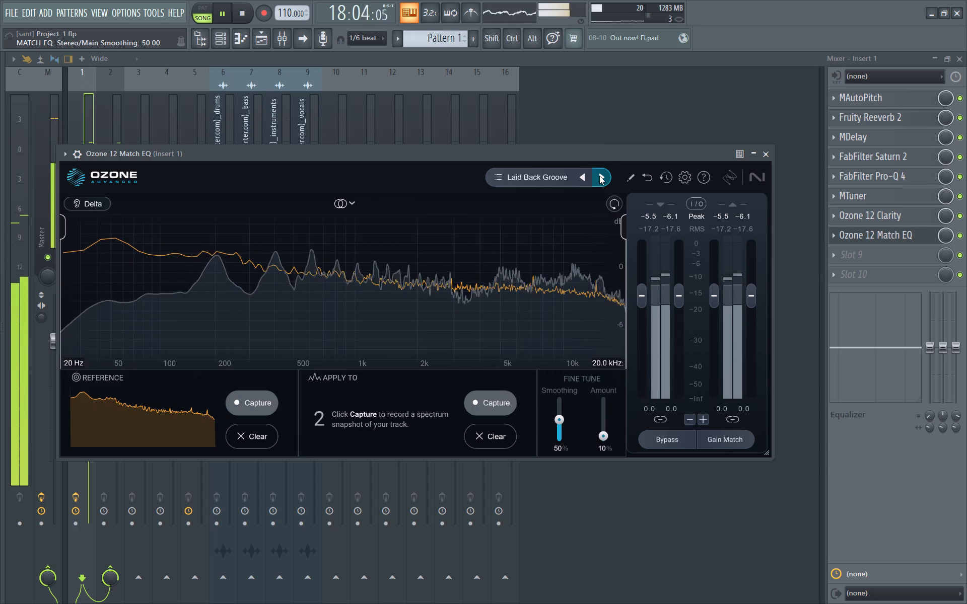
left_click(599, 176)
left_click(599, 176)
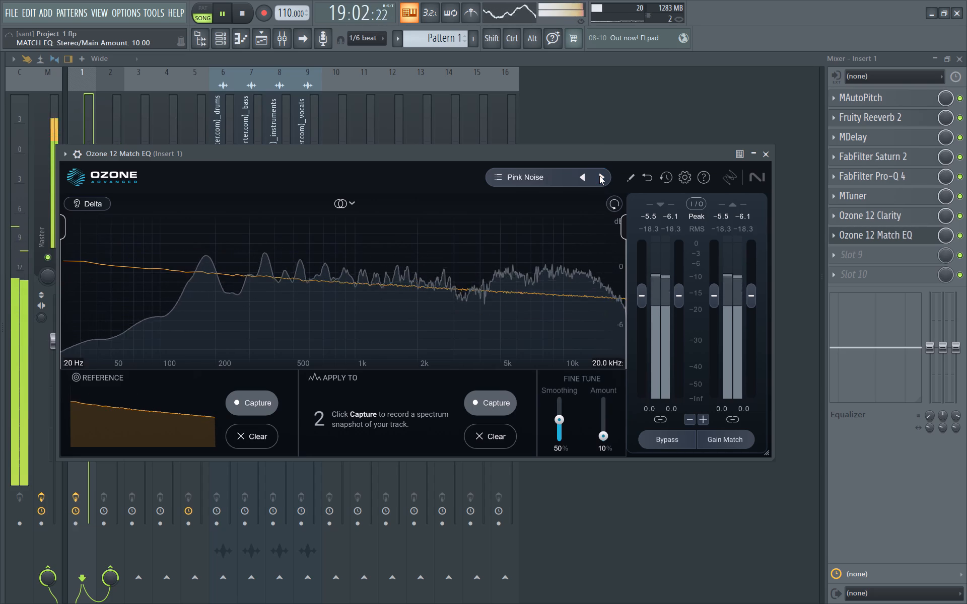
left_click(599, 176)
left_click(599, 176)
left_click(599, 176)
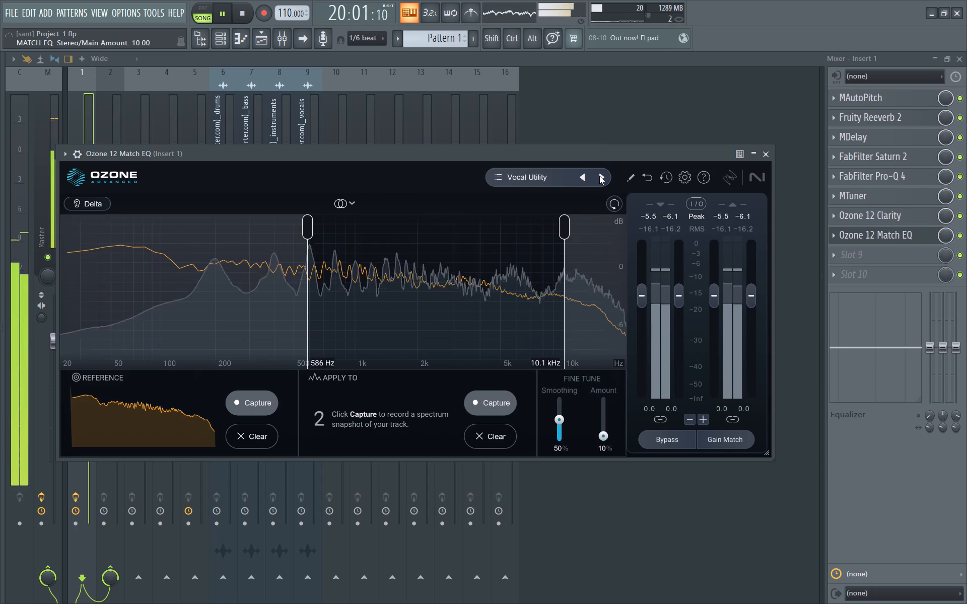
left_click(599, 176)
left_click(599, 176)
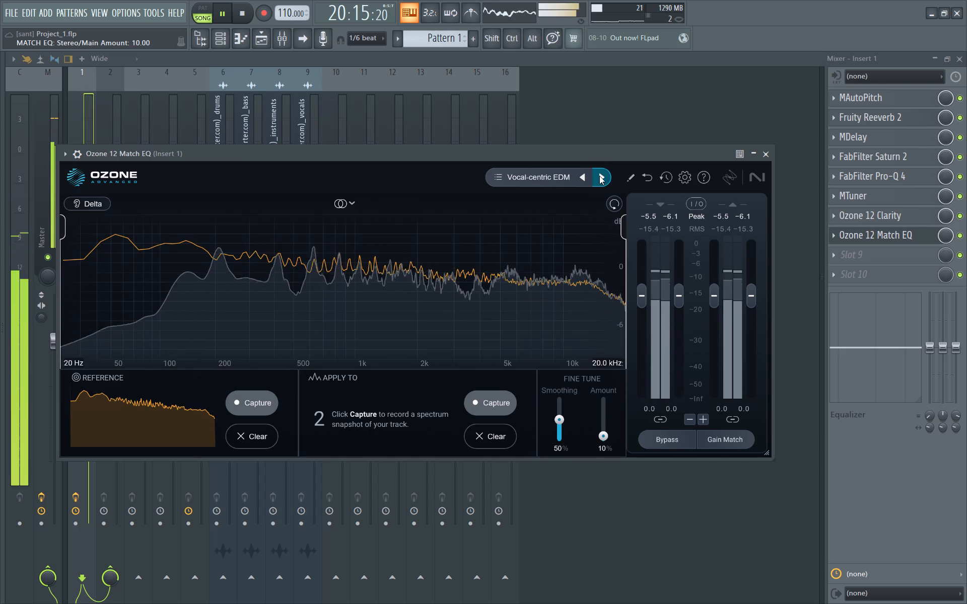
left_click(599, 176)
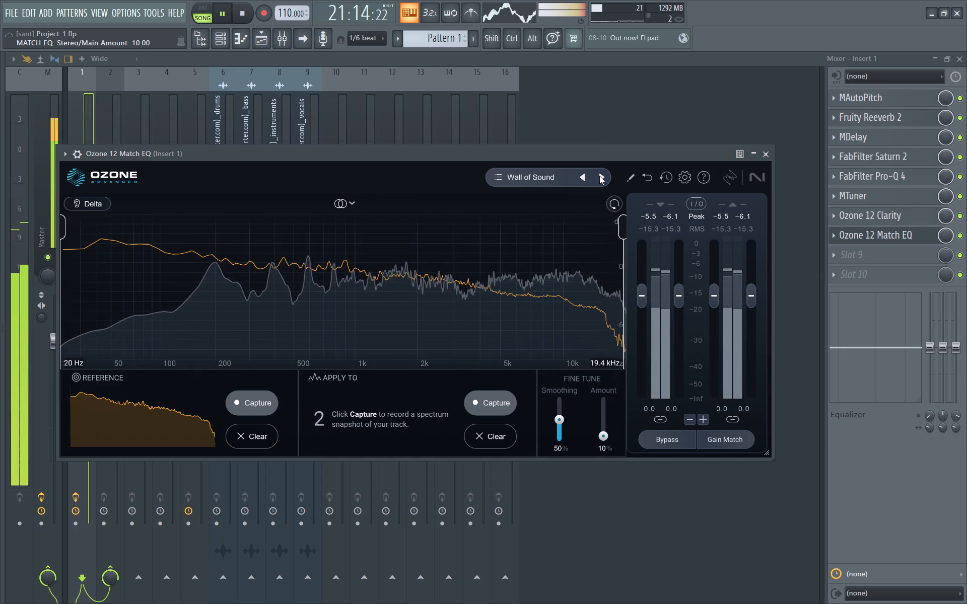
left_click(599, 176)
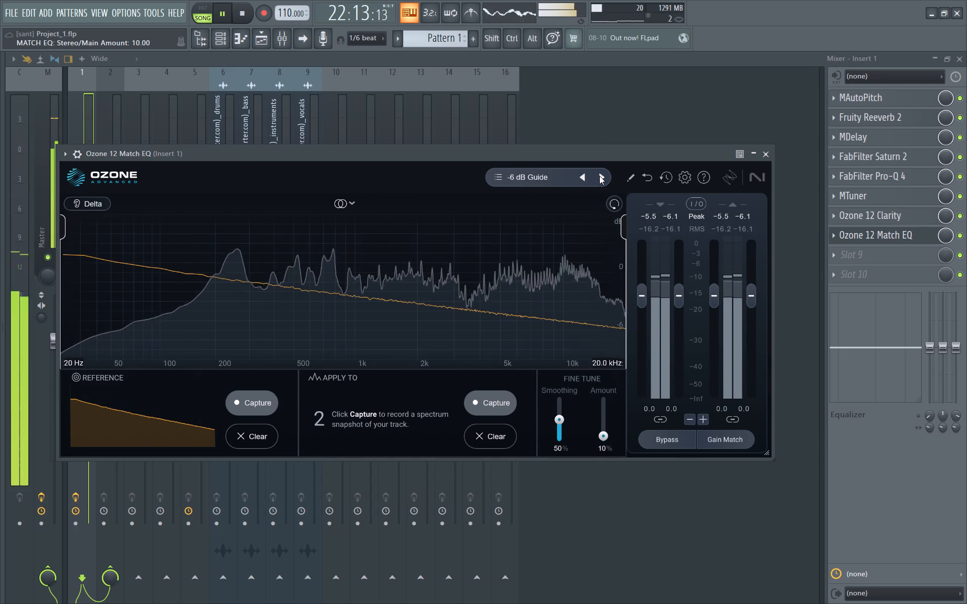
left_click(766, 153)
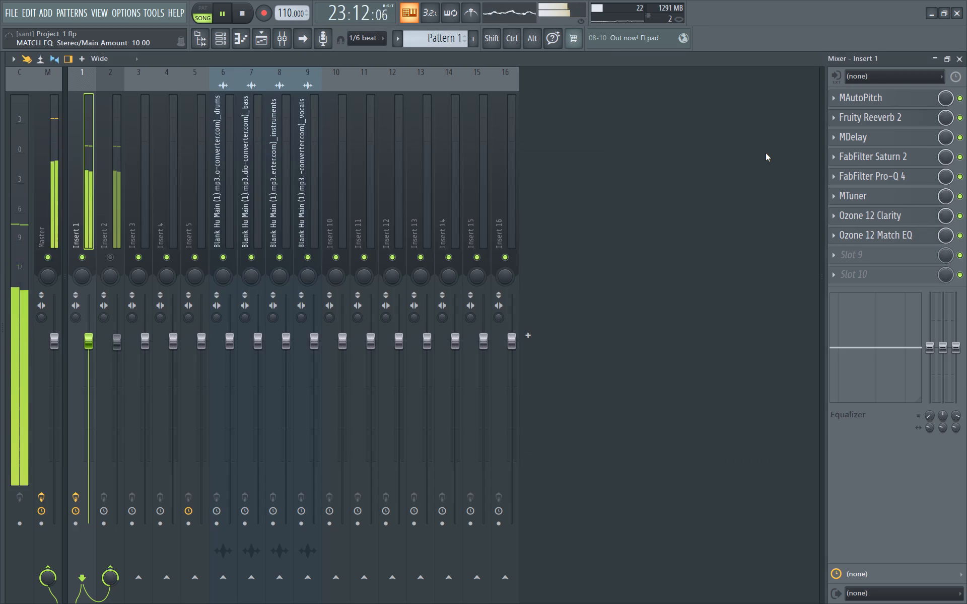
Restart playback and load Pro-C 3 into slot 9 of Insert 1, continuing in evaluation mode.
key("space")
key("space")
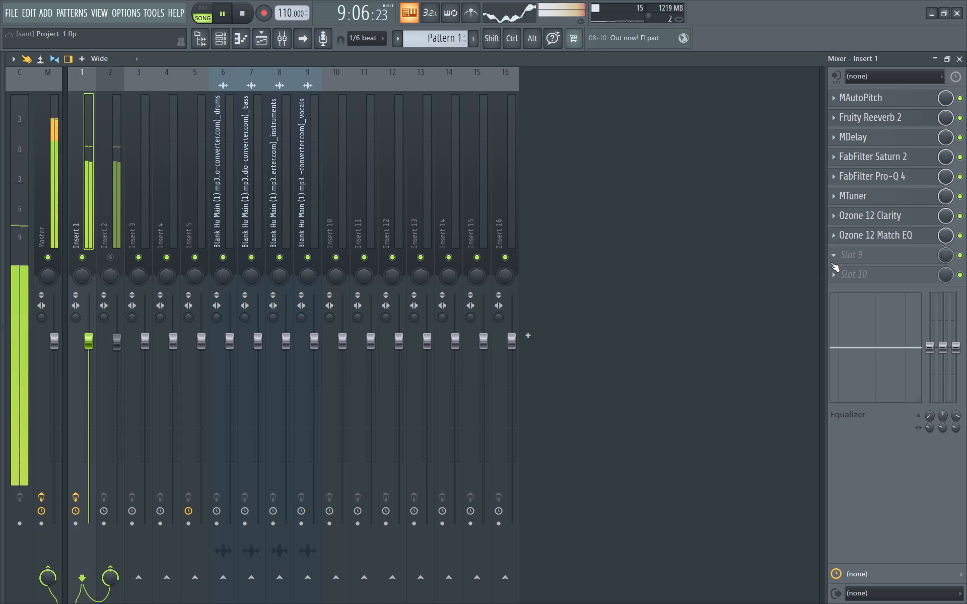
left_click(832, 262)
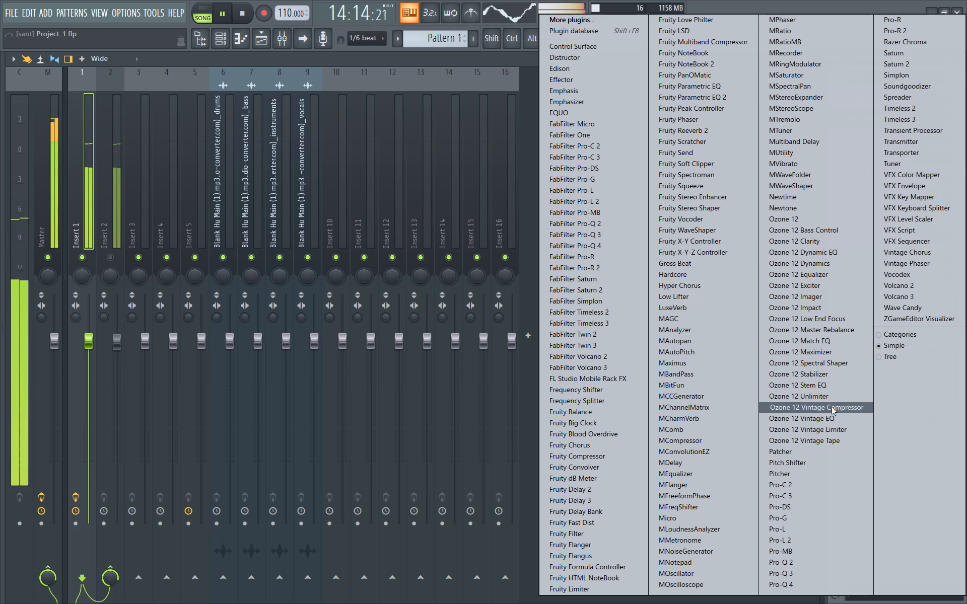
left_click(795, 499)
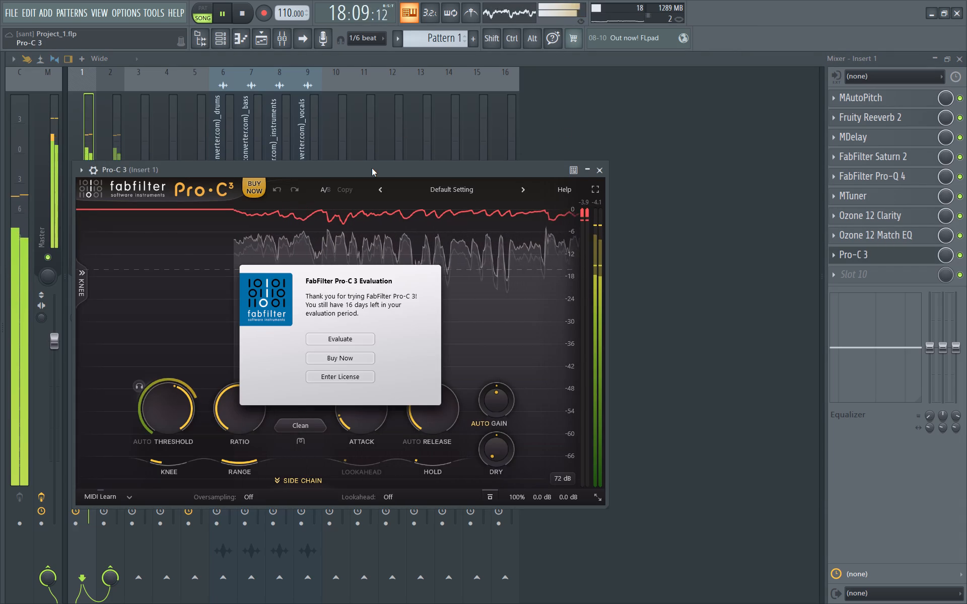
left_click(356, 335)
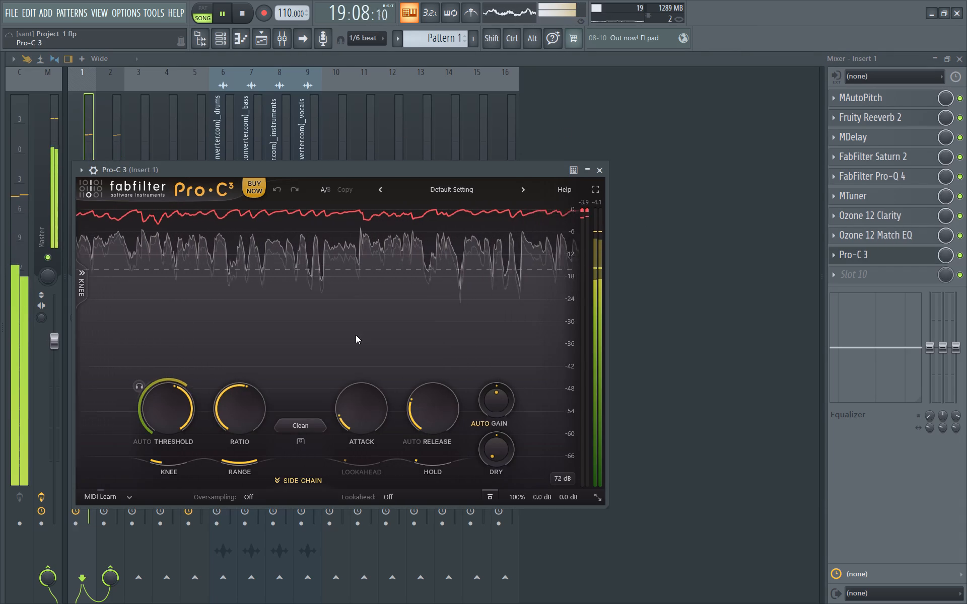
Step back through Pro-C 3's presets past Clean and load Upfront.
left_click(381, 189)
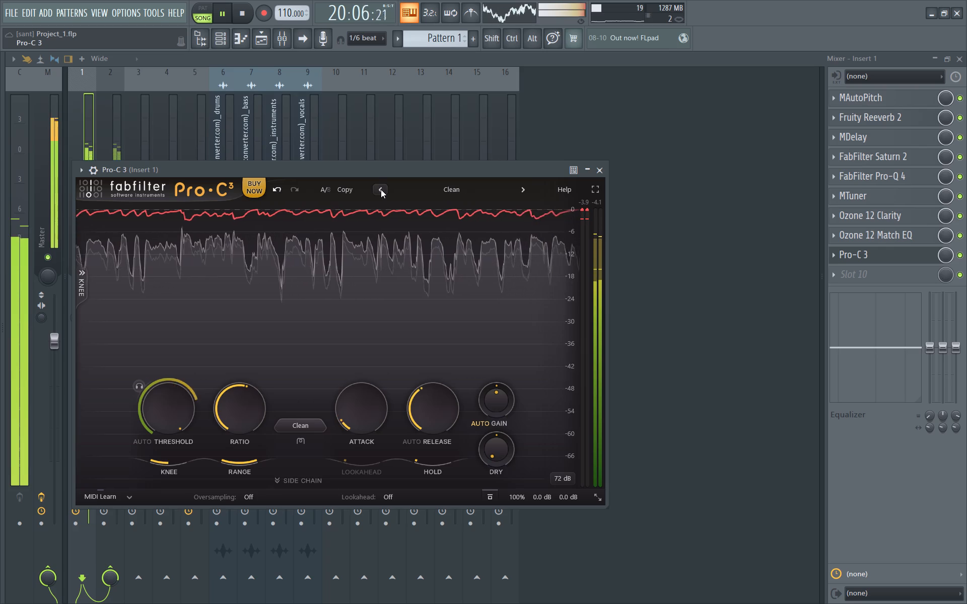
left_click(381, 189)
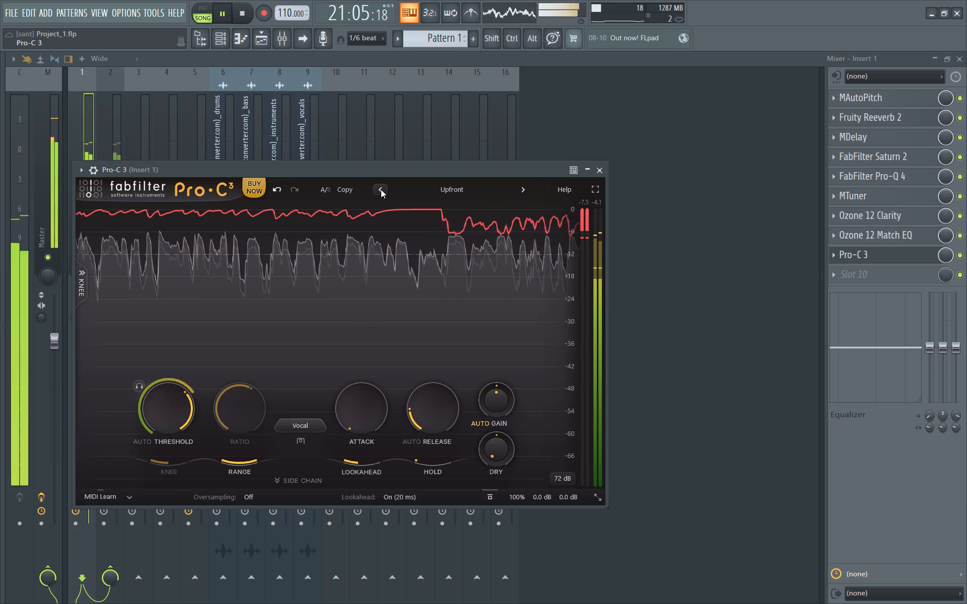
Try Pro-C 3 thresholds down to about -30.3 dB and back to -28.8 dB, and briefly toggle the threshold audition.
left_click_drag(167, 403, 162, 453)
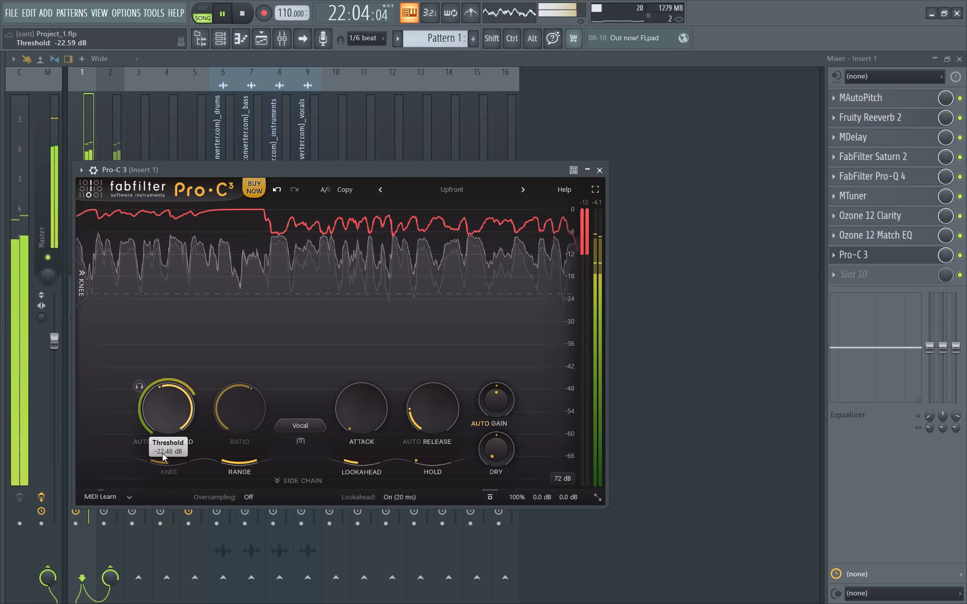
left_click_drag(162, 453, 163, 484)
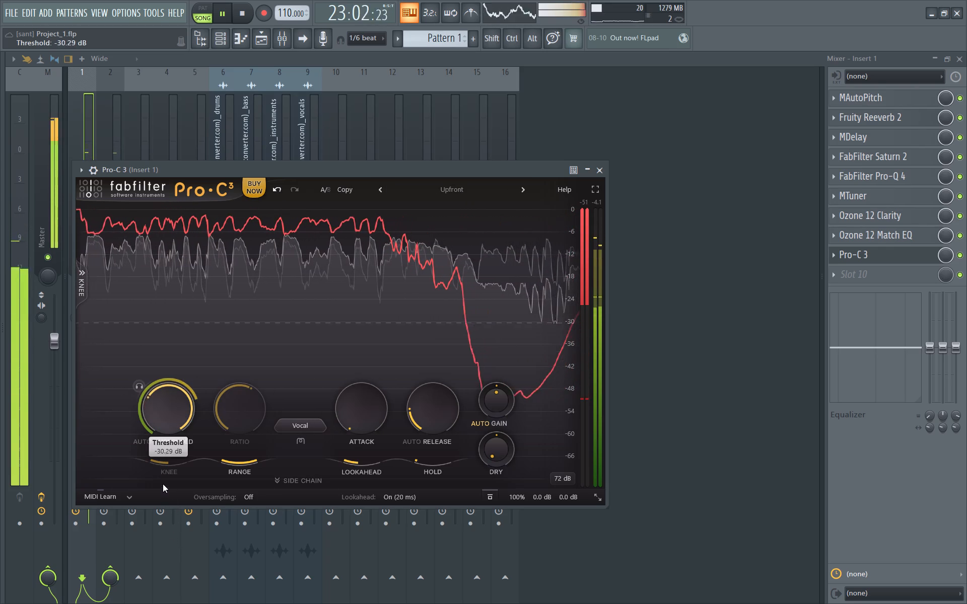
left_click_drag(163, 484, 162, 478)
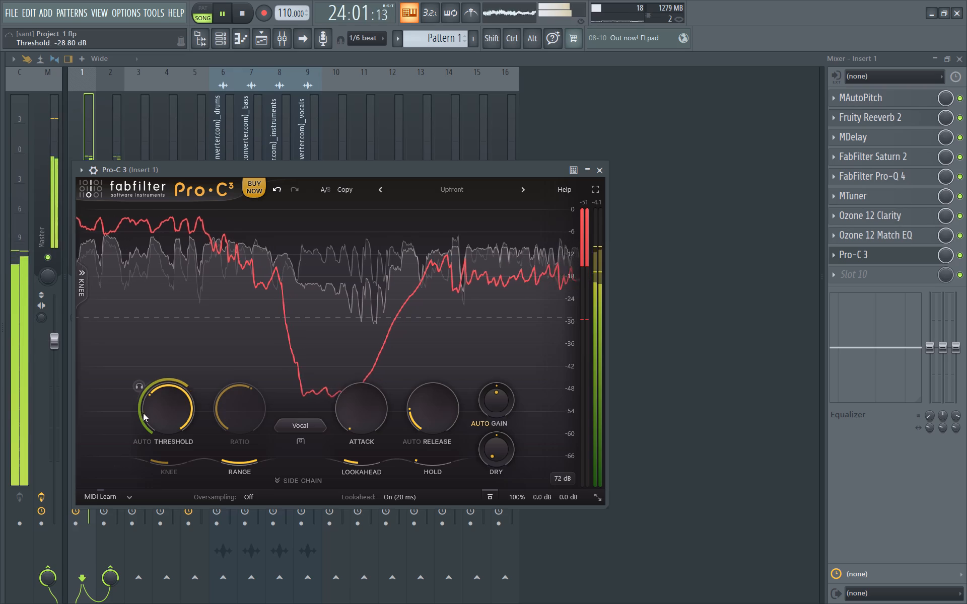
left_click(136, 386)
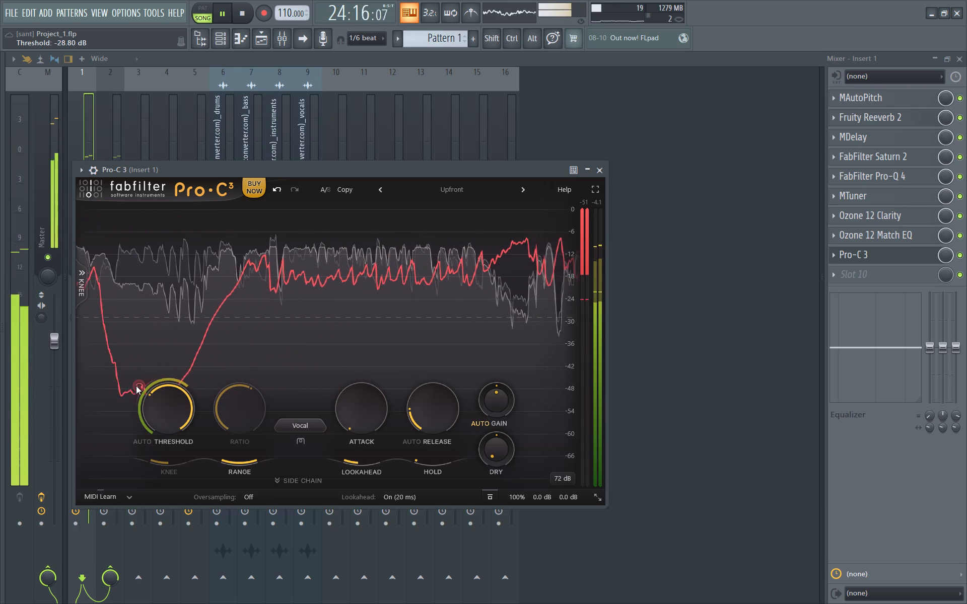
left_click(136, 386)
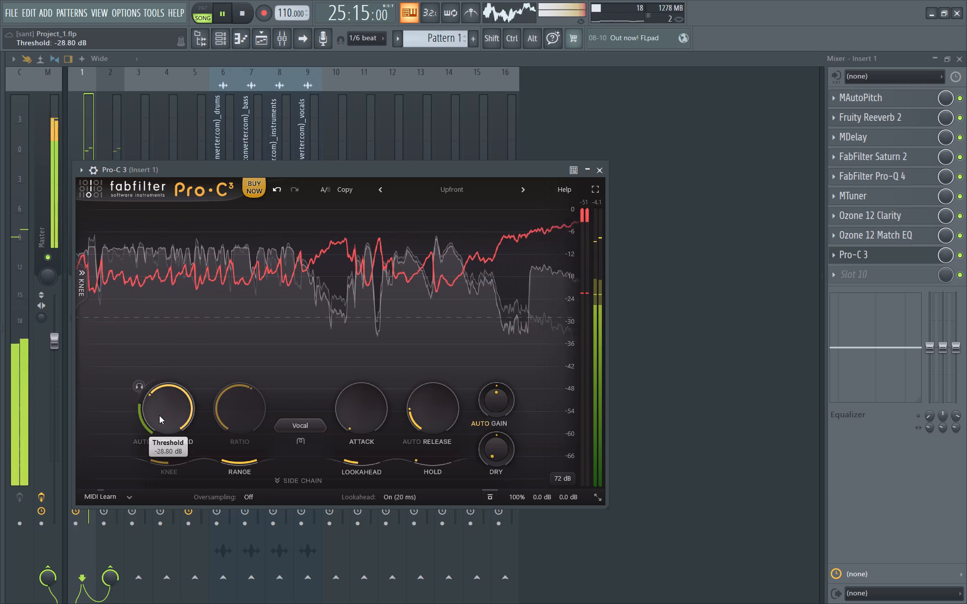
Raise the threshold to about -5.65 dB, restart playback with the threshold audition enabled, and switch the audition off.
left_click_drag(159, 415, 159, 340)
left_click(137, 383)
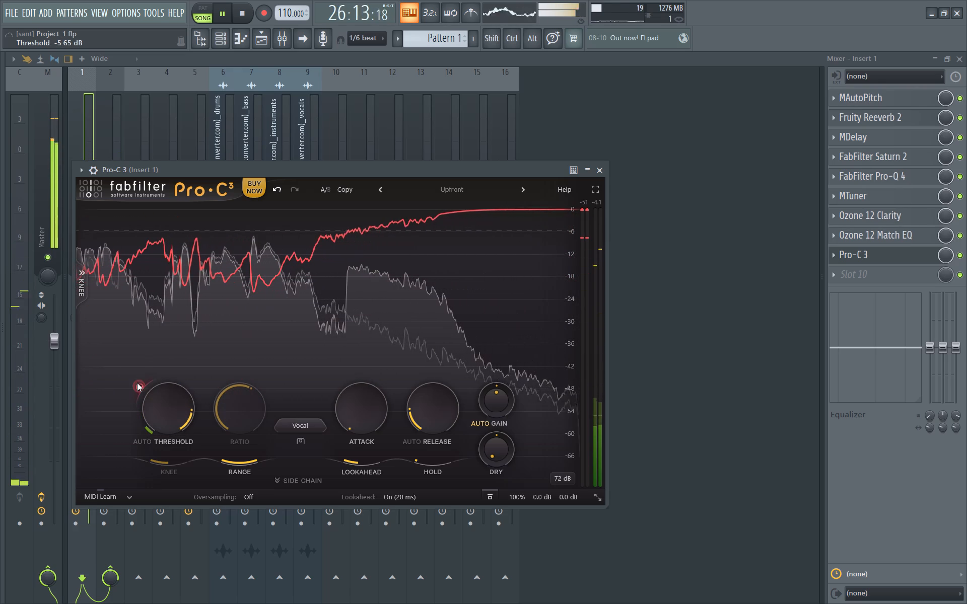
key("space")
key("space")
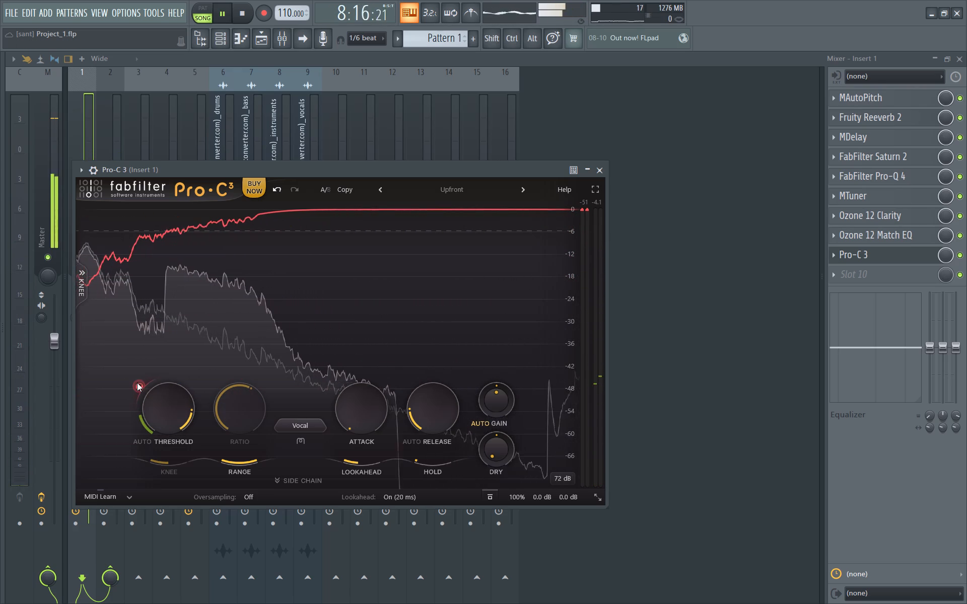
left_click(137, 383)
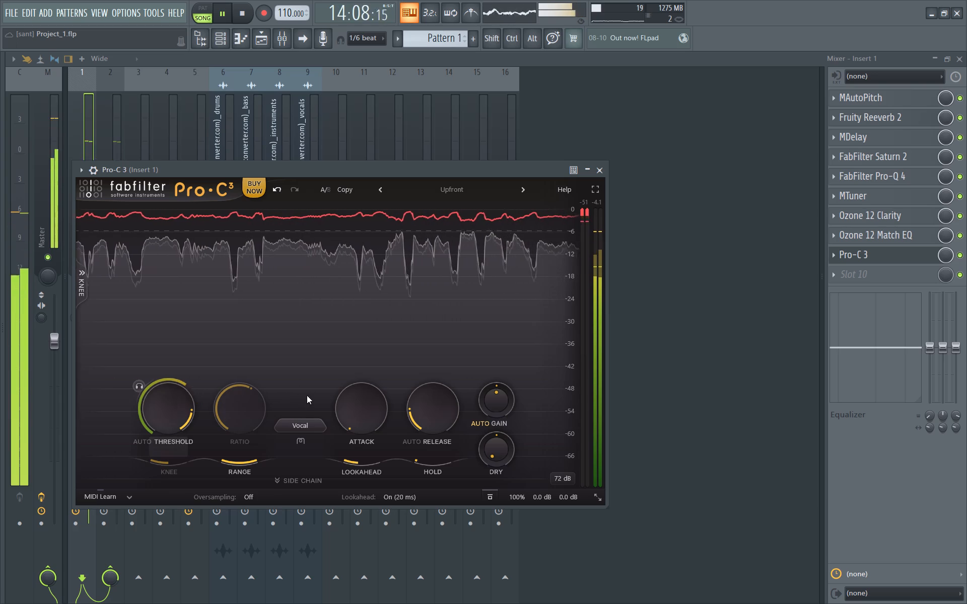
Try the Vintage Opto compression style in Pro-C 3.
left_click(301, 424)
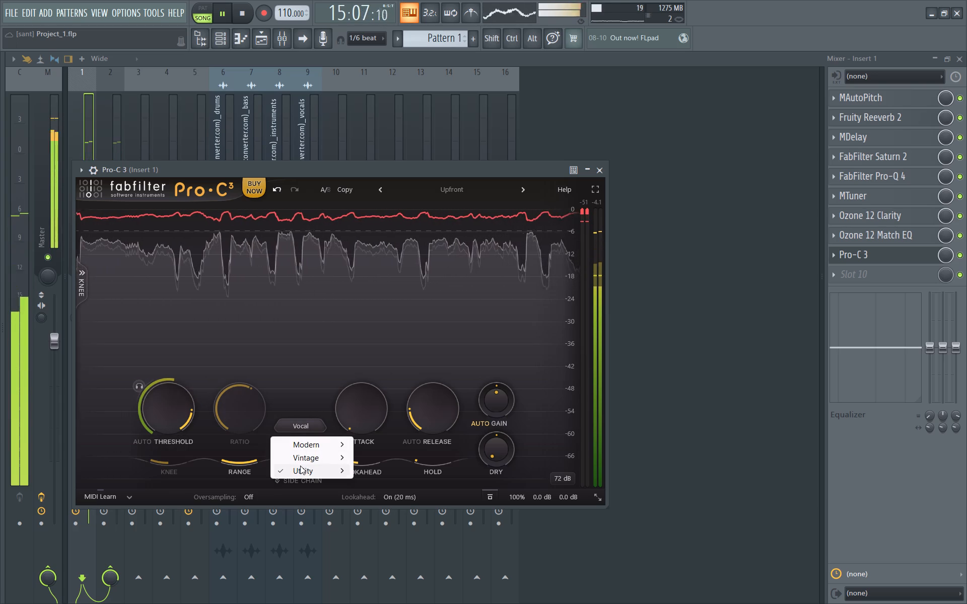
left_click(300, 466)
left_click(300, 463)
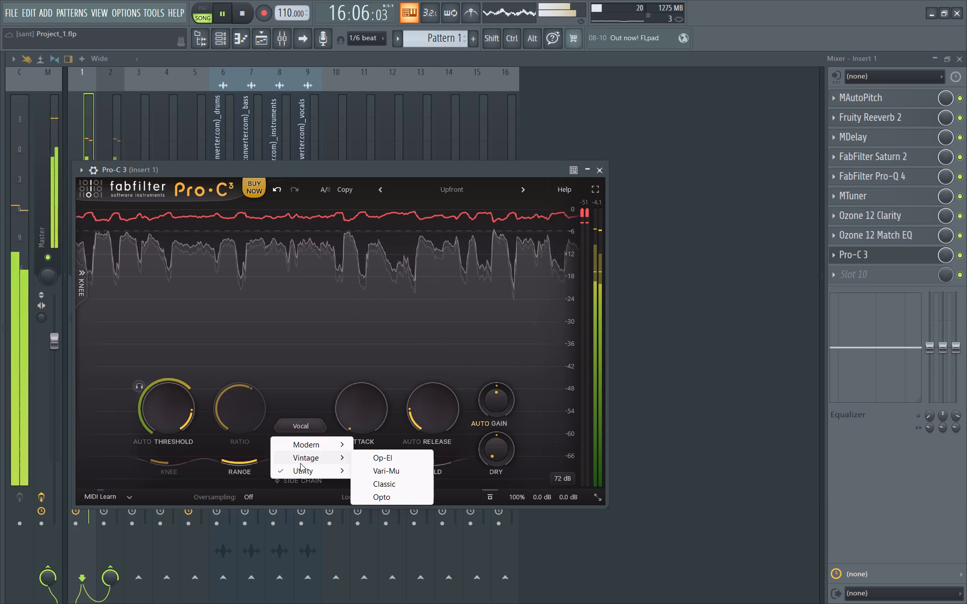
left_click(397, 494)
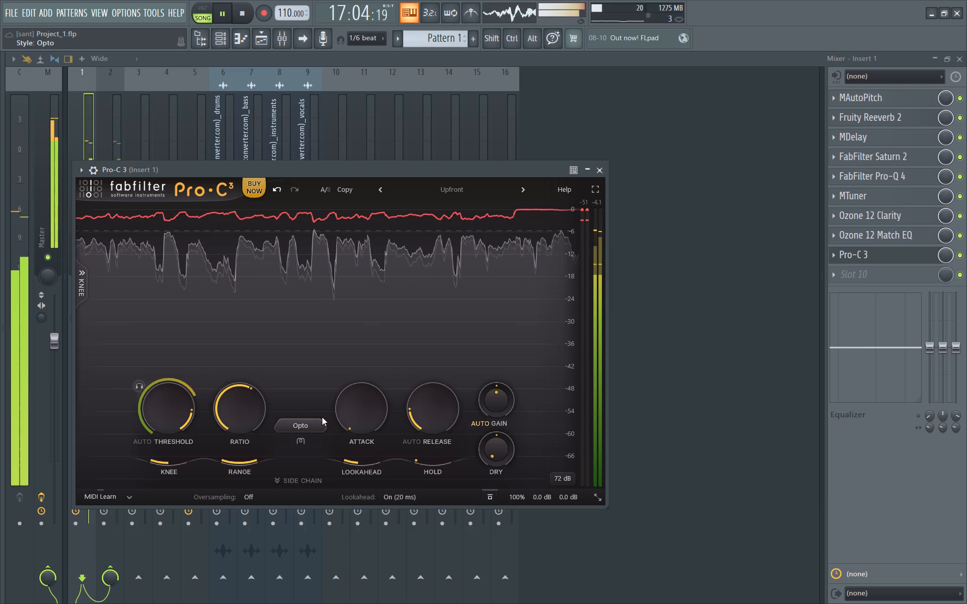
Set Pro-C 3's compression style to the Utility style Mastering.
left_click(301, 421)
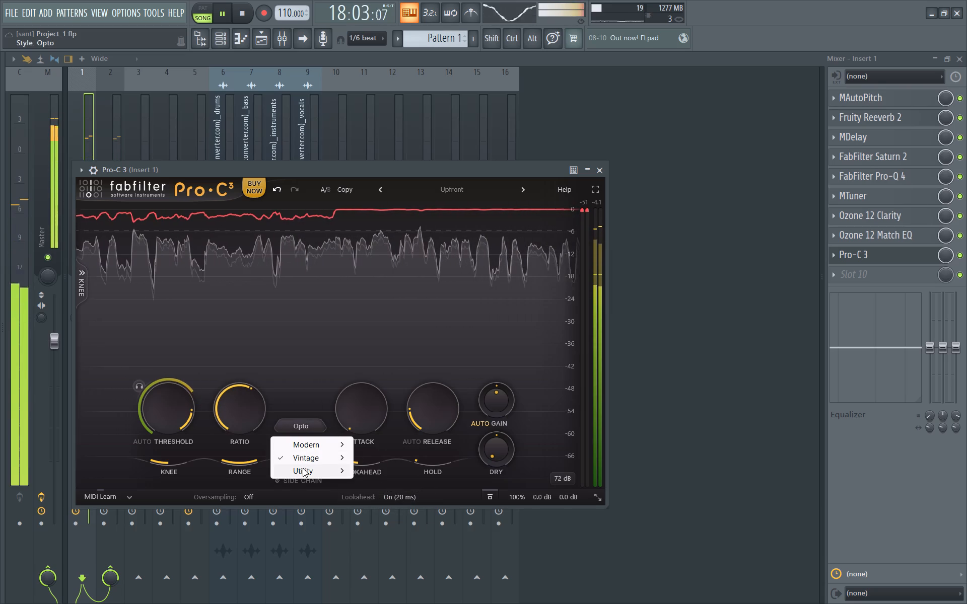
left_click(303, 468)
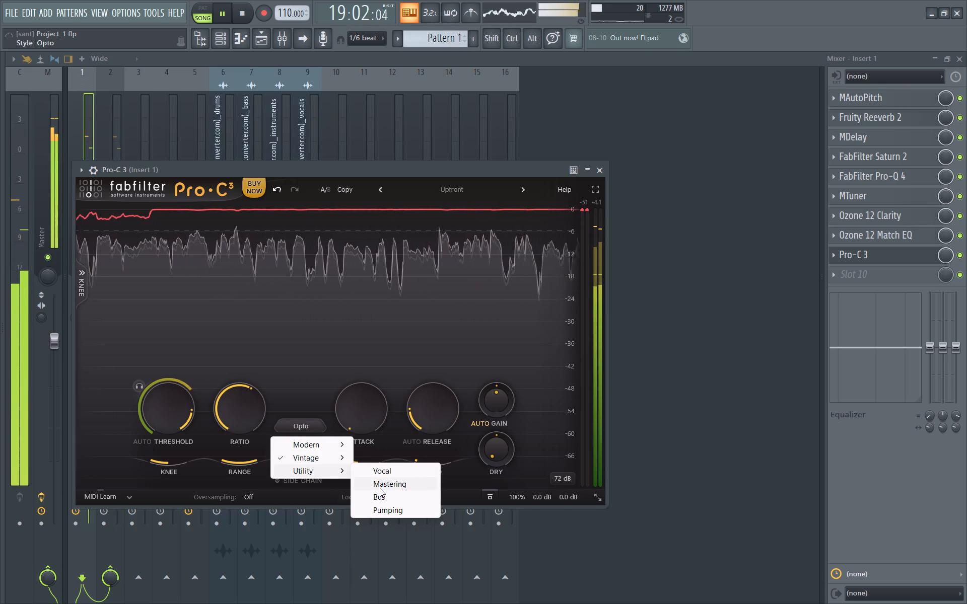
left_click(380, 488)
Set Pro-C 3's compression style to the Utility style Vocal.
left_click(317, 424)
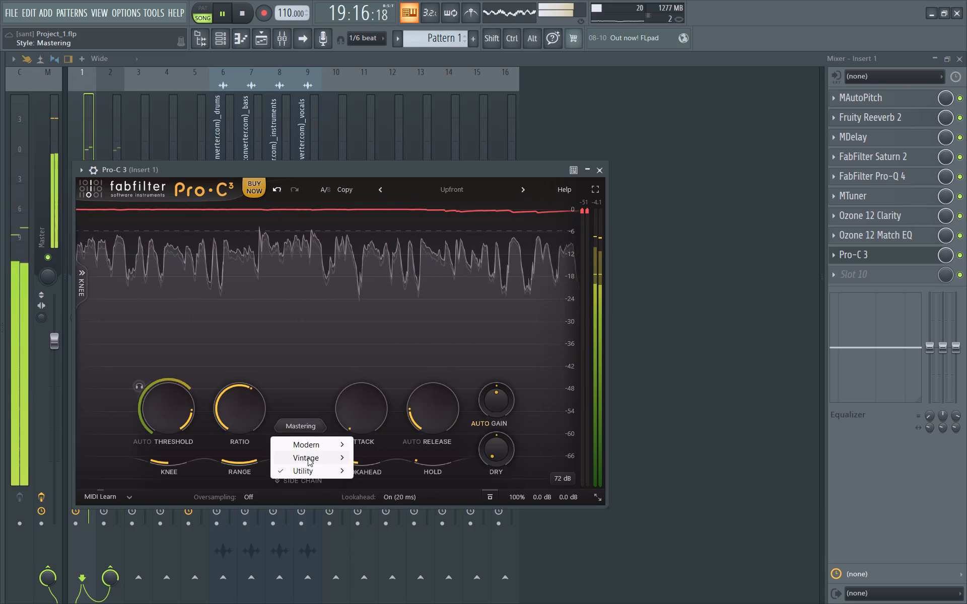
left_click_drag(307, 466, 375, 472)
left_click(375, 472)
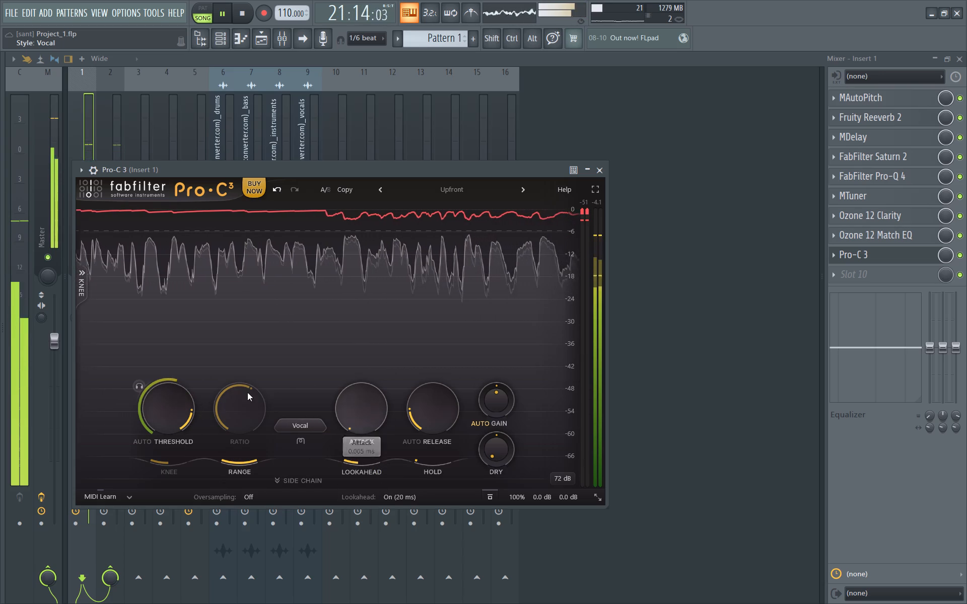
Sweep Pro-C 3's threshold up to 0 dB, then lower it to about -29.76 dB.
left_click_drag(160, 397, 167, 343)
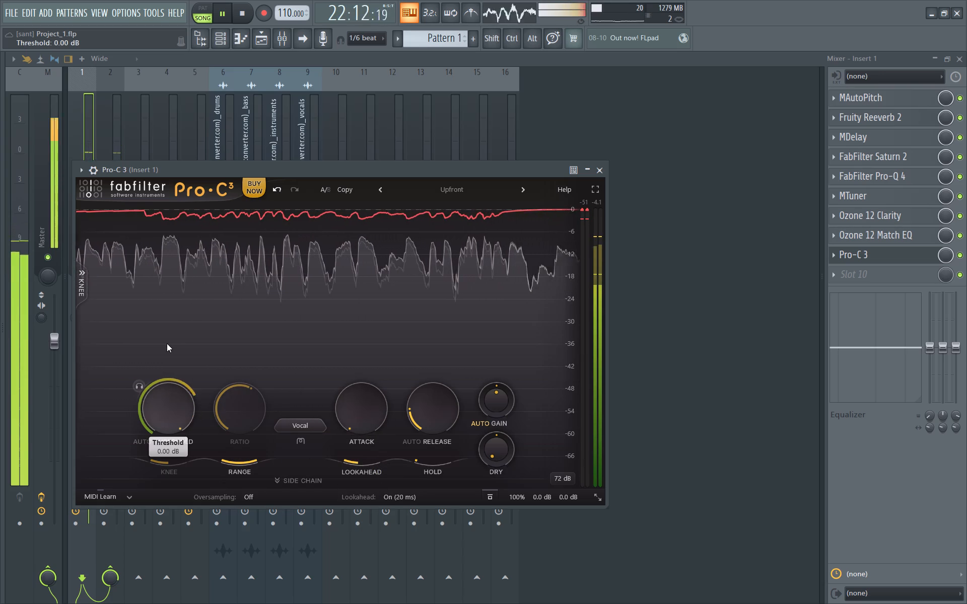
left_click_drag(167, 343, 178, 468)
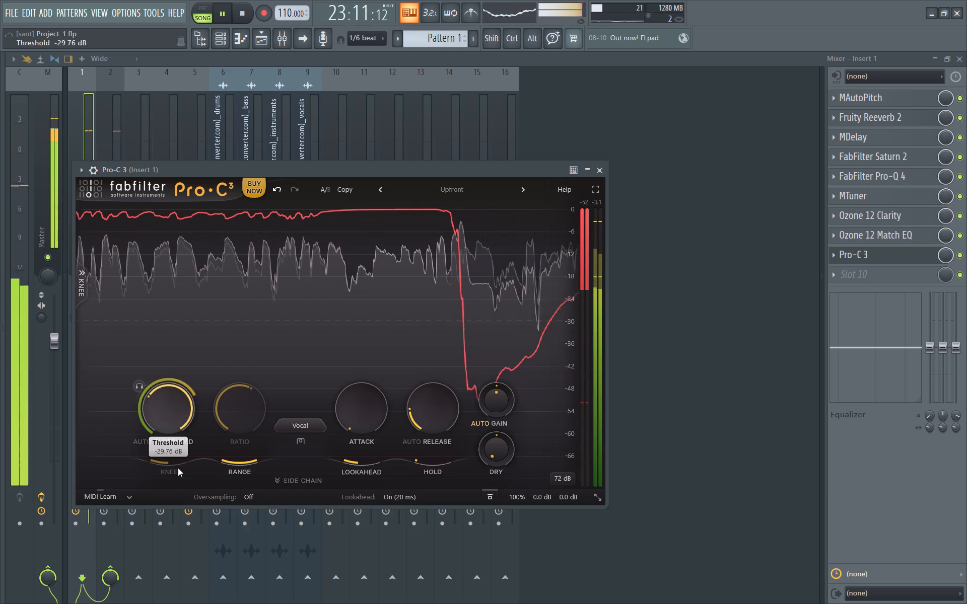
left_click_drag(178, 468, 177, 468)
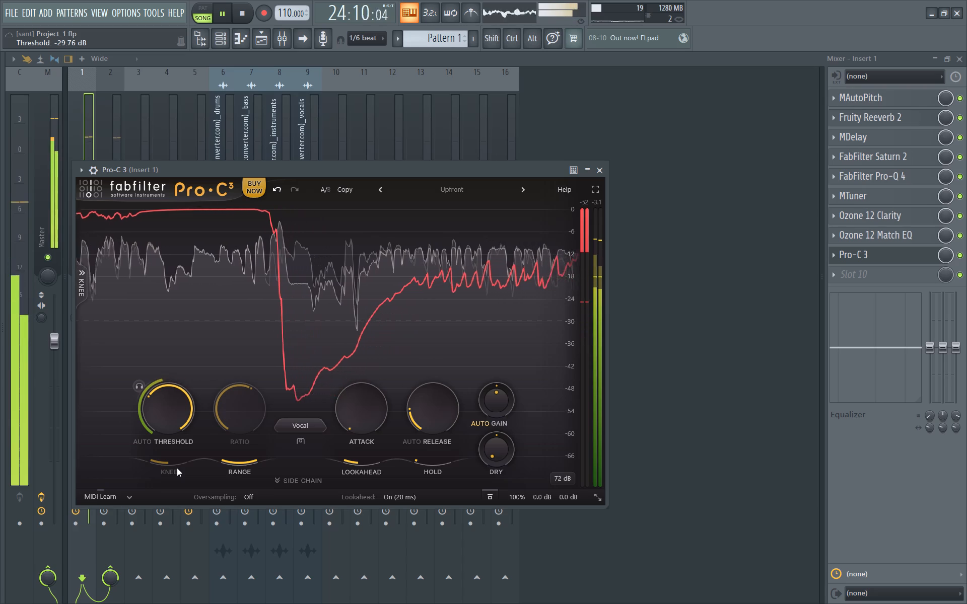
Replay the song repeatedly from bar 8 to audition the vocal with the current compression.
key("space")
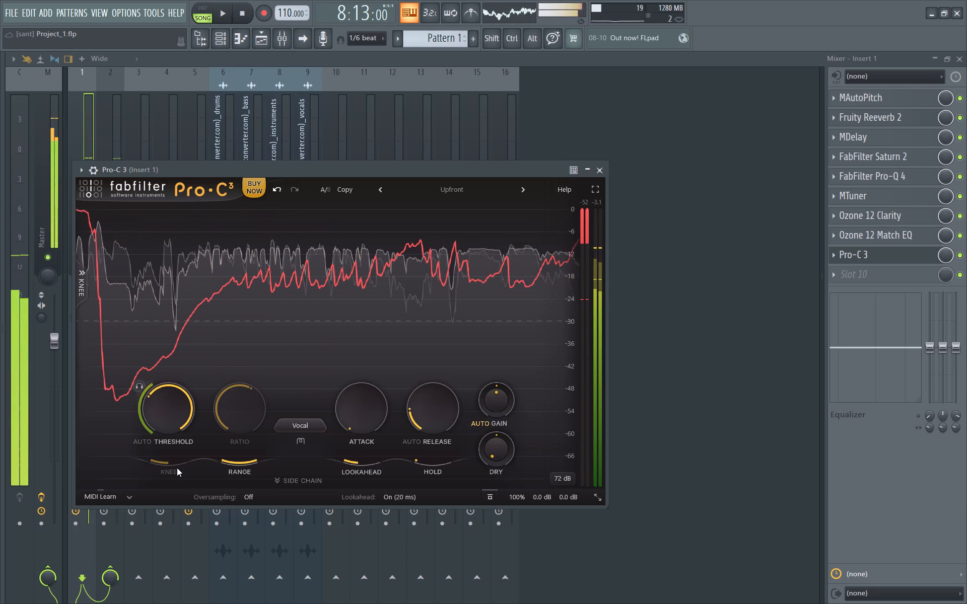
key("space")
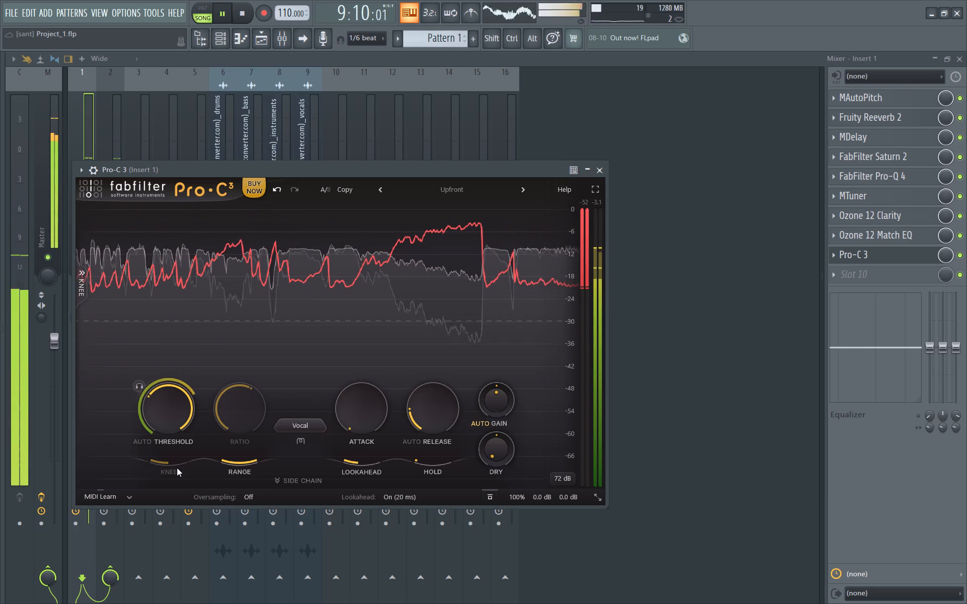
key("space")
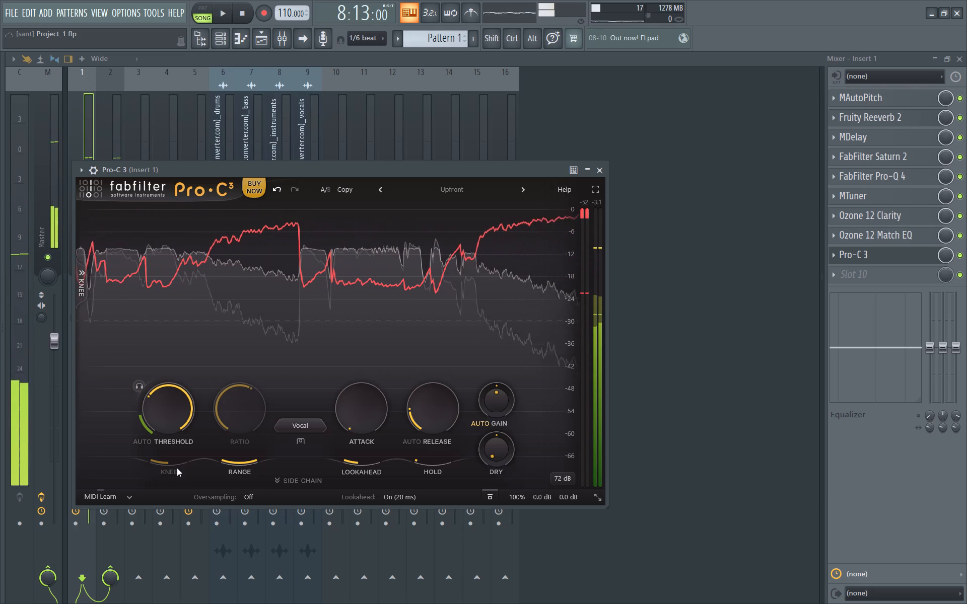
key("space")
key("space")
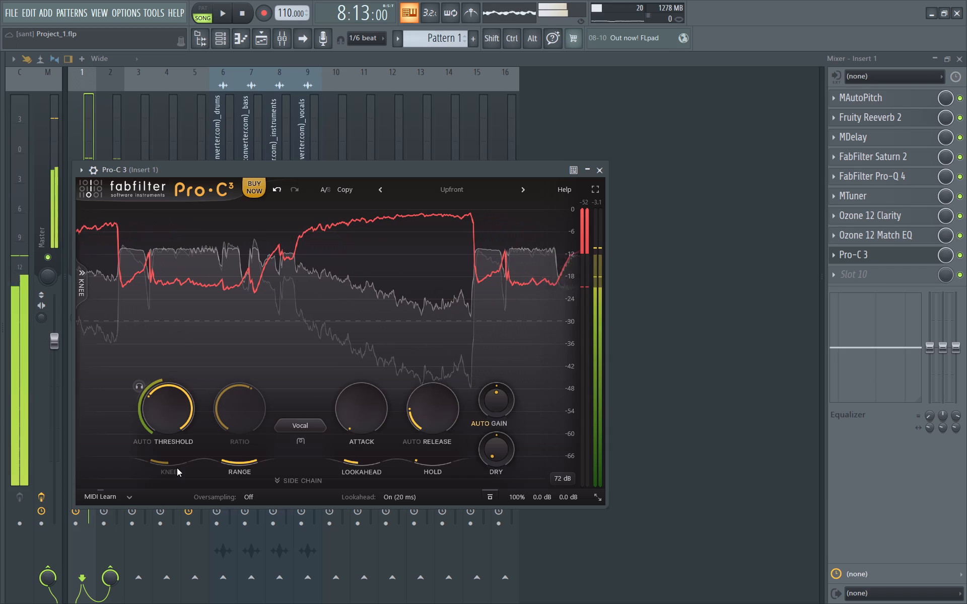
key("space")
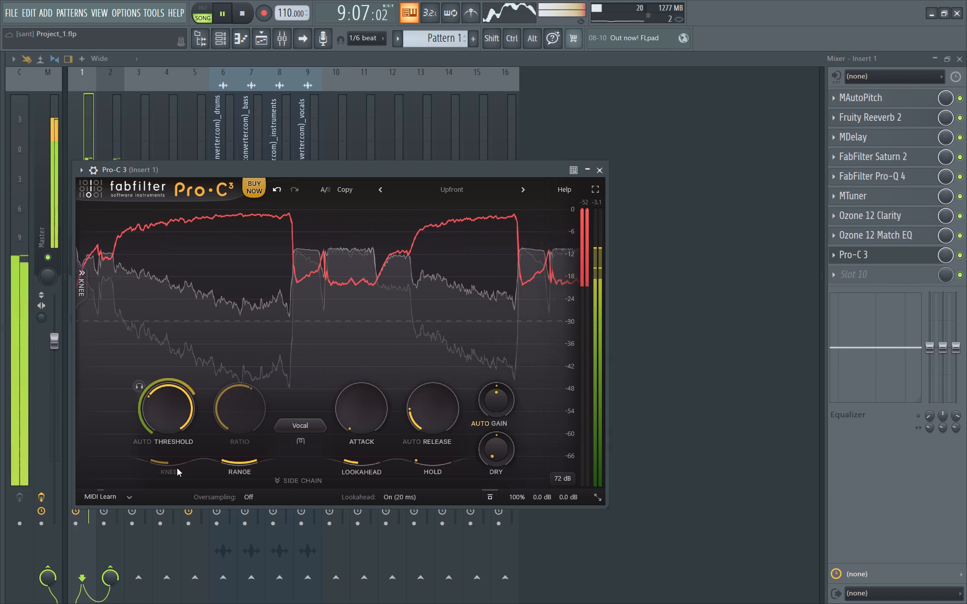
key("space")
key("space")
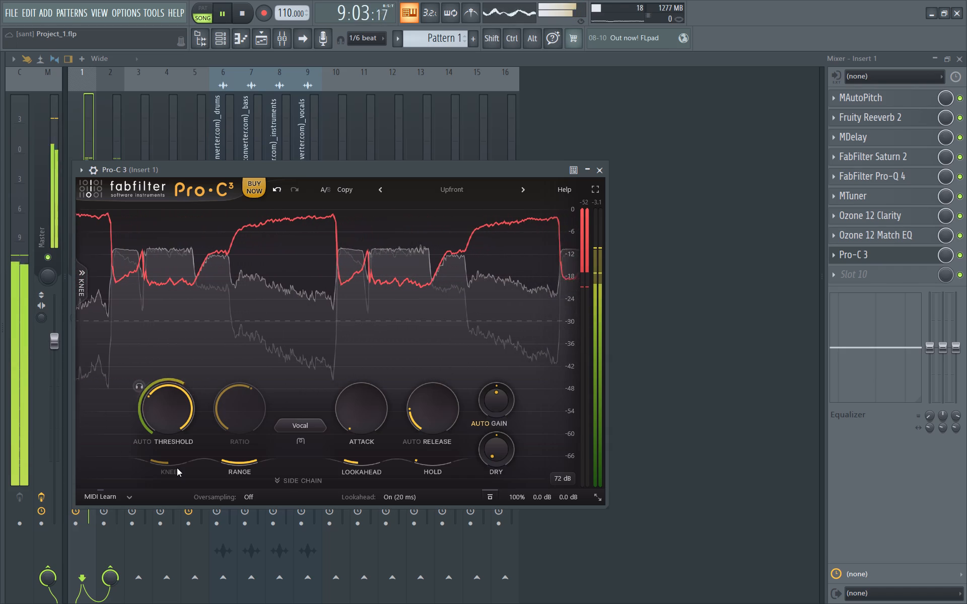
key("space")
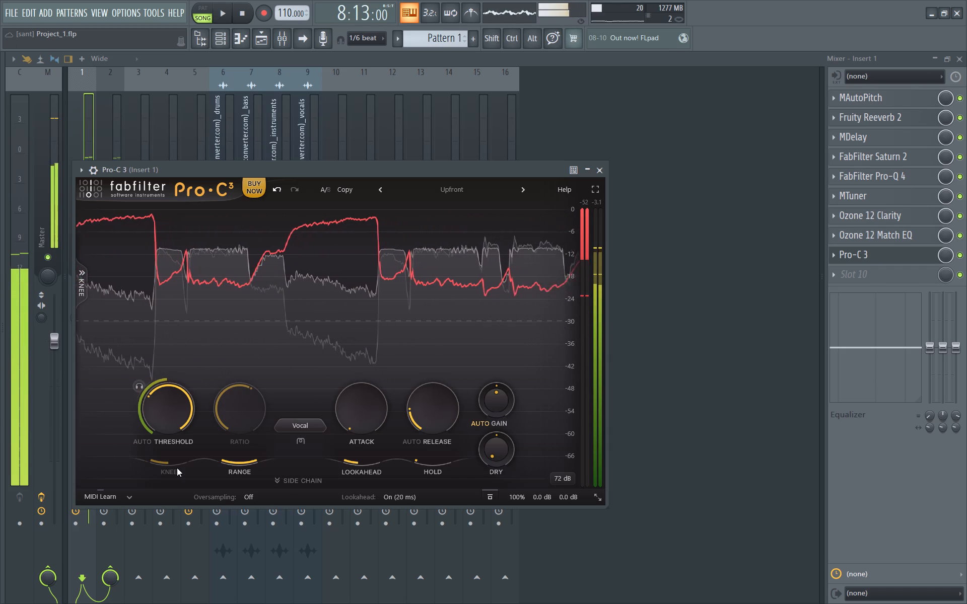
key("space")
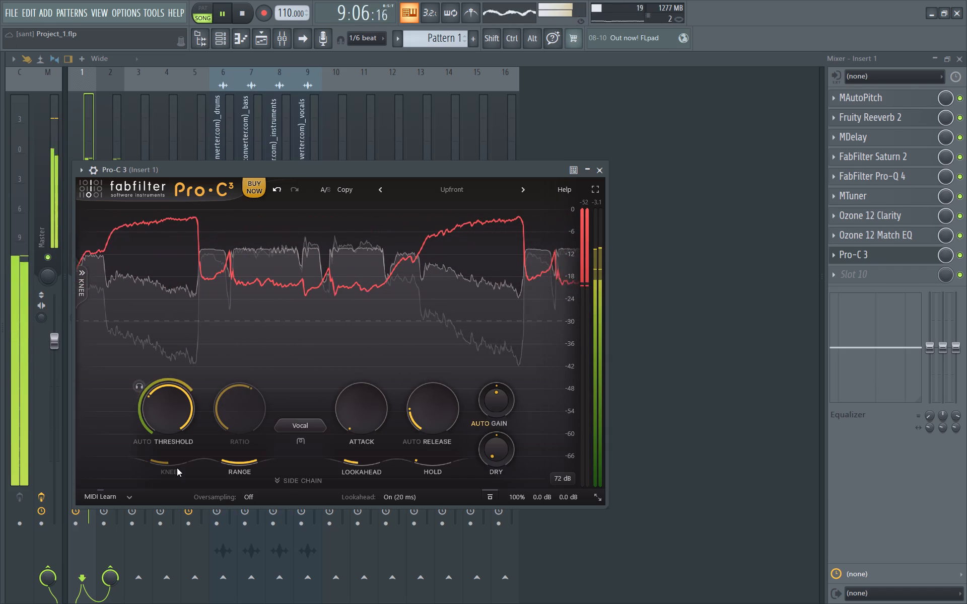
key("space")
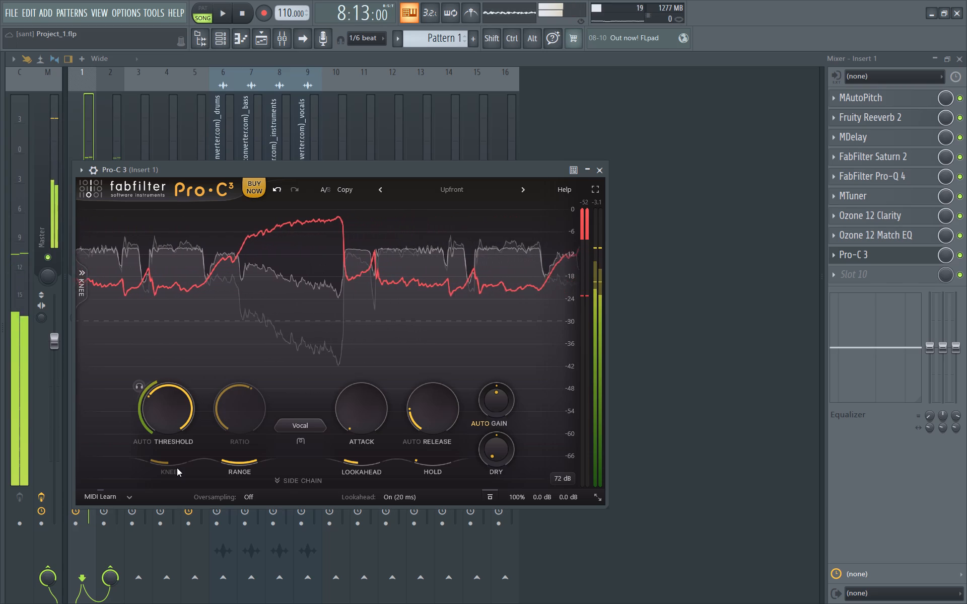
key("space")
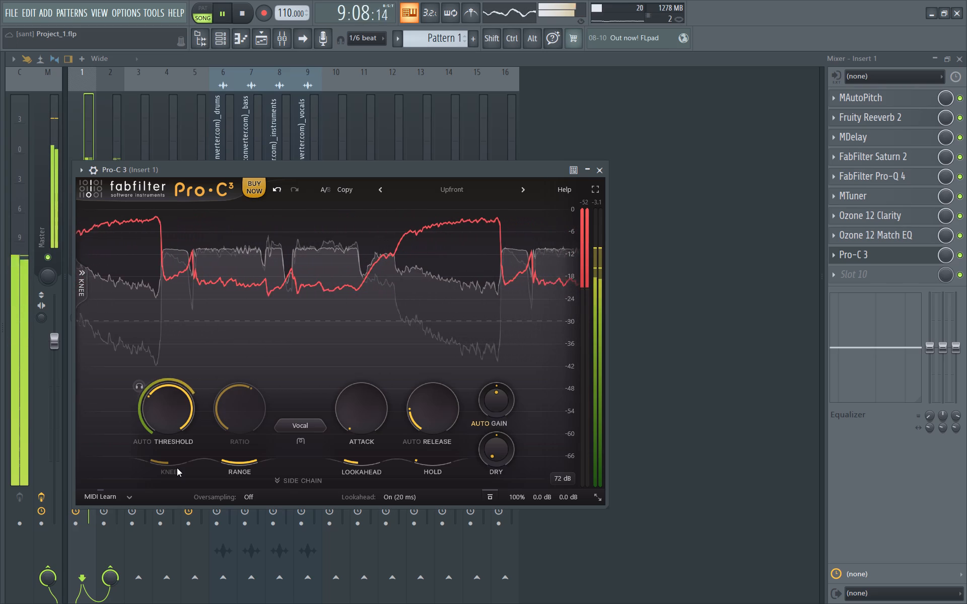
key("space")
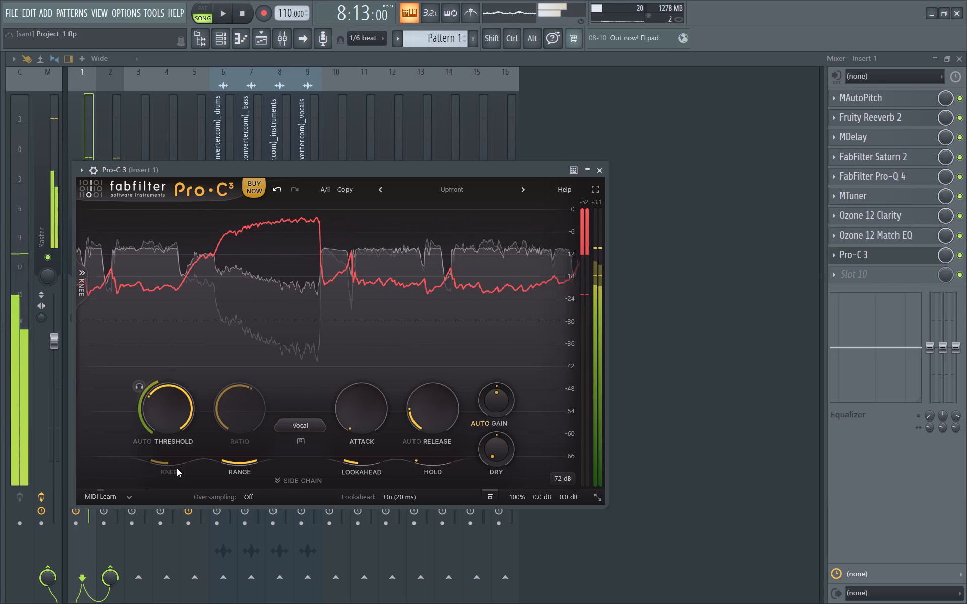
key("space")
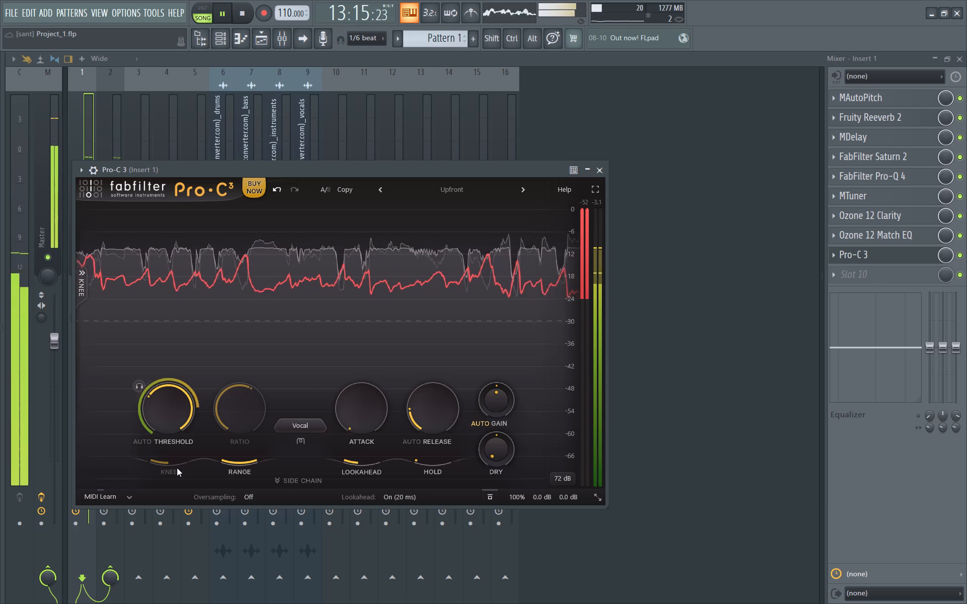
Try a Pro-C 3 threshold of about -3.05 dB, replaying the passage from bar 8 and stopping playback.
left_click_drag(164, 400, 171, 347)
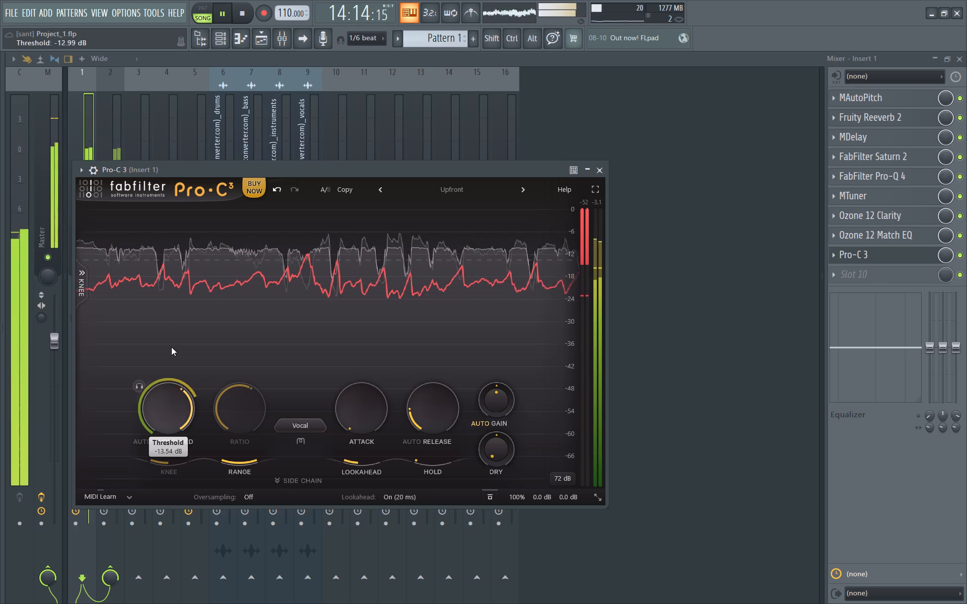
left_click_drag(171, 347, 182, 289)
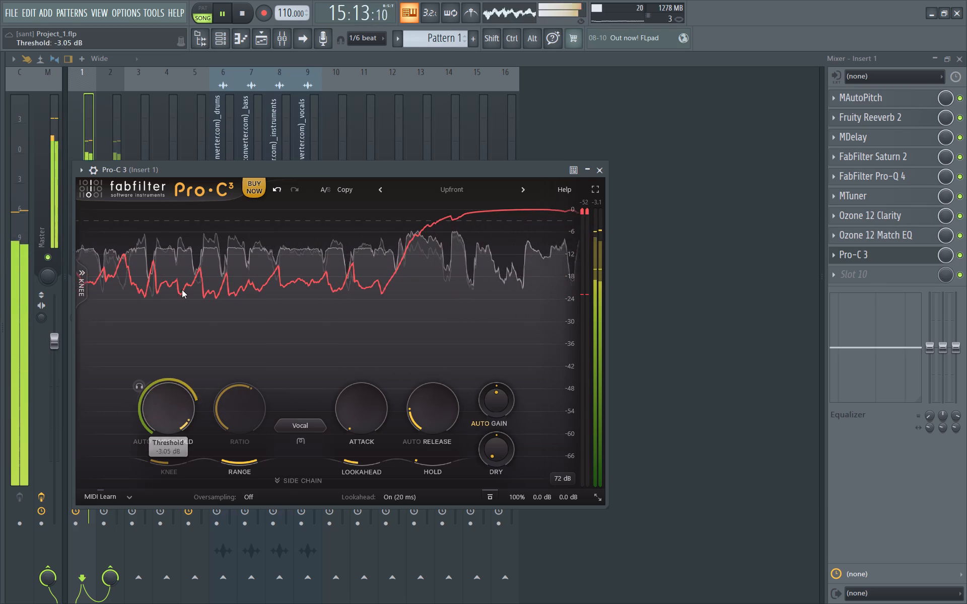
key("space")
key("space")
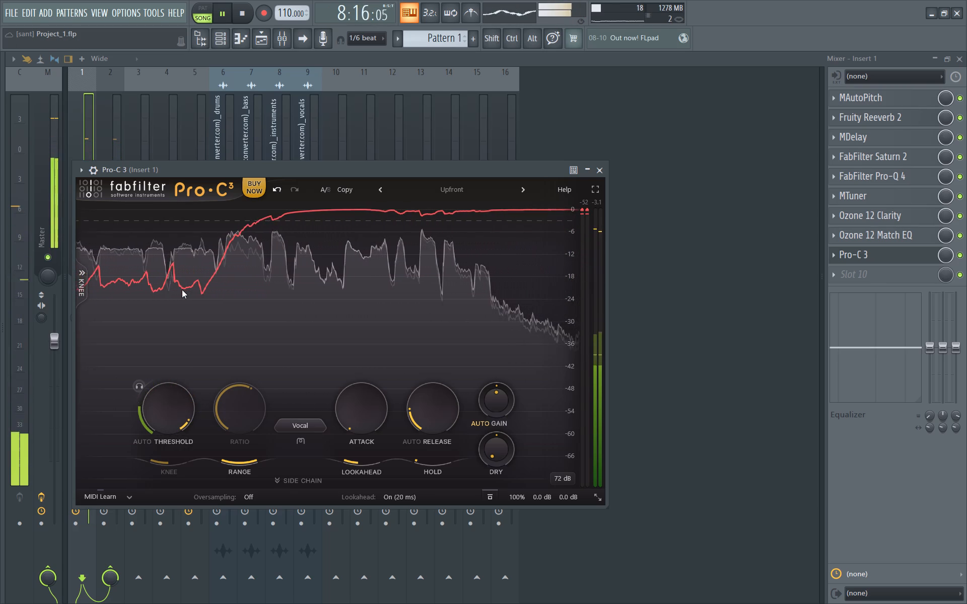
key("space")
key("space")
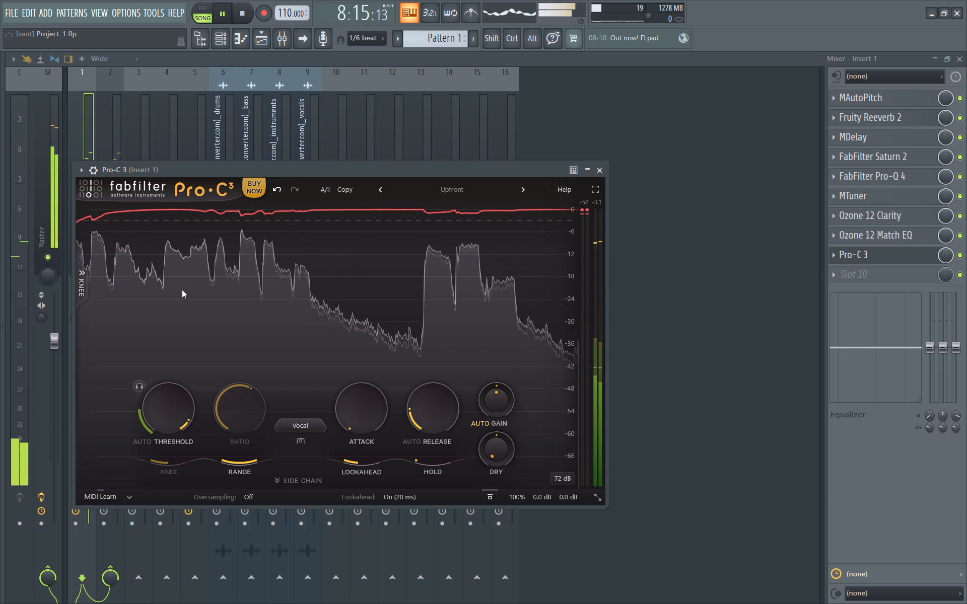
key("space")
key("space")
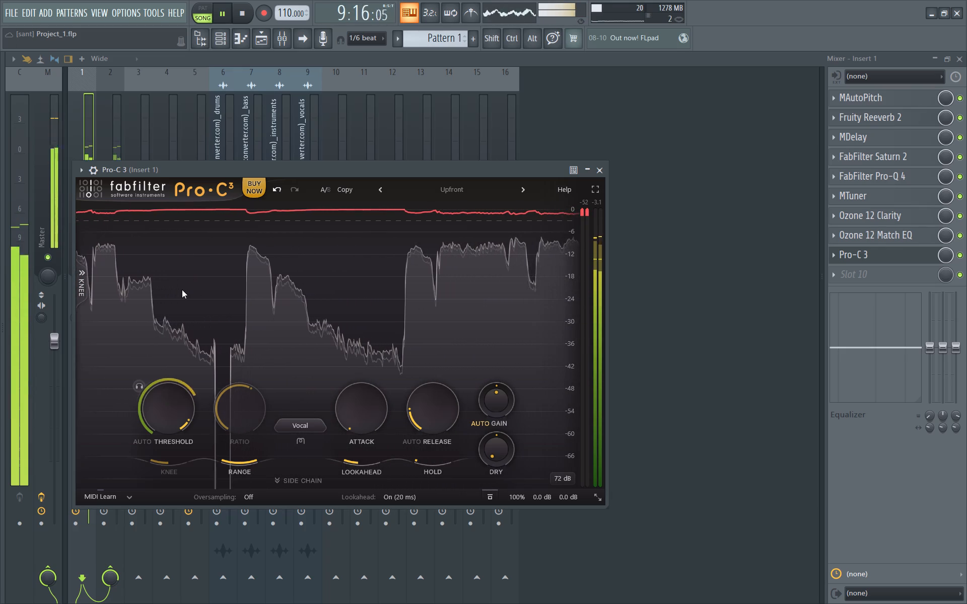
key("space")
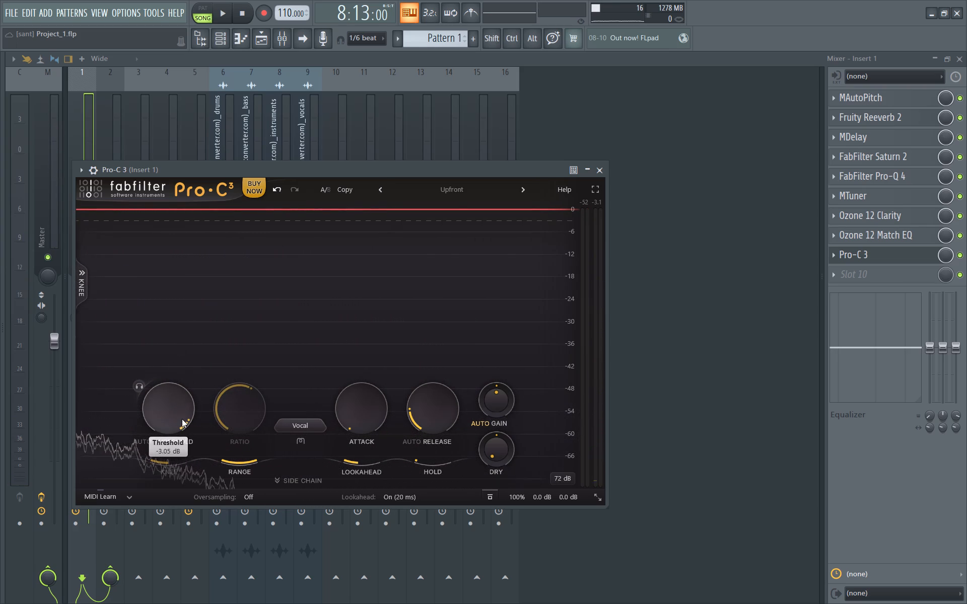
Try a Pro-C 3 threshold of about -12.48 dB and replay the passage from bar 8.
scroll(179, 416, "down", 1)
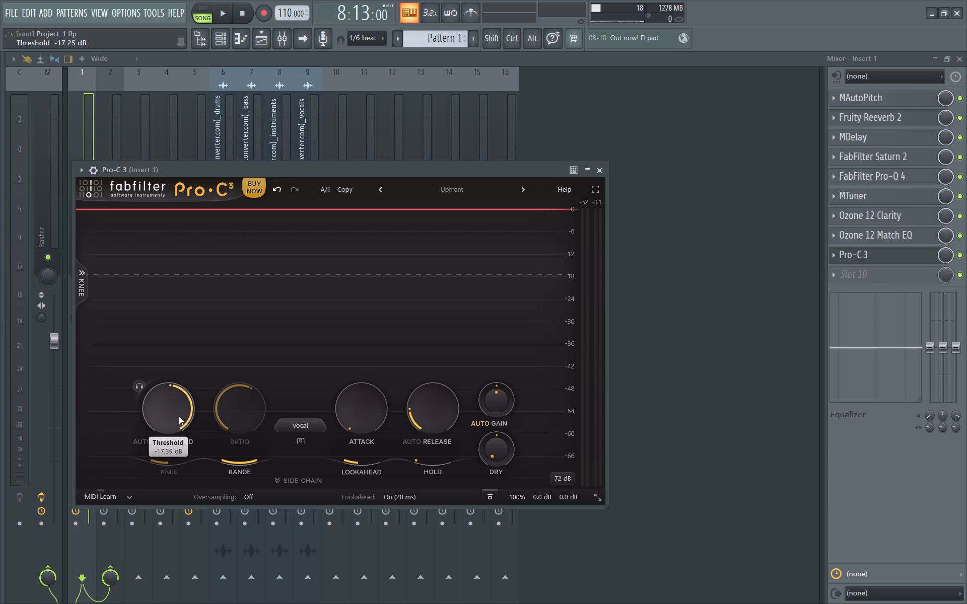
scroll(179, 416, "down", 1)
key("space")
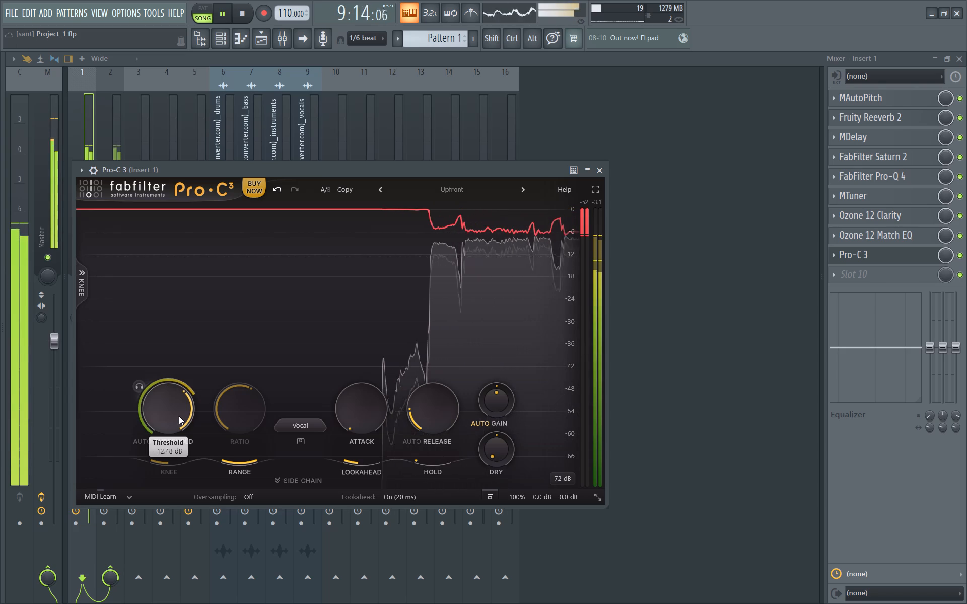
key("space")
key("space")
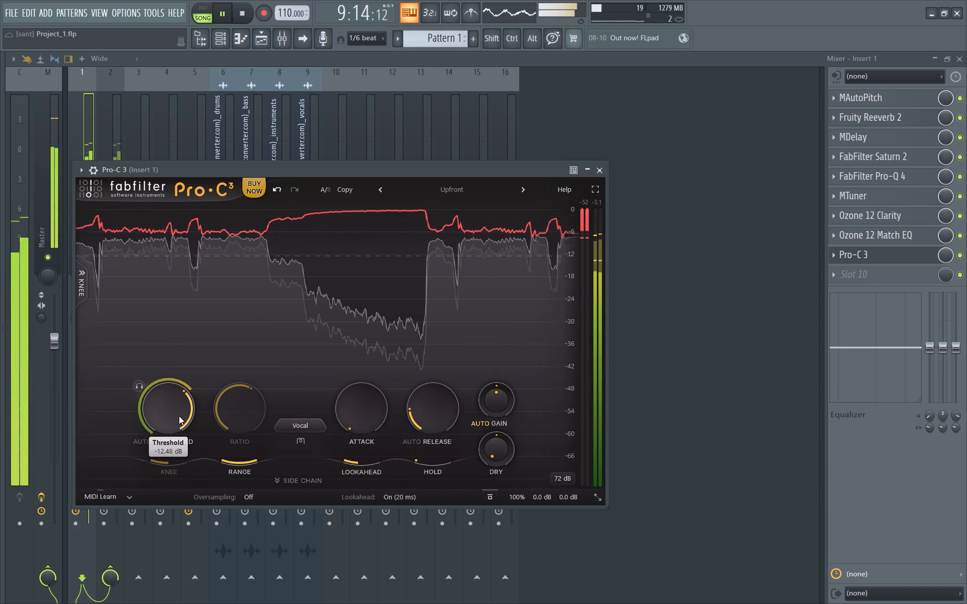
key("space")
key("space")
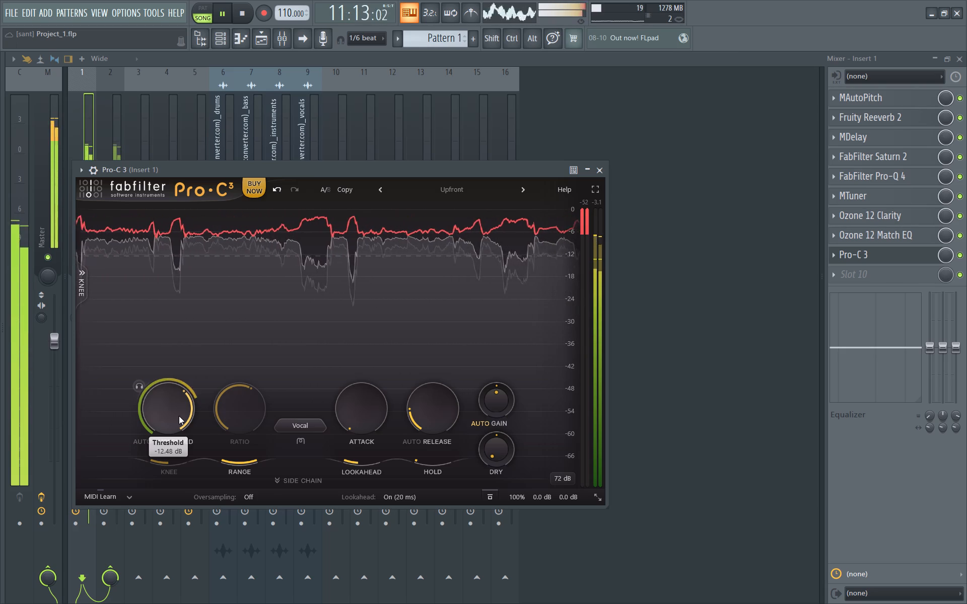
Lower Pro-C 3's threshold to about -43.18 dB and replay the passage from bar 8 to audition it.
scroll(179, 416, "down", 1)
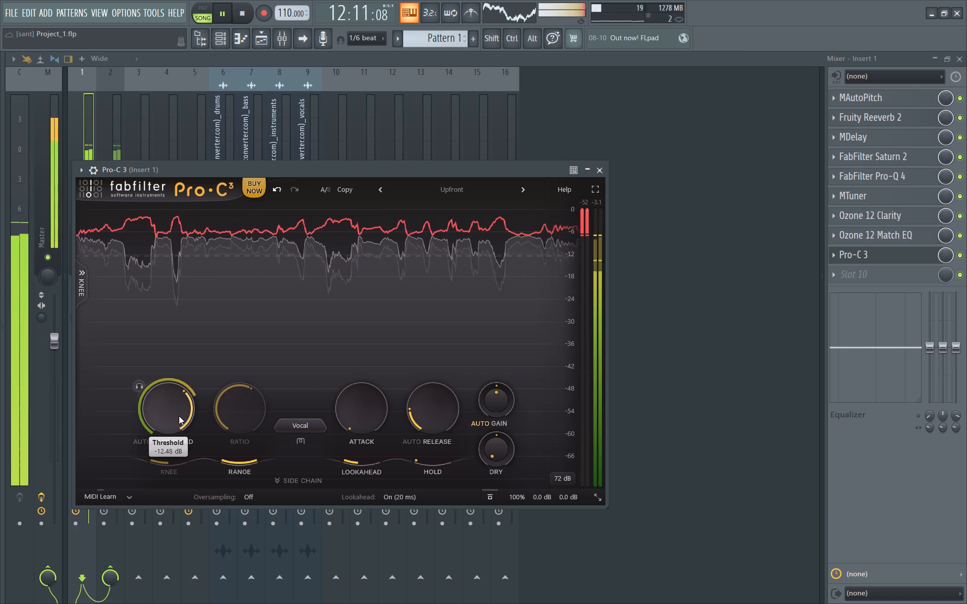
scroll(179, 416, "down", 1)
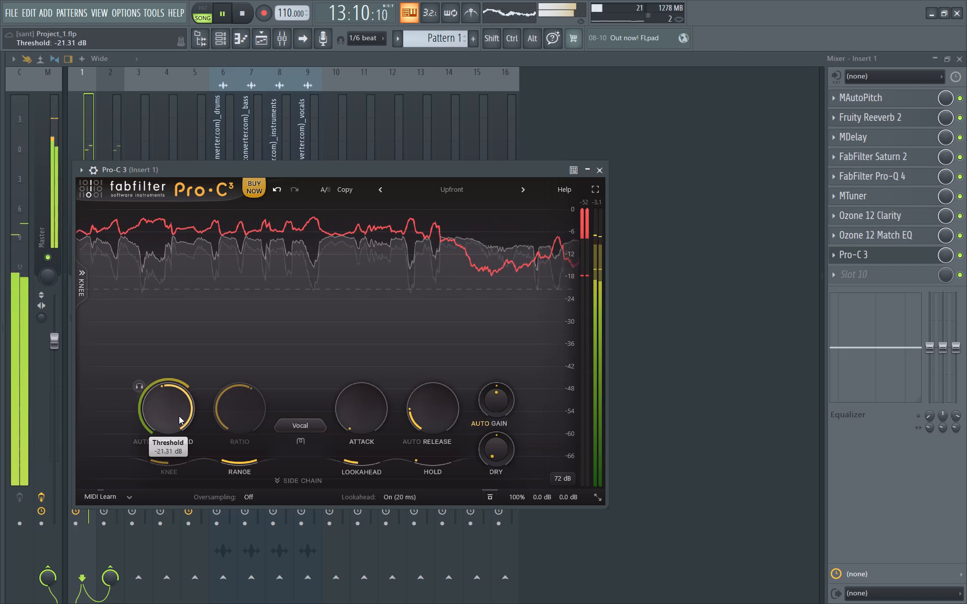
scroll(179, 416, "down", 1)
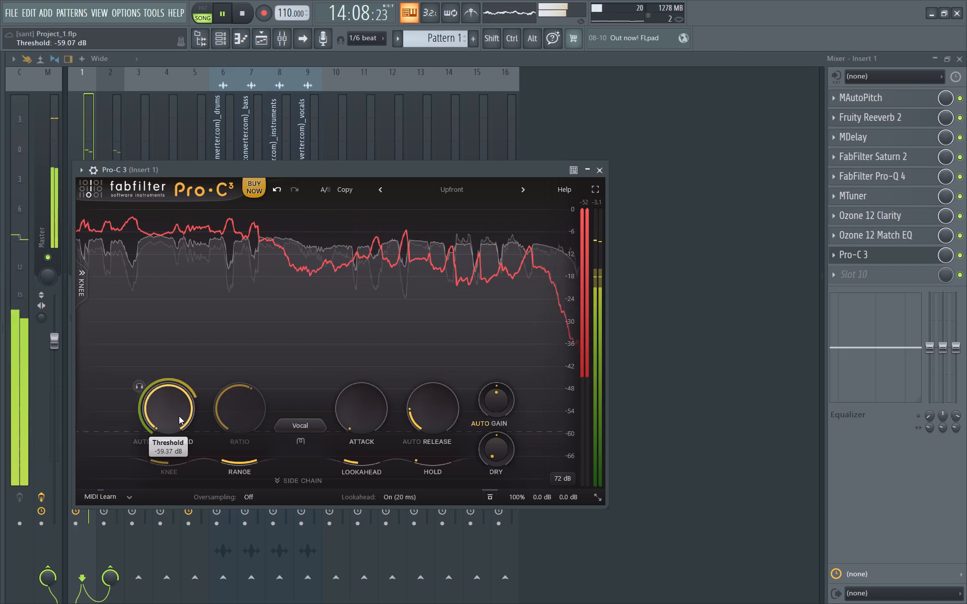
scroll(179, 416, "down", 1)
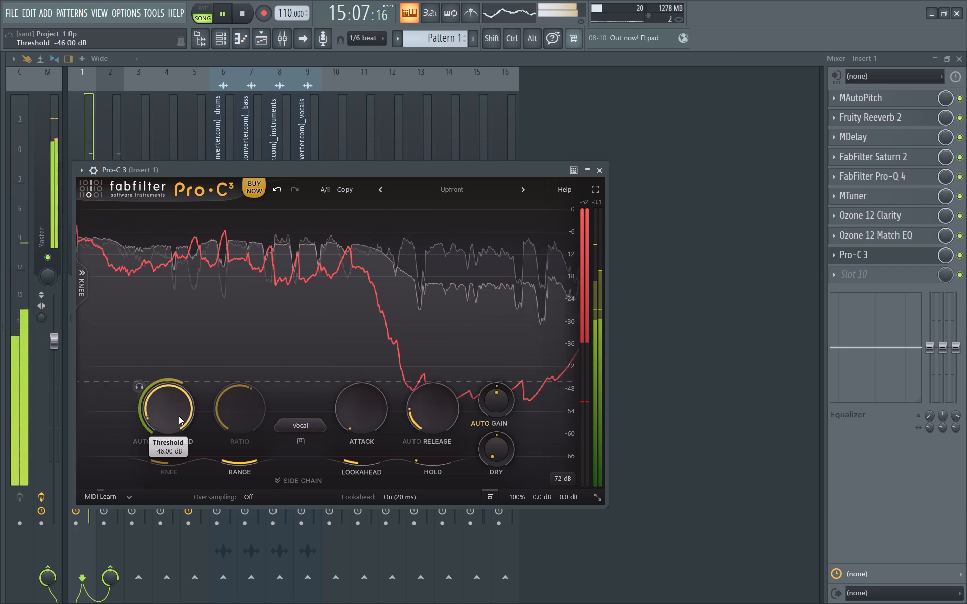
scroll(179, 416, "down", 1)
key("space")
key("space")
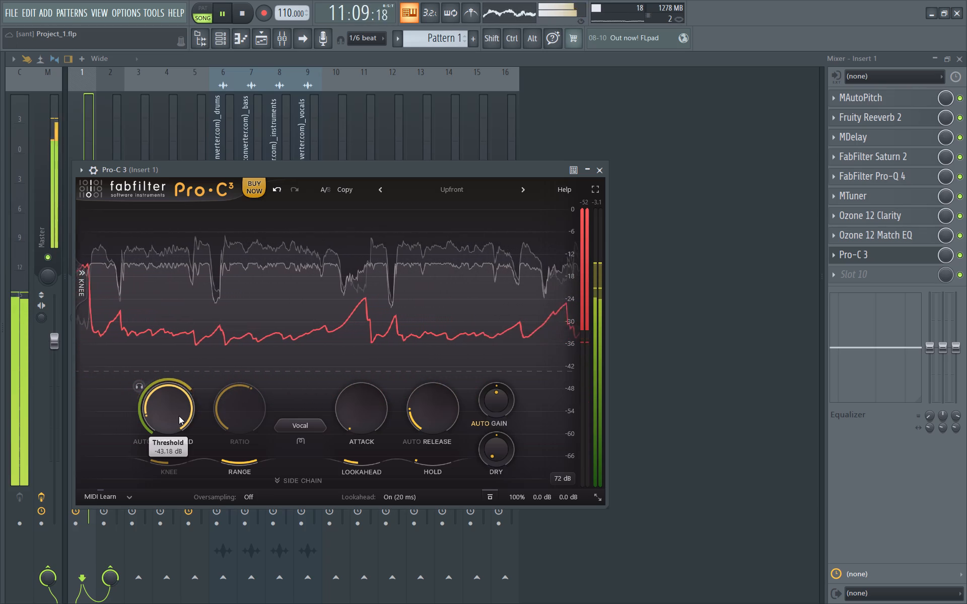
key("space")
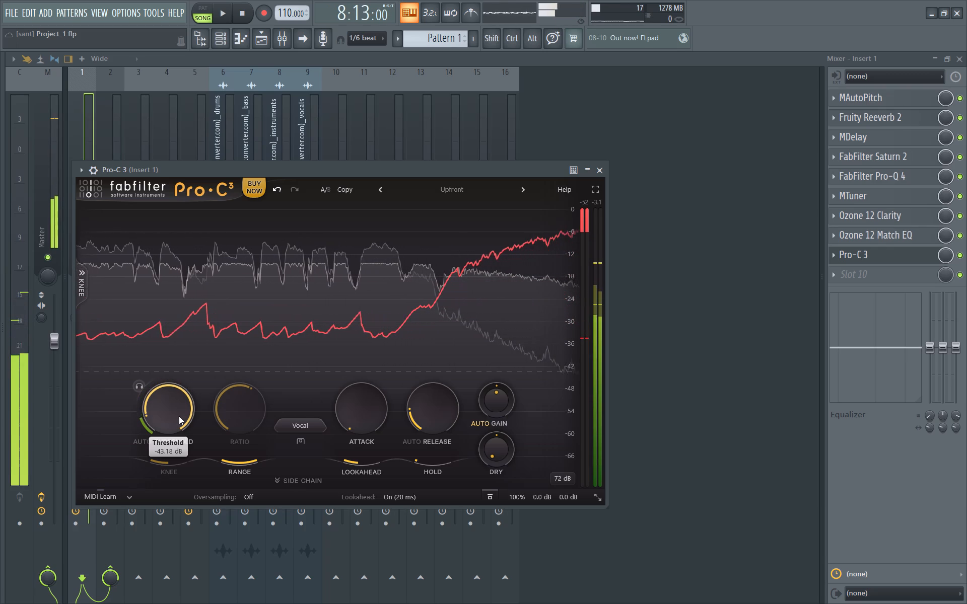
key("space")
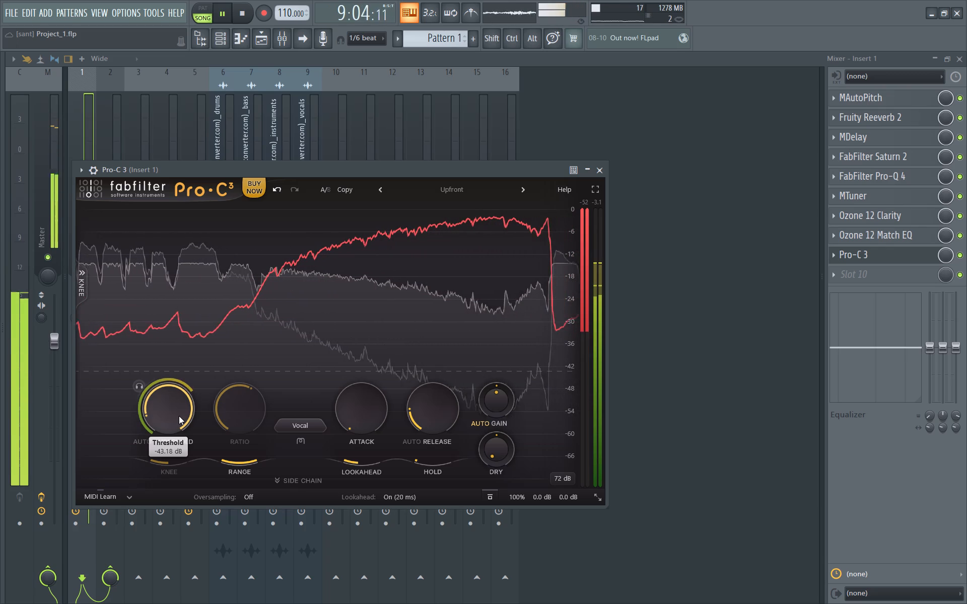
key("space")
key("space")
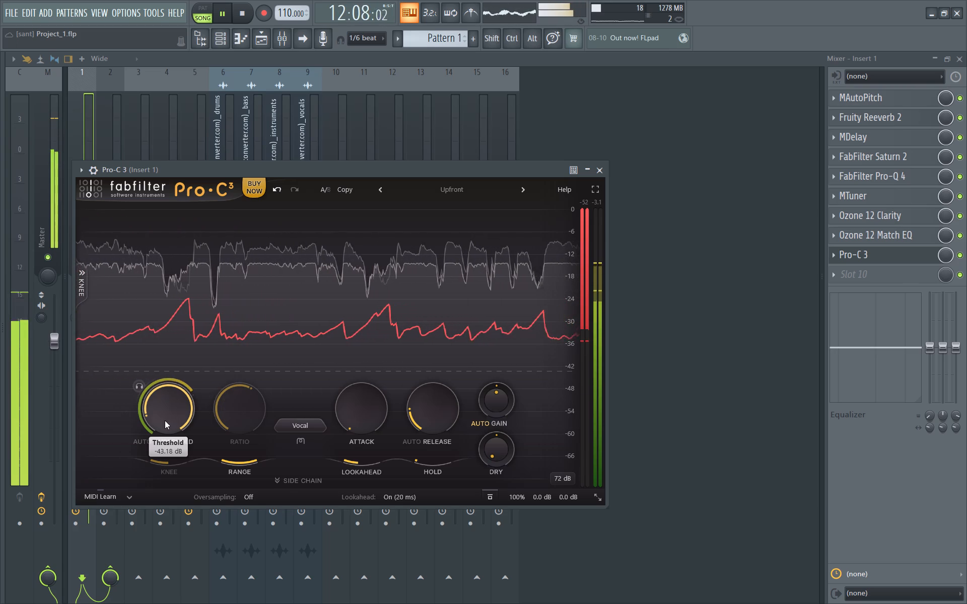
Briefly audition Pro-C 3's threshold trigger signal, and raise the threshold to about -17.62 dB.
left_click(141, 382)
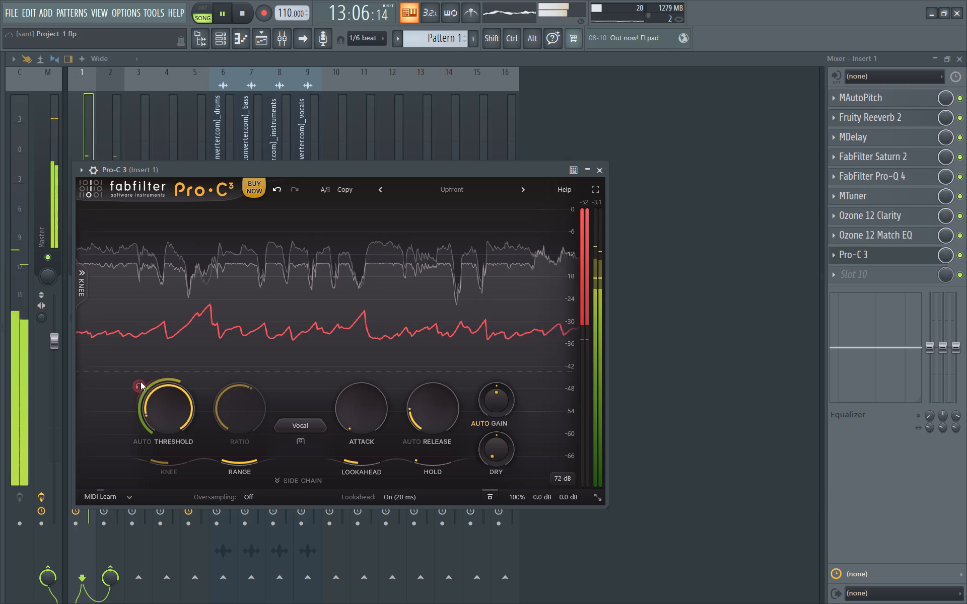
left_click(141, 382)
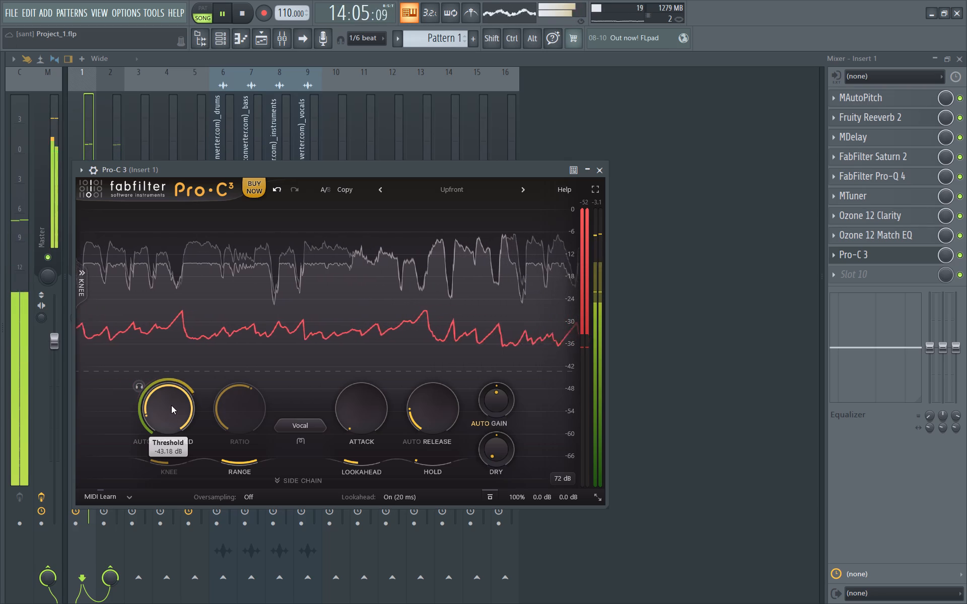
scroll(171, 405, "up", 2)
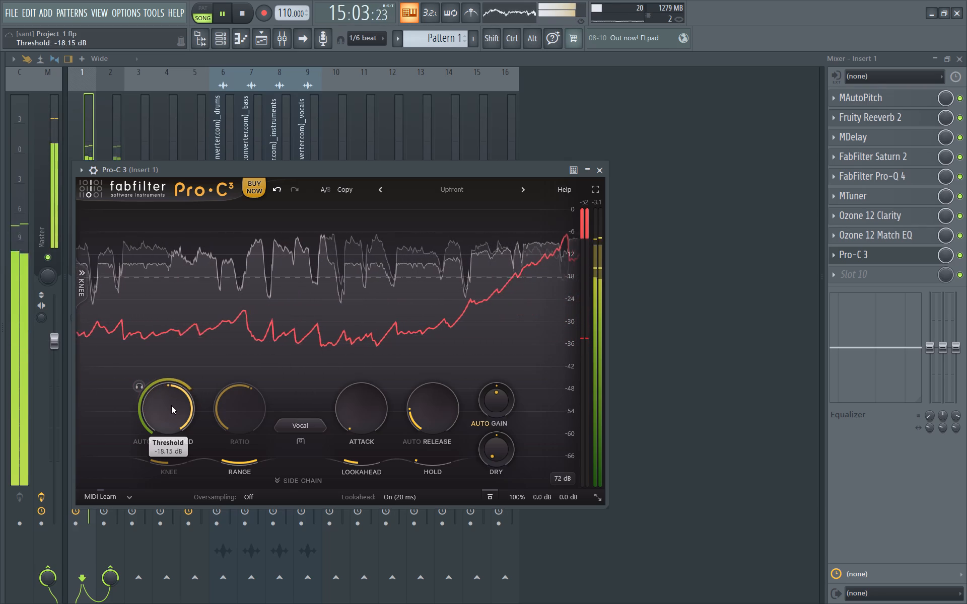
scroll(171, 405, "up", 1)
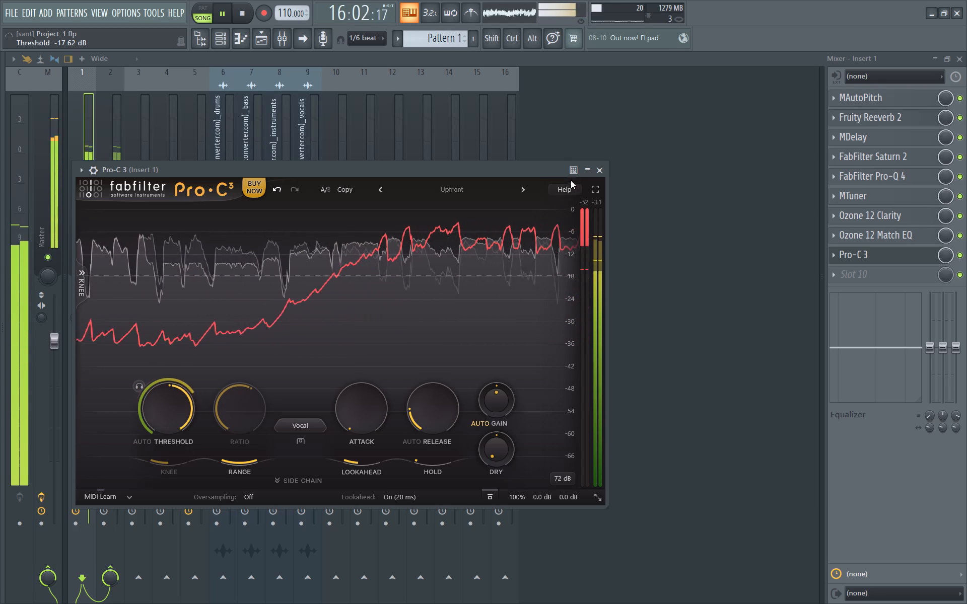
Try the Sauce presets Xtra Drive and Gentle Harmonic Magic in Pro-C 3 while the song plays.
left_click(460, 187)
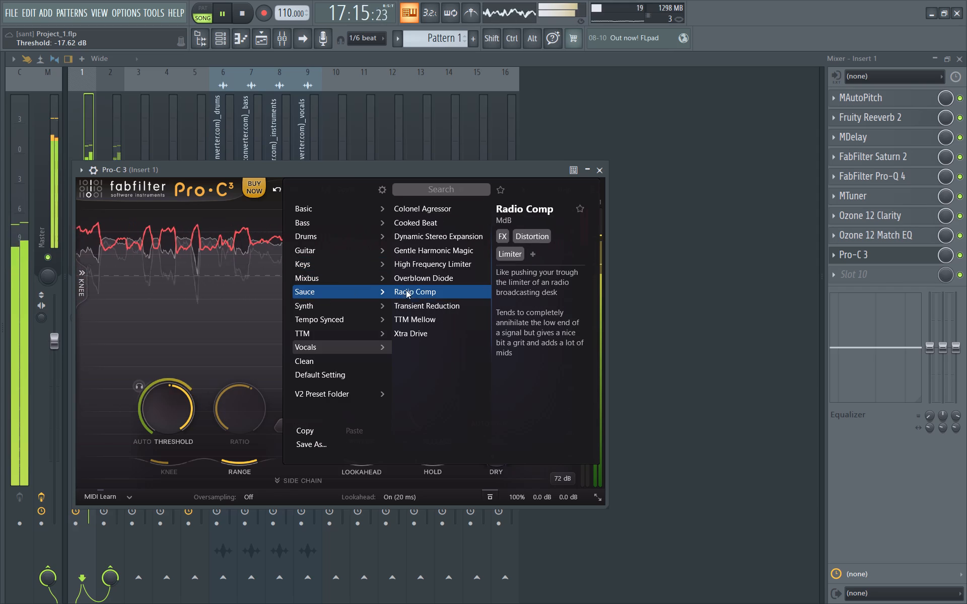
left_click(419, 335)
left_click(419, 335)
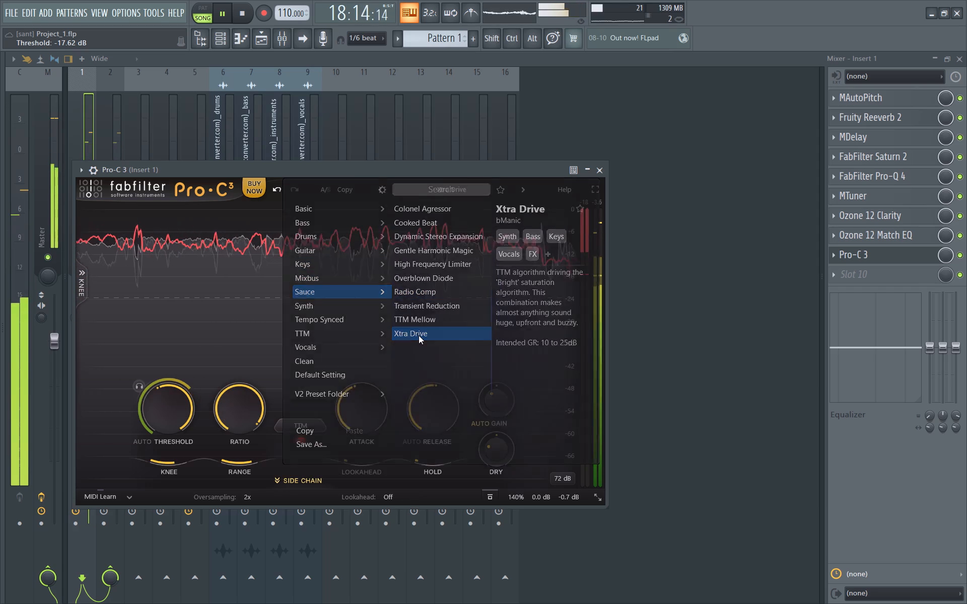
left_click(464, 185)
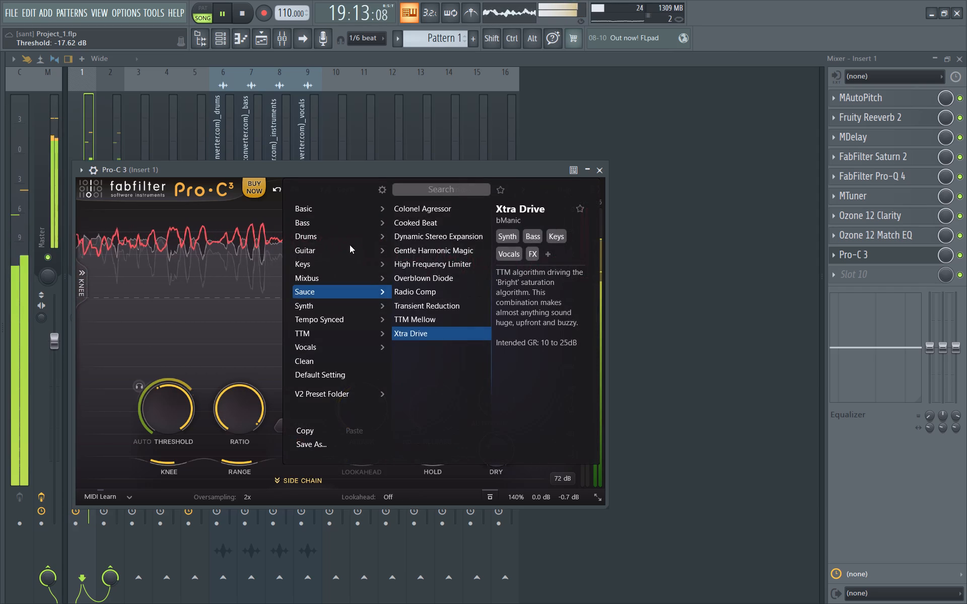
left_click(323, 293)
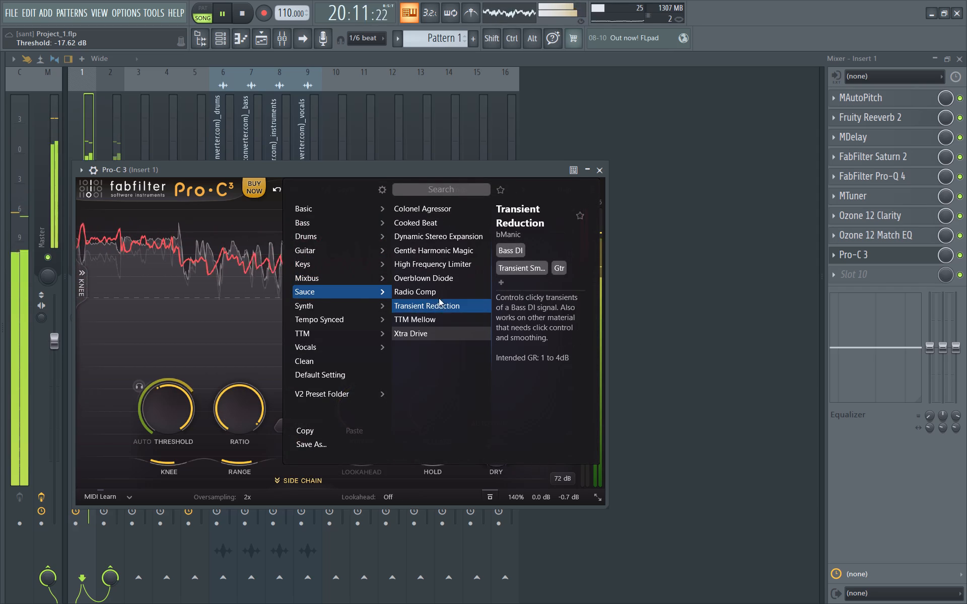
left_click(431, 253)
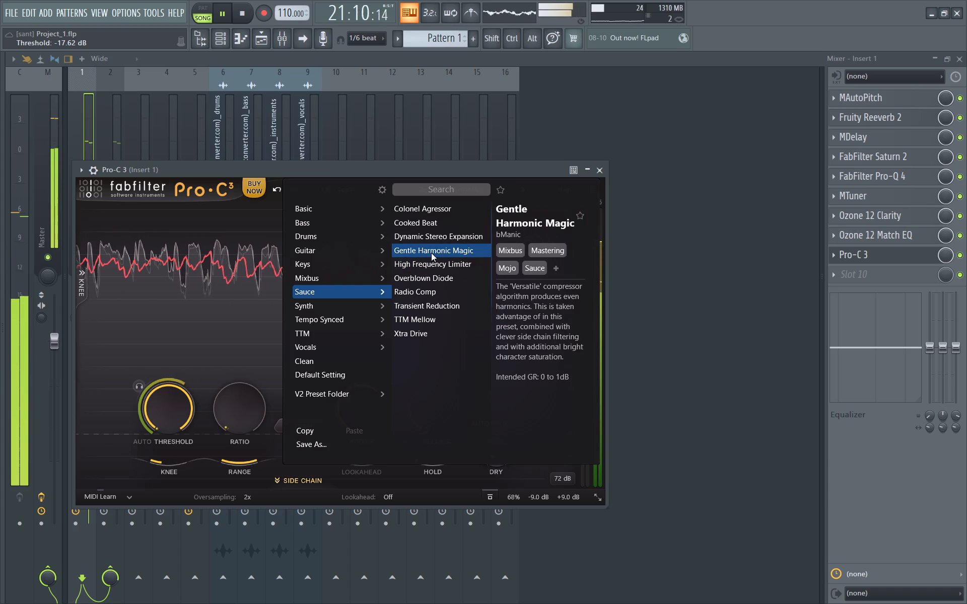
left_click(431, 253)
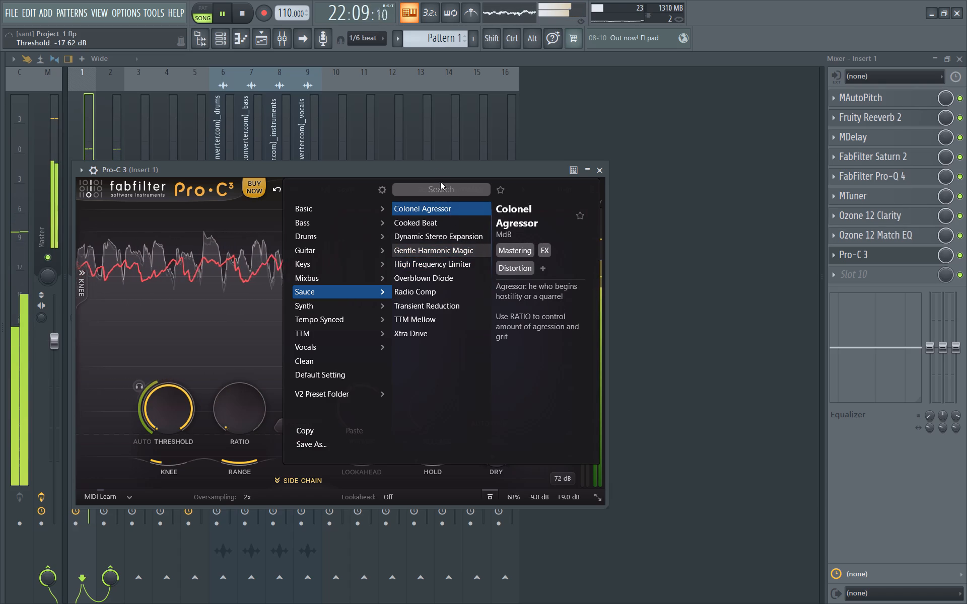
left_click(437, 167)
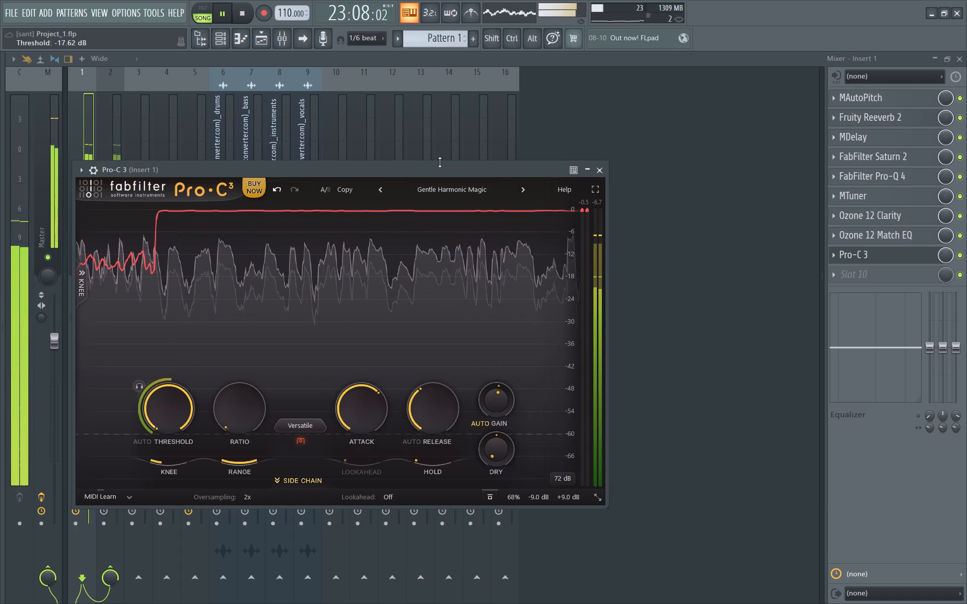
Briefly audition the threshold trigger signal with Gentle Harmonic Magic loaded, and replay the song from bar 8.
left_click(140, 388)
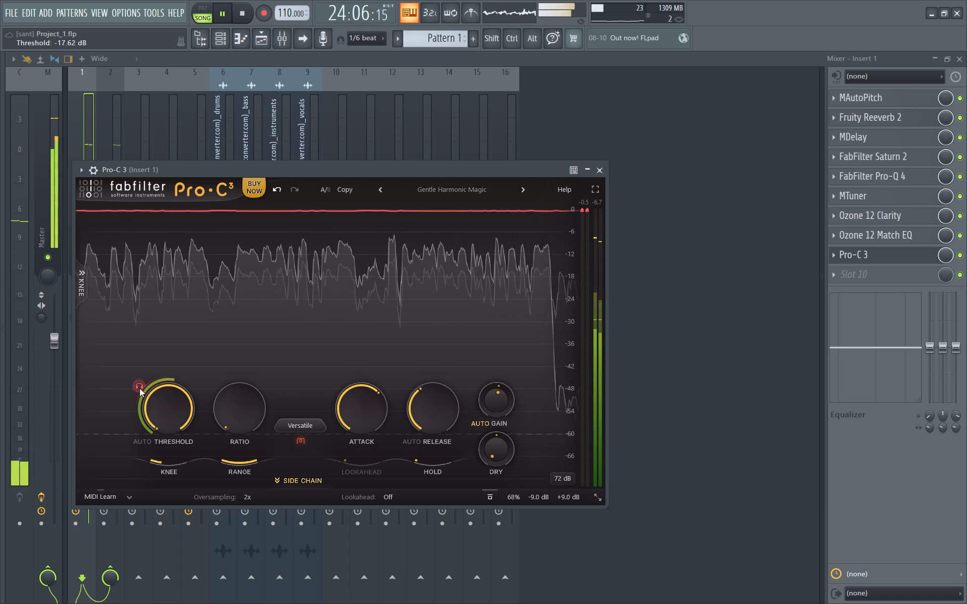
left_click(140, 388)
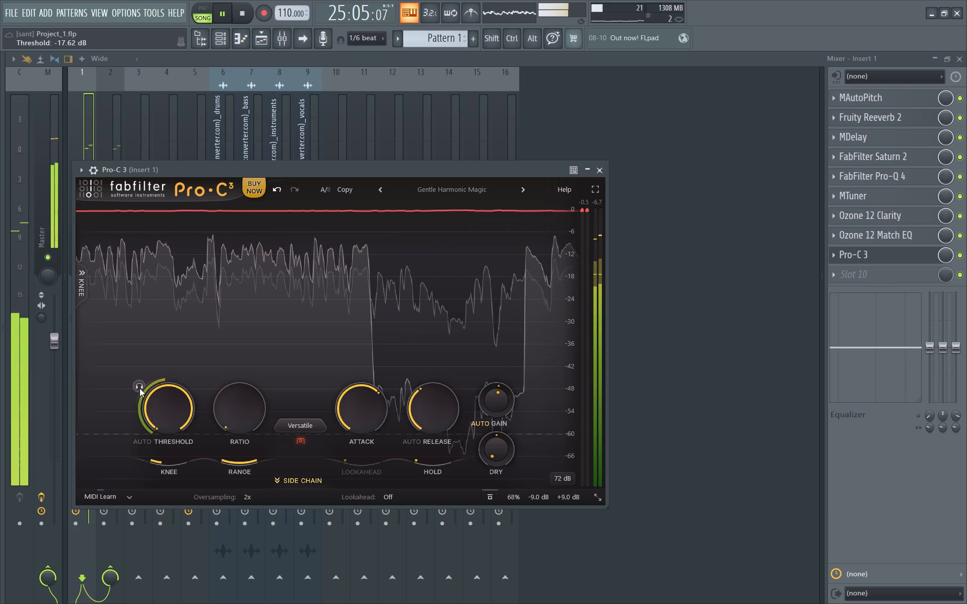
key("space")
key("space")
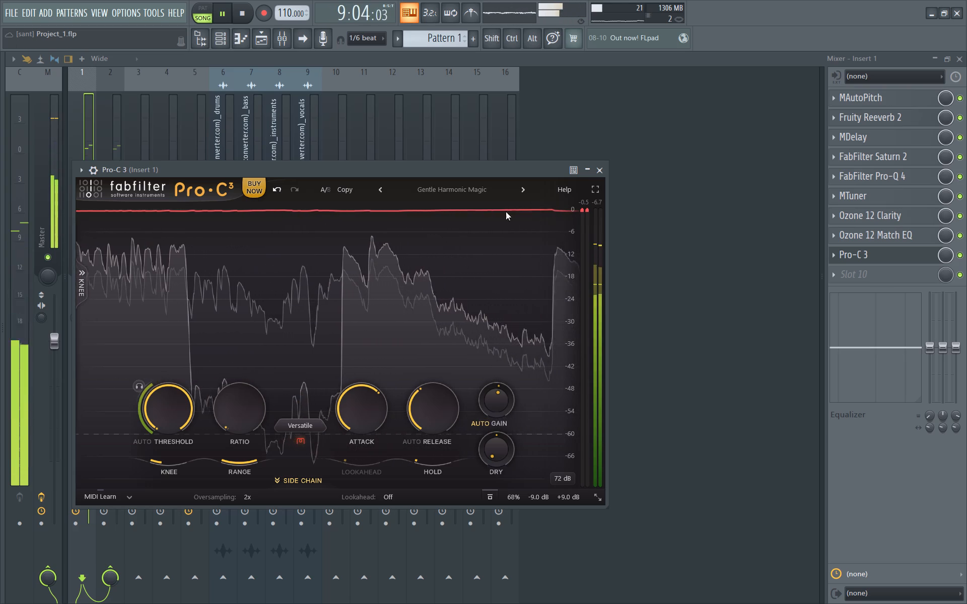
Mute the Afro Guitar instrumental on Track 1 in the Playlist, replay the vocal alone from bar 8, and unmute the track.
left_click(601, 175)
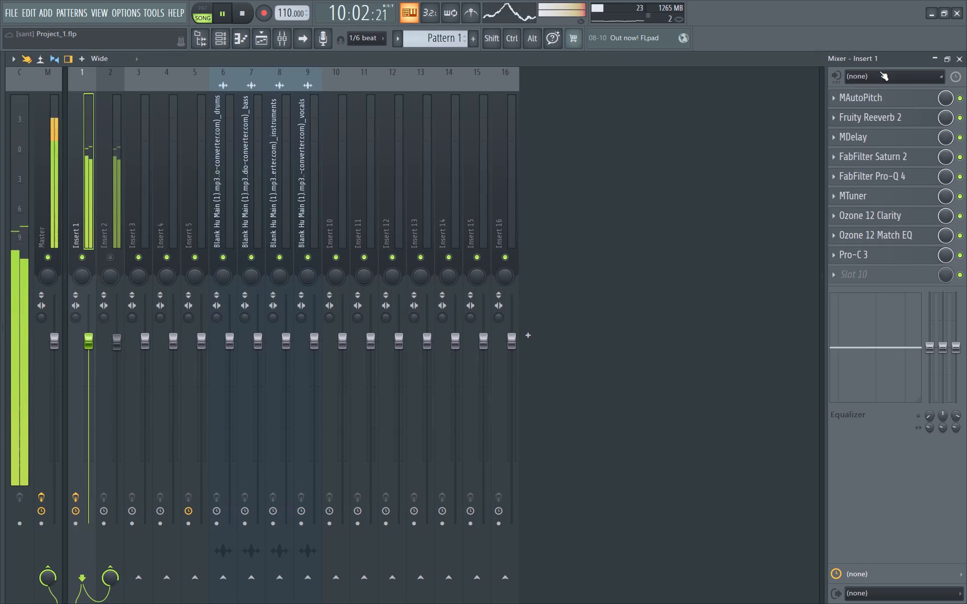
left_click(958, 59)
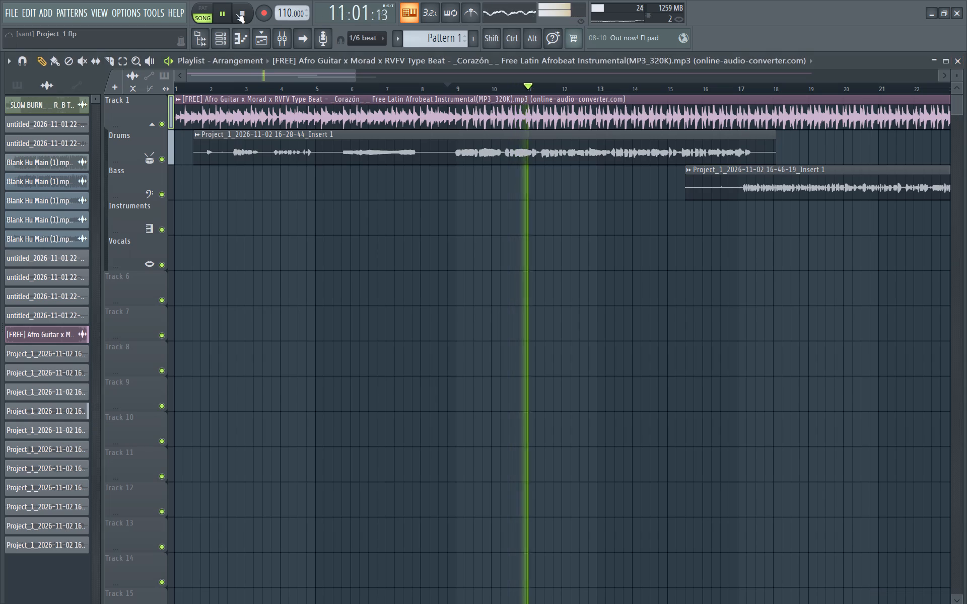
left_click(160, 129)
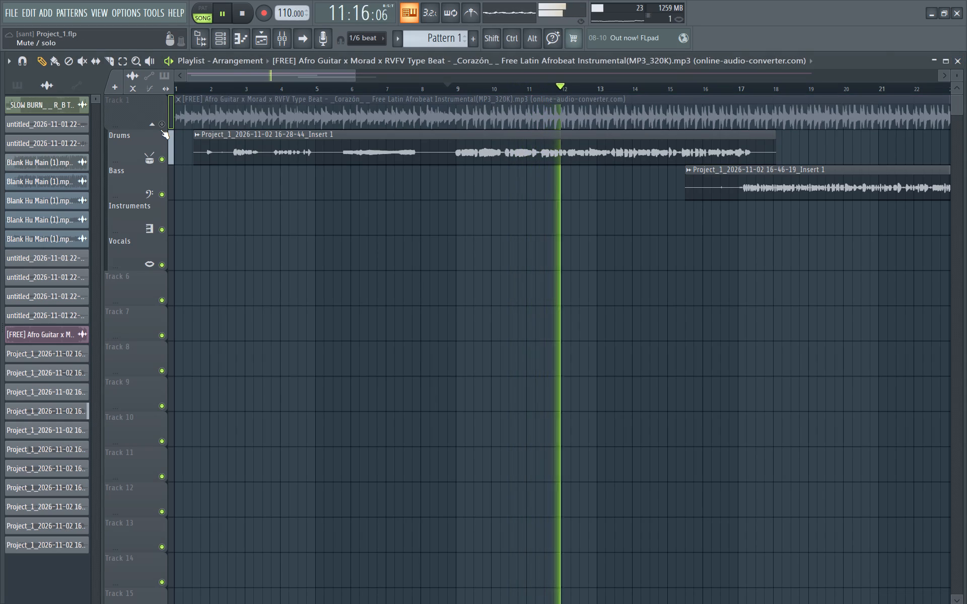
key("space")
key("space")
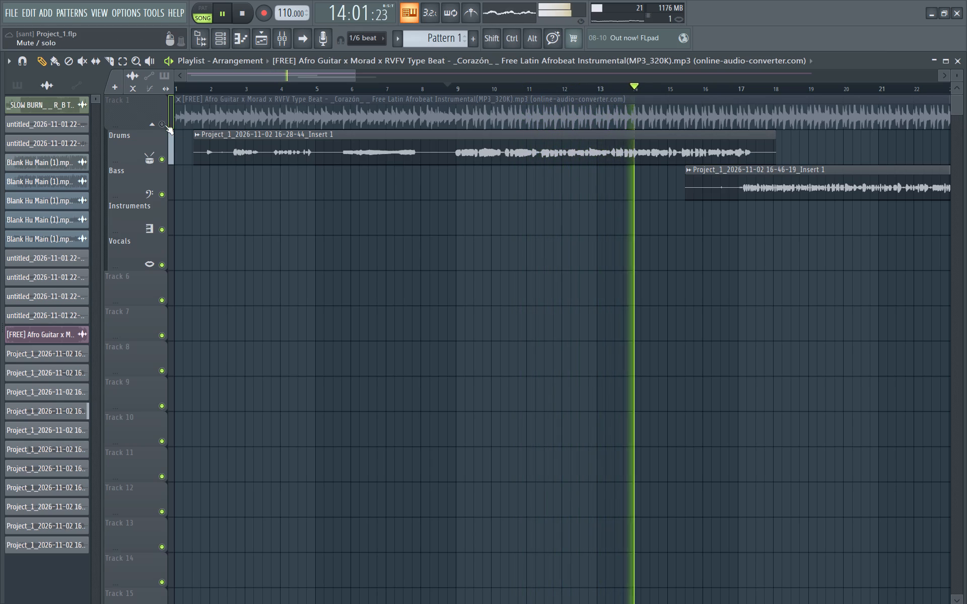
key("space")
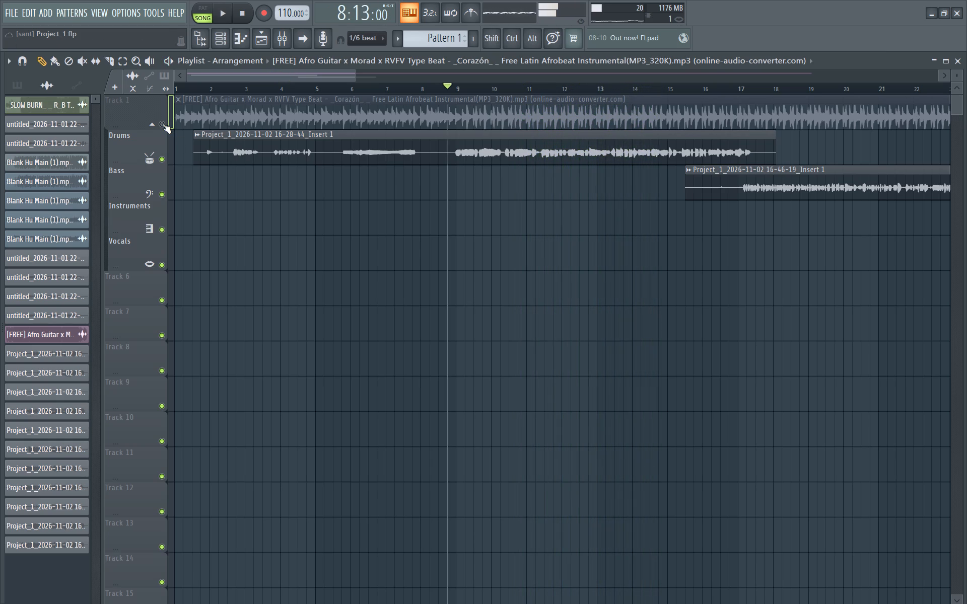
key("space")
left_click(162, 124)
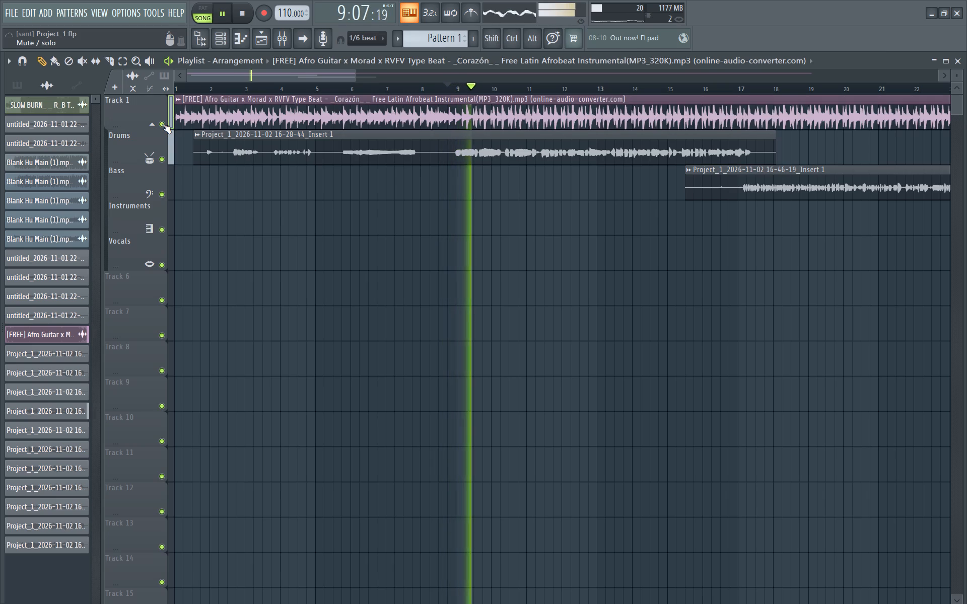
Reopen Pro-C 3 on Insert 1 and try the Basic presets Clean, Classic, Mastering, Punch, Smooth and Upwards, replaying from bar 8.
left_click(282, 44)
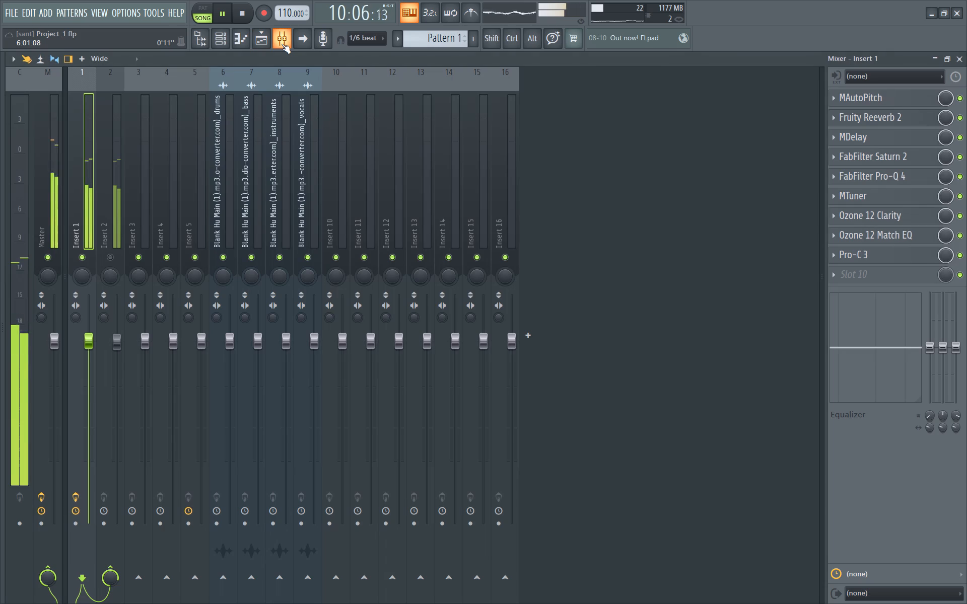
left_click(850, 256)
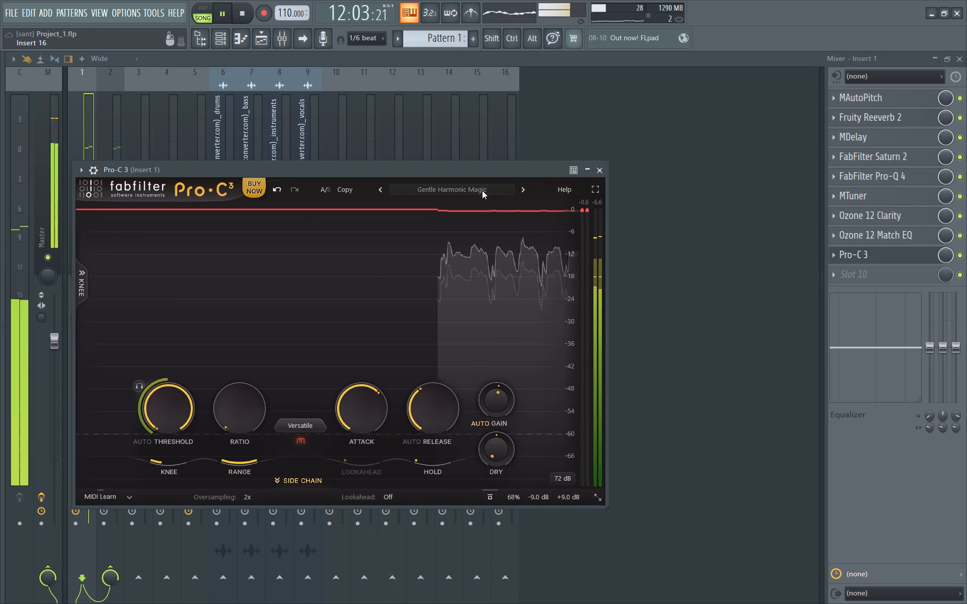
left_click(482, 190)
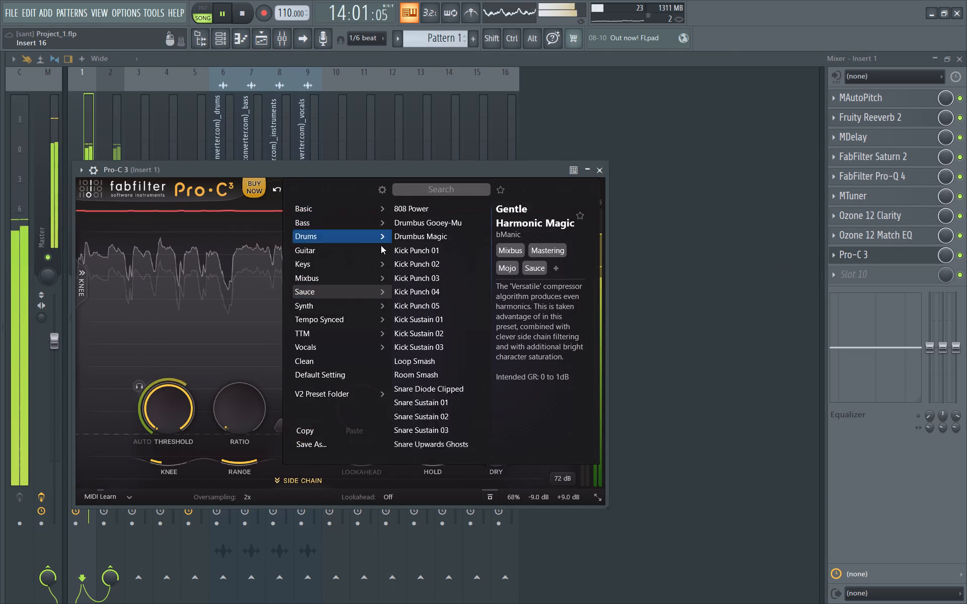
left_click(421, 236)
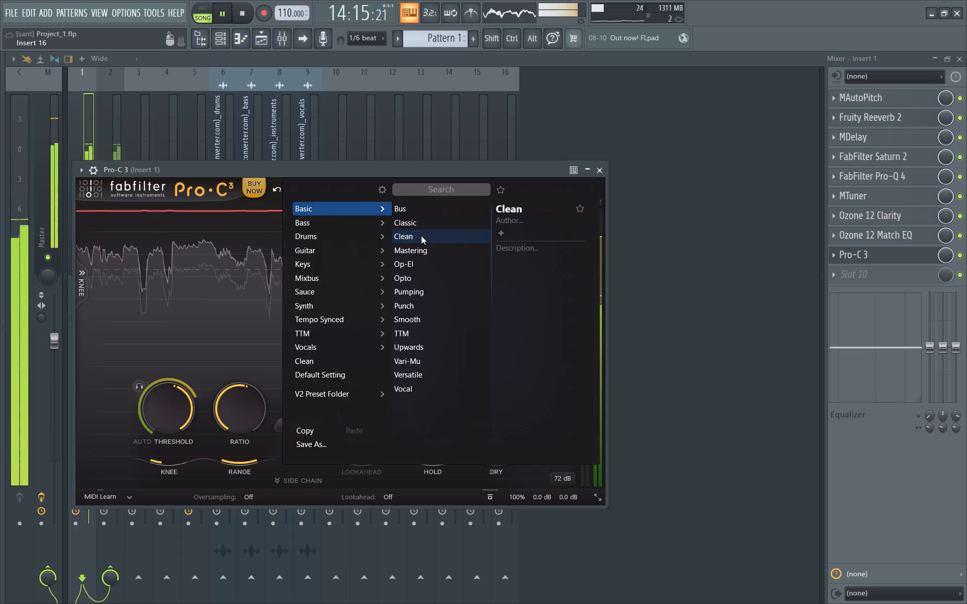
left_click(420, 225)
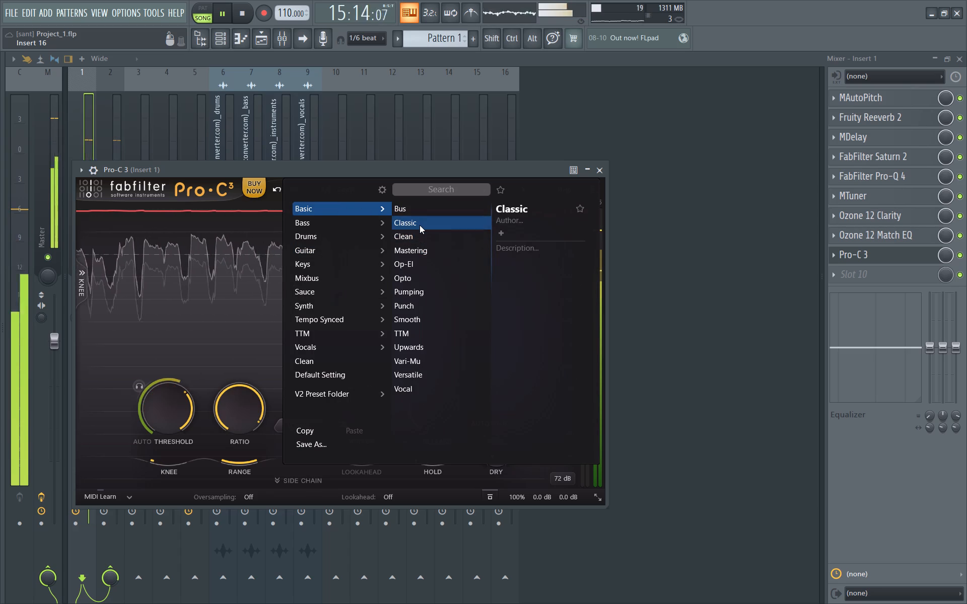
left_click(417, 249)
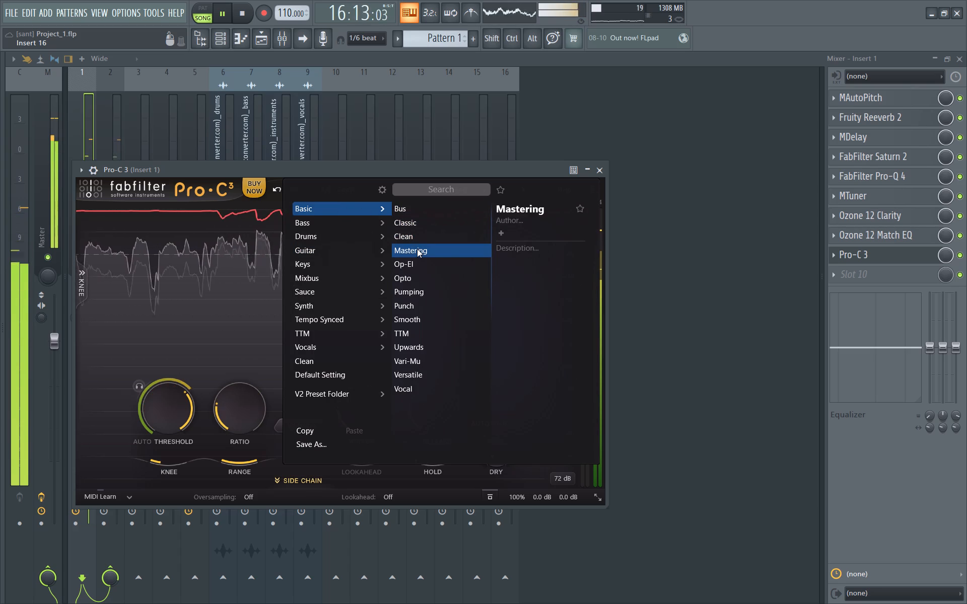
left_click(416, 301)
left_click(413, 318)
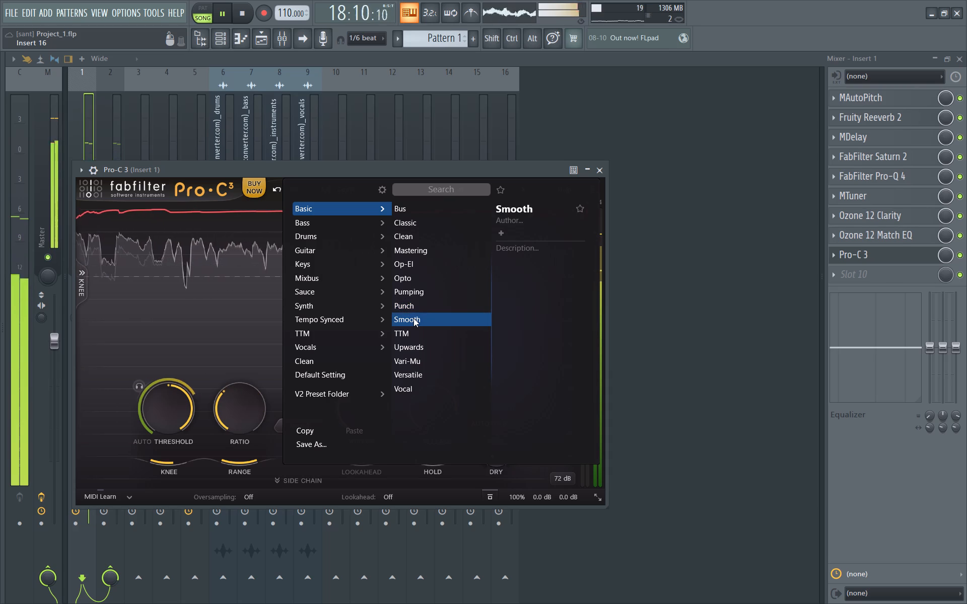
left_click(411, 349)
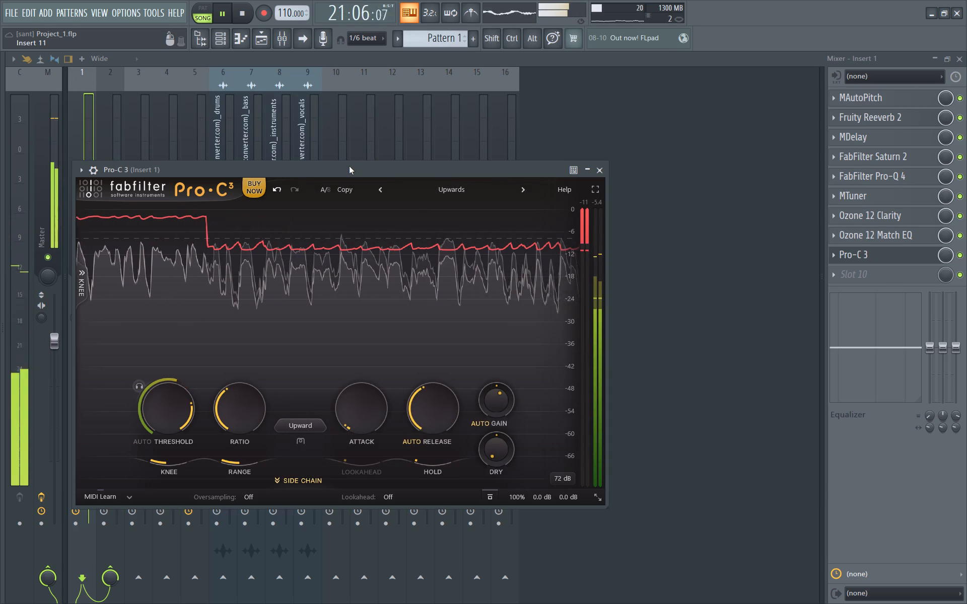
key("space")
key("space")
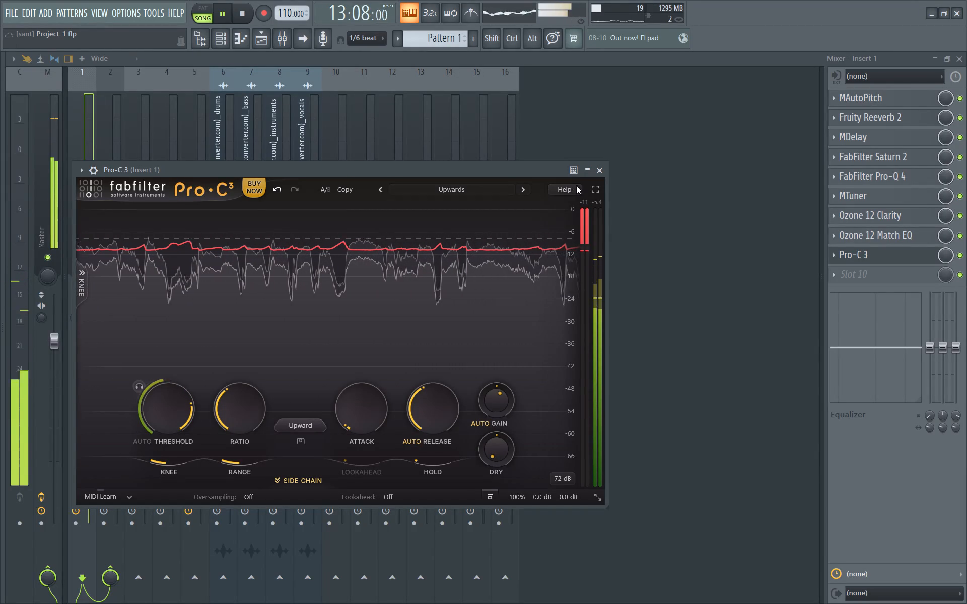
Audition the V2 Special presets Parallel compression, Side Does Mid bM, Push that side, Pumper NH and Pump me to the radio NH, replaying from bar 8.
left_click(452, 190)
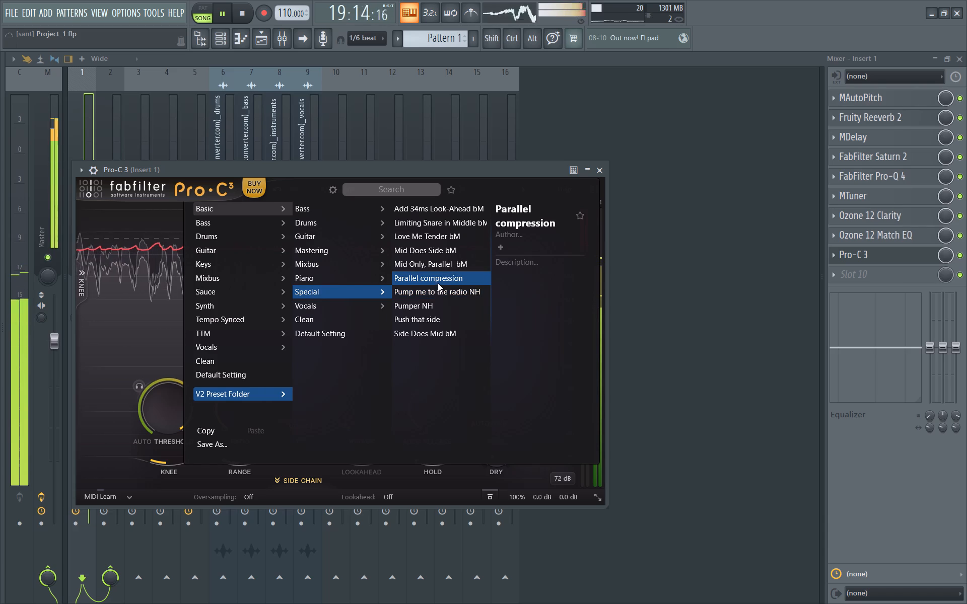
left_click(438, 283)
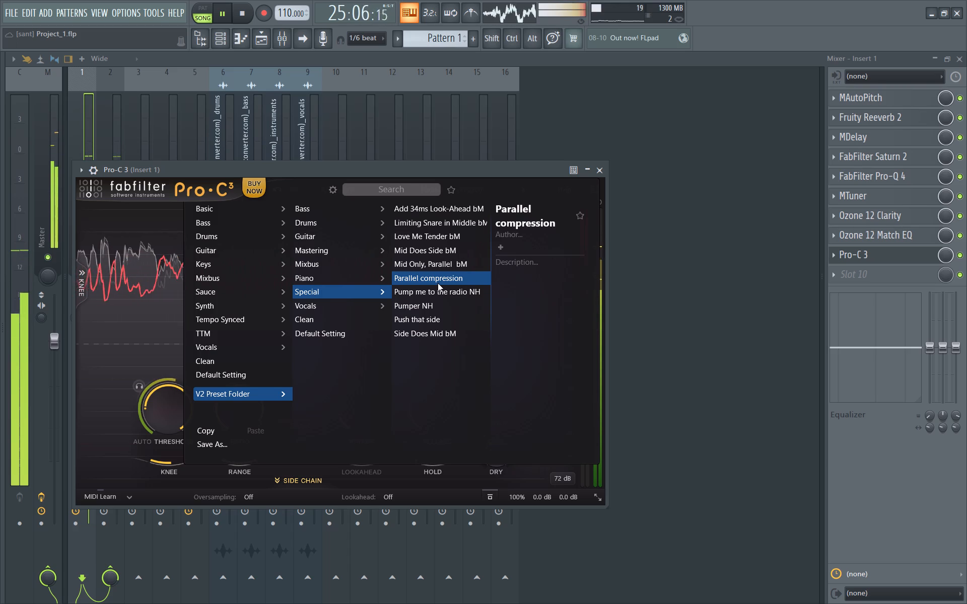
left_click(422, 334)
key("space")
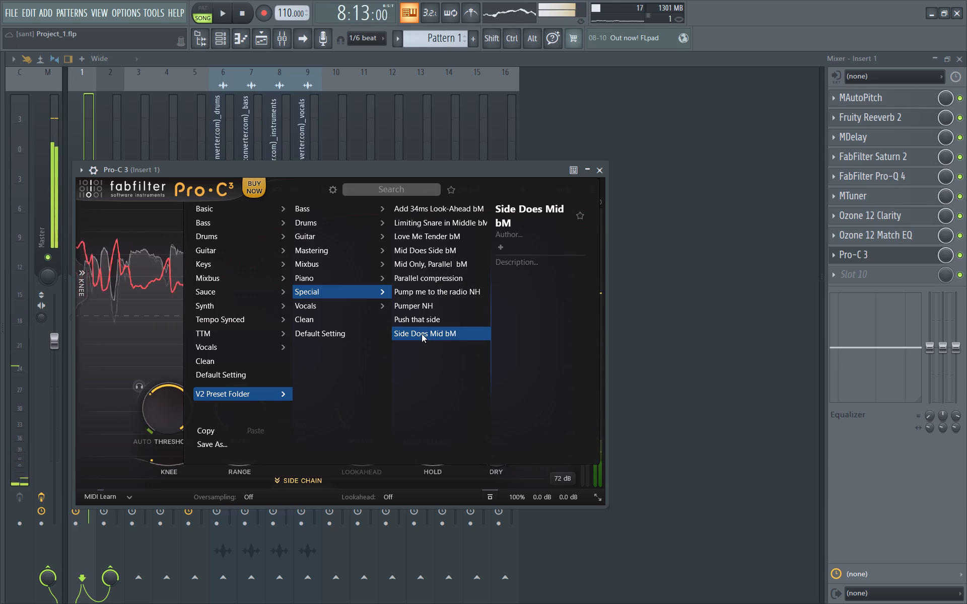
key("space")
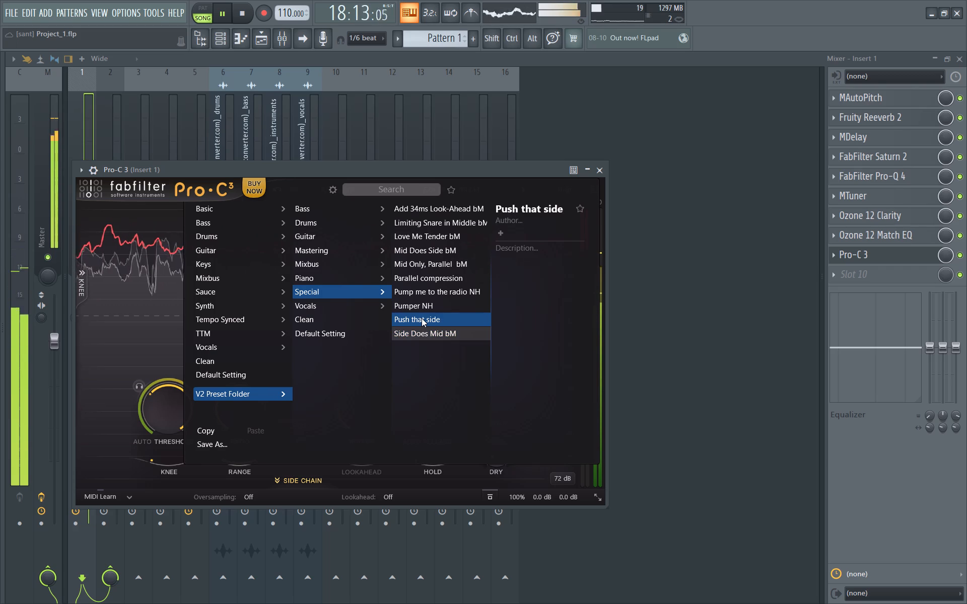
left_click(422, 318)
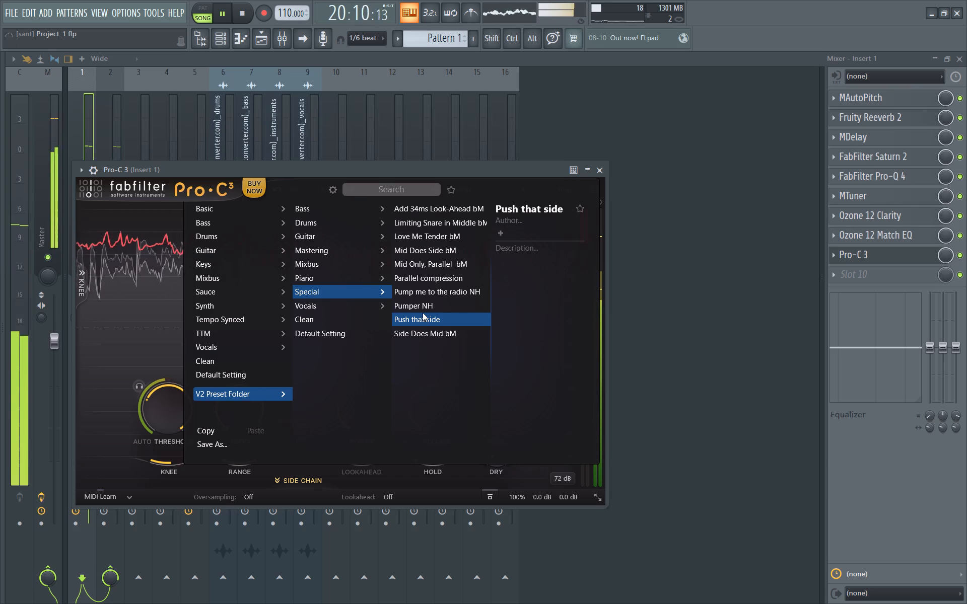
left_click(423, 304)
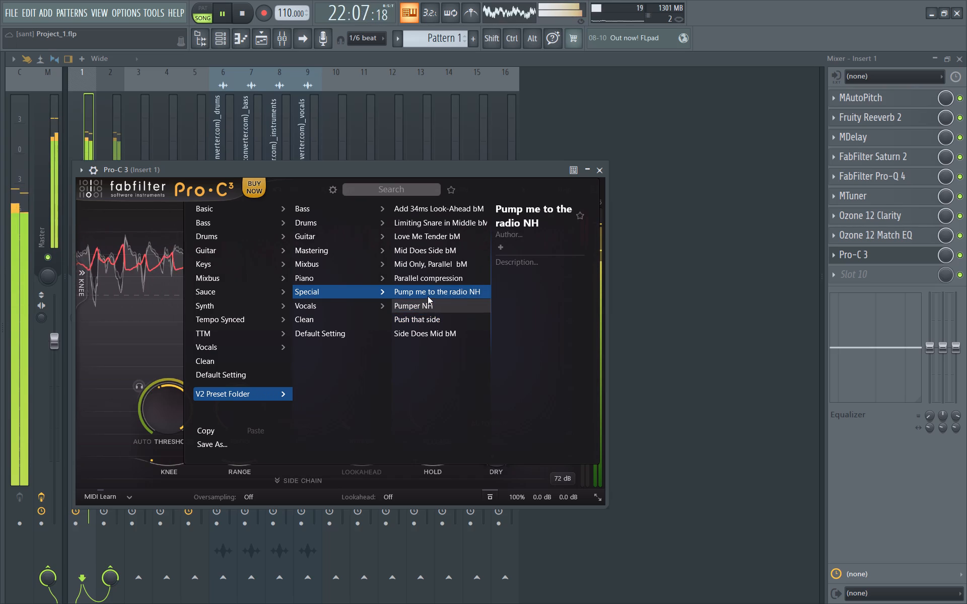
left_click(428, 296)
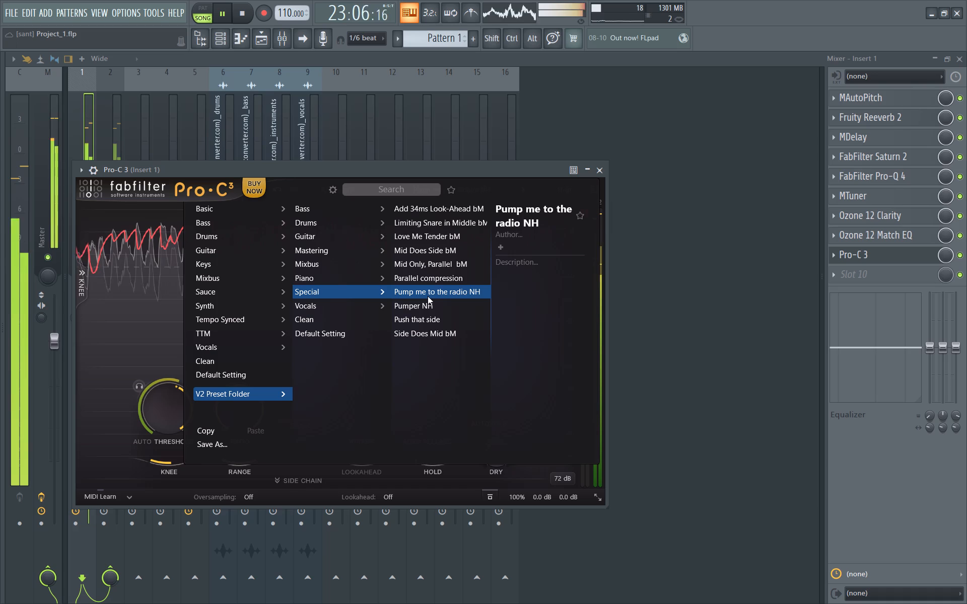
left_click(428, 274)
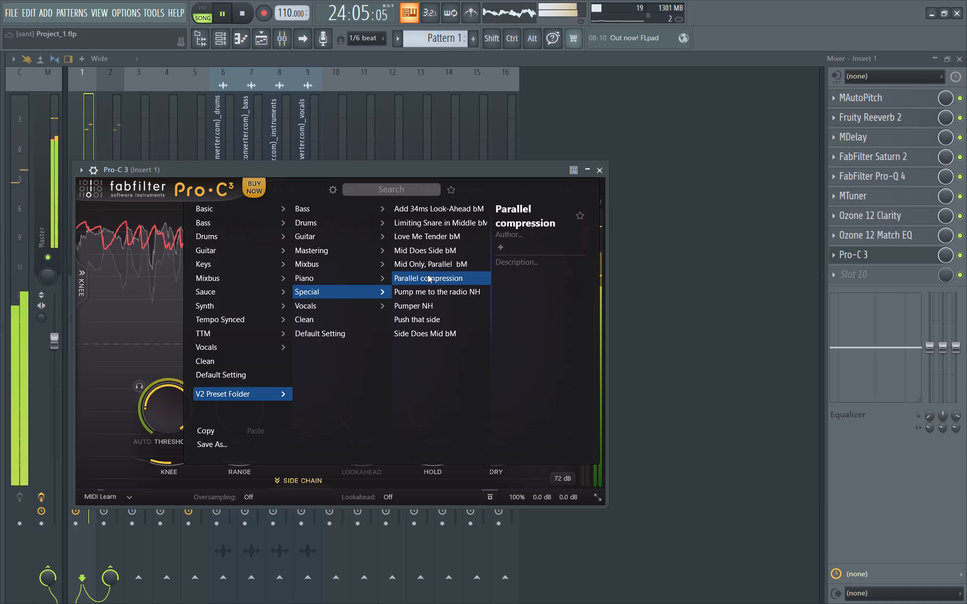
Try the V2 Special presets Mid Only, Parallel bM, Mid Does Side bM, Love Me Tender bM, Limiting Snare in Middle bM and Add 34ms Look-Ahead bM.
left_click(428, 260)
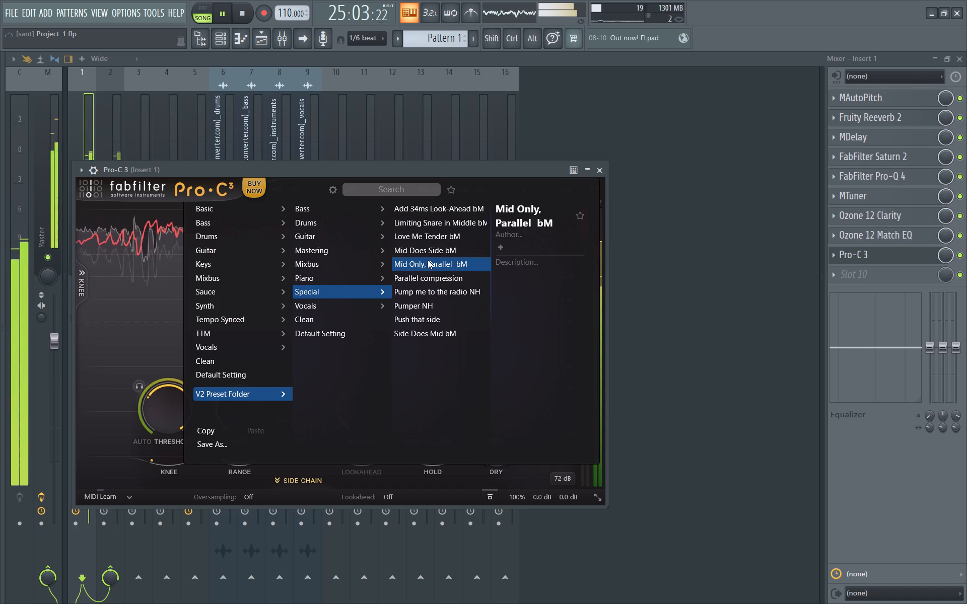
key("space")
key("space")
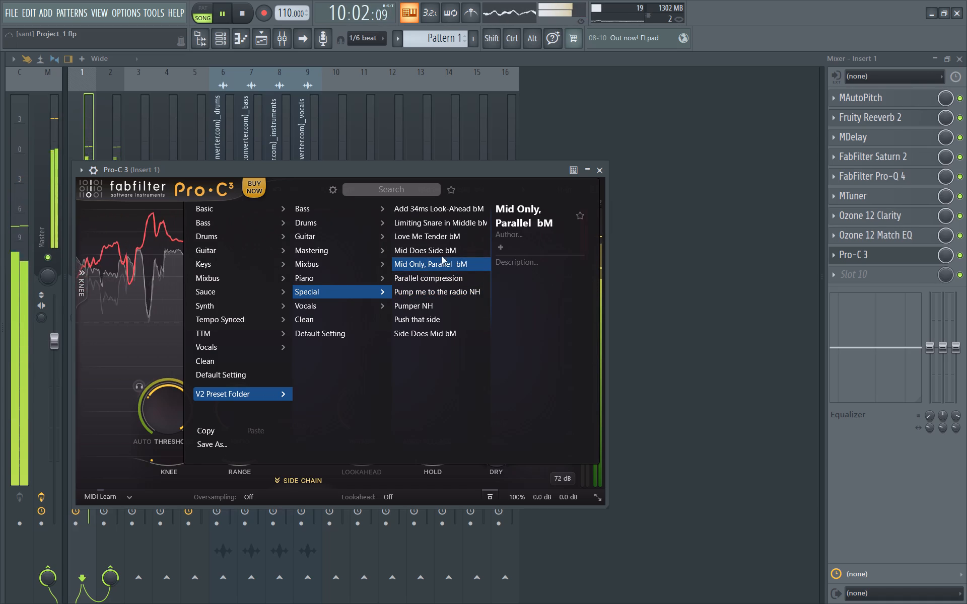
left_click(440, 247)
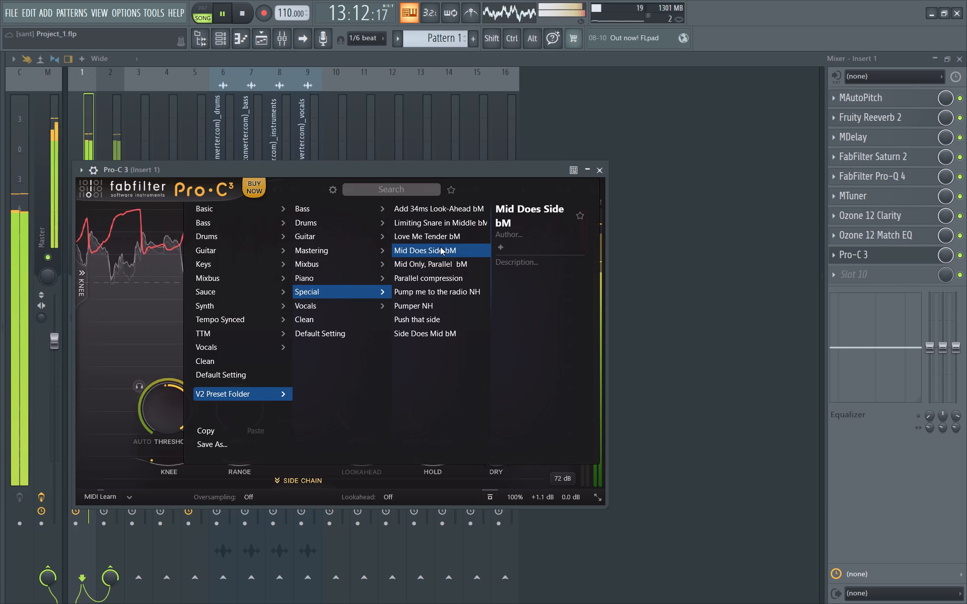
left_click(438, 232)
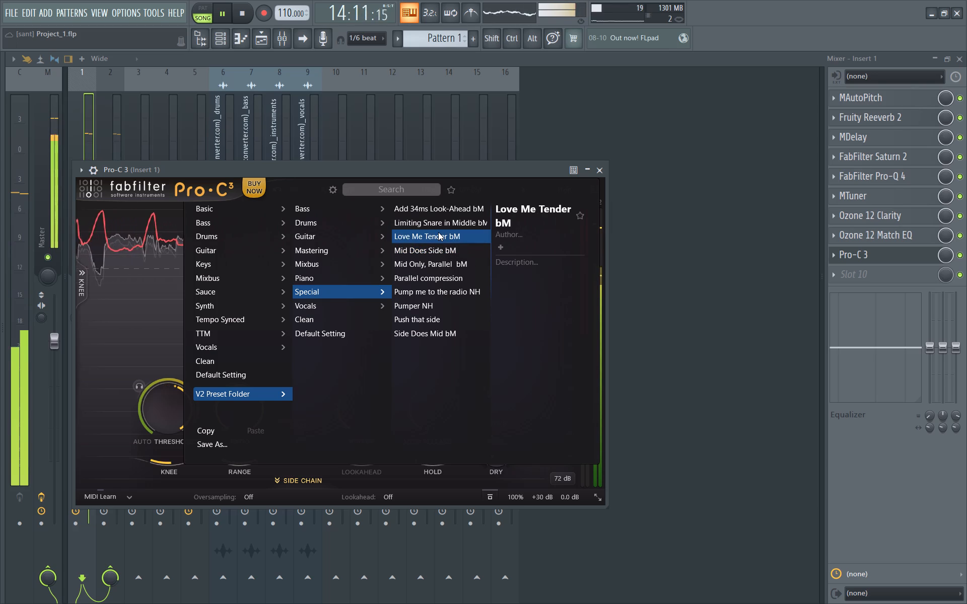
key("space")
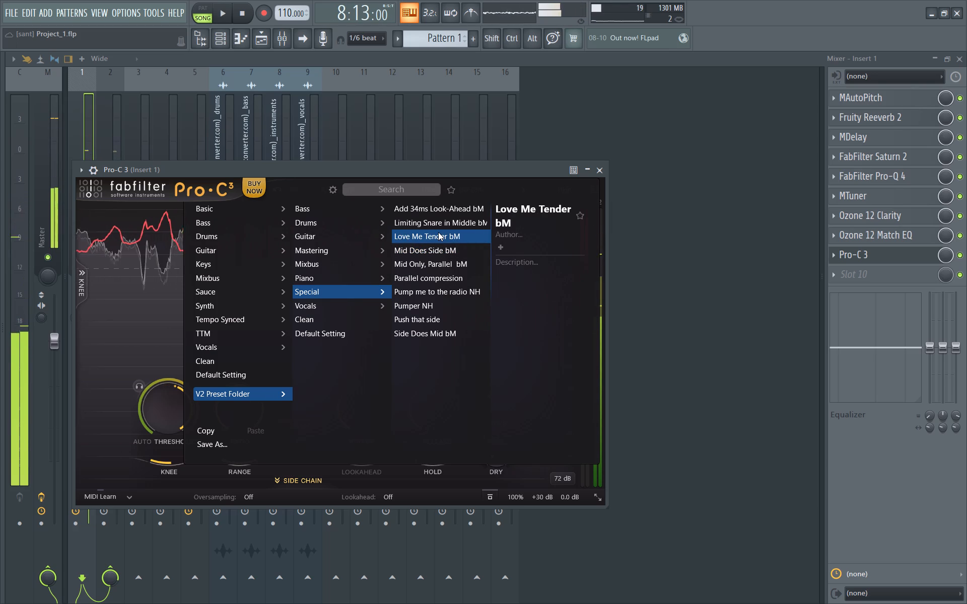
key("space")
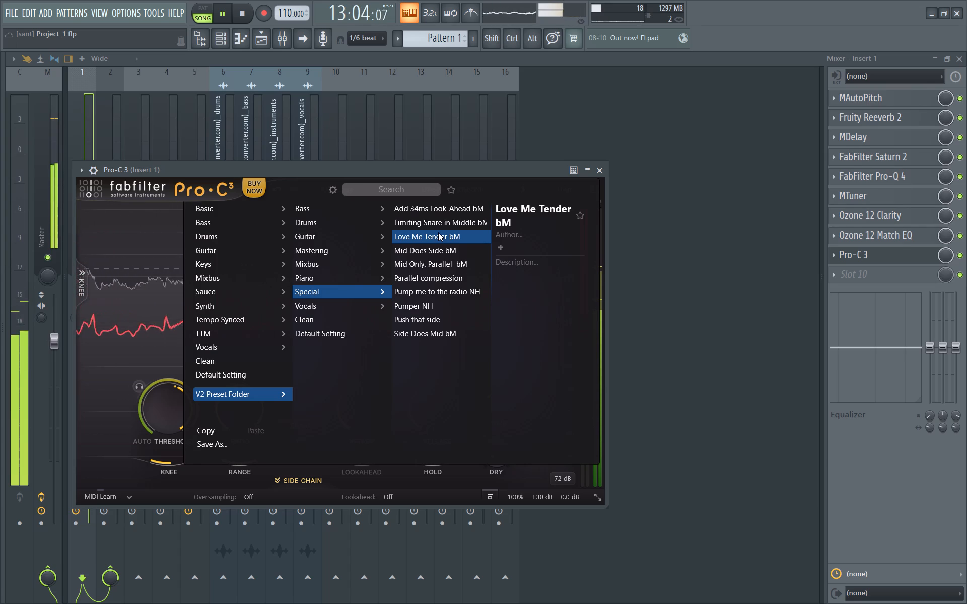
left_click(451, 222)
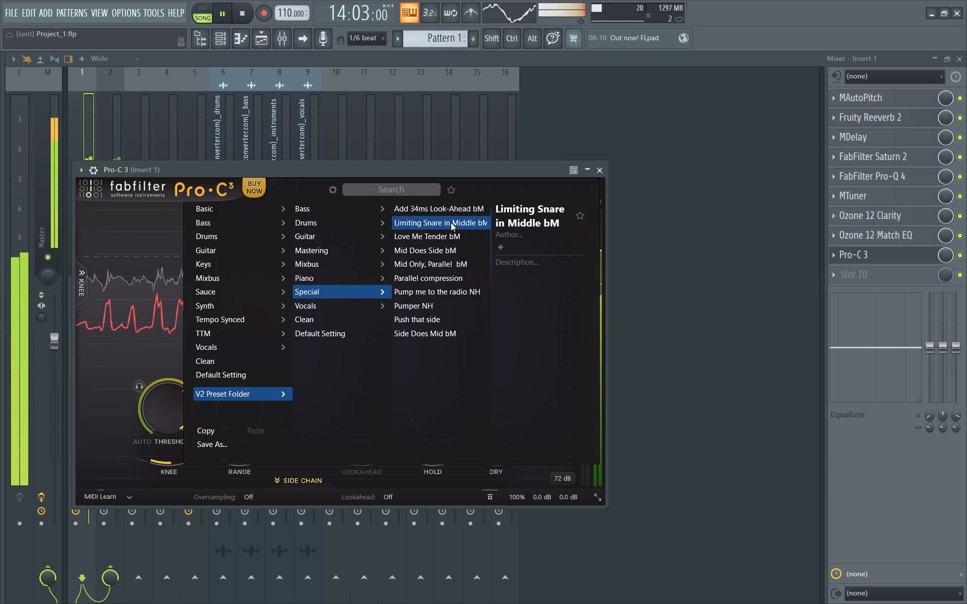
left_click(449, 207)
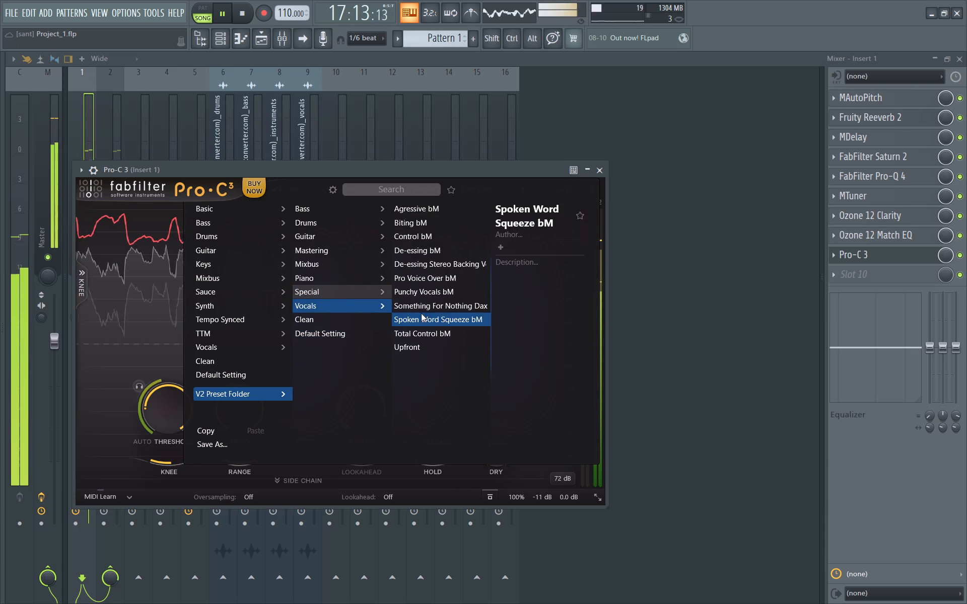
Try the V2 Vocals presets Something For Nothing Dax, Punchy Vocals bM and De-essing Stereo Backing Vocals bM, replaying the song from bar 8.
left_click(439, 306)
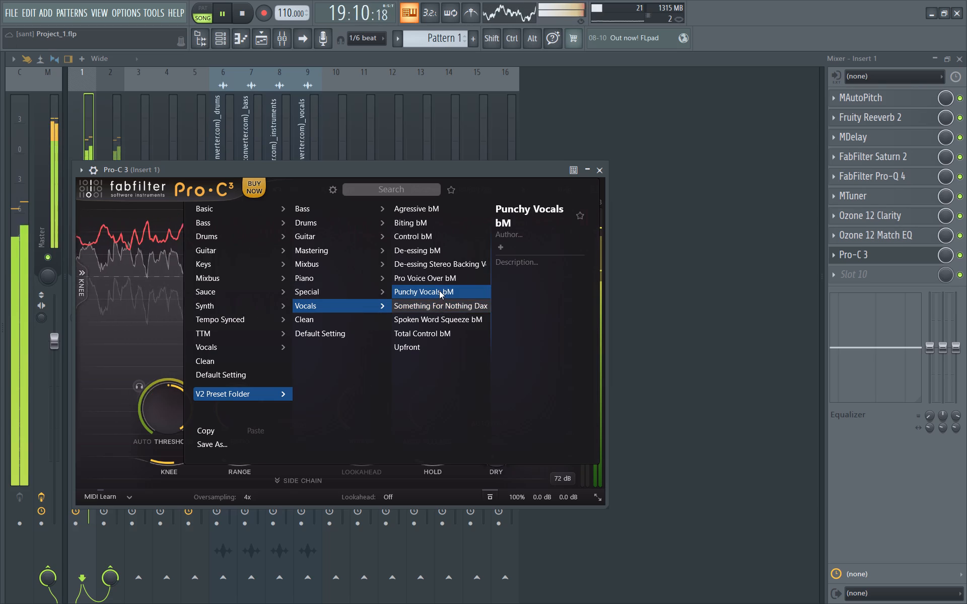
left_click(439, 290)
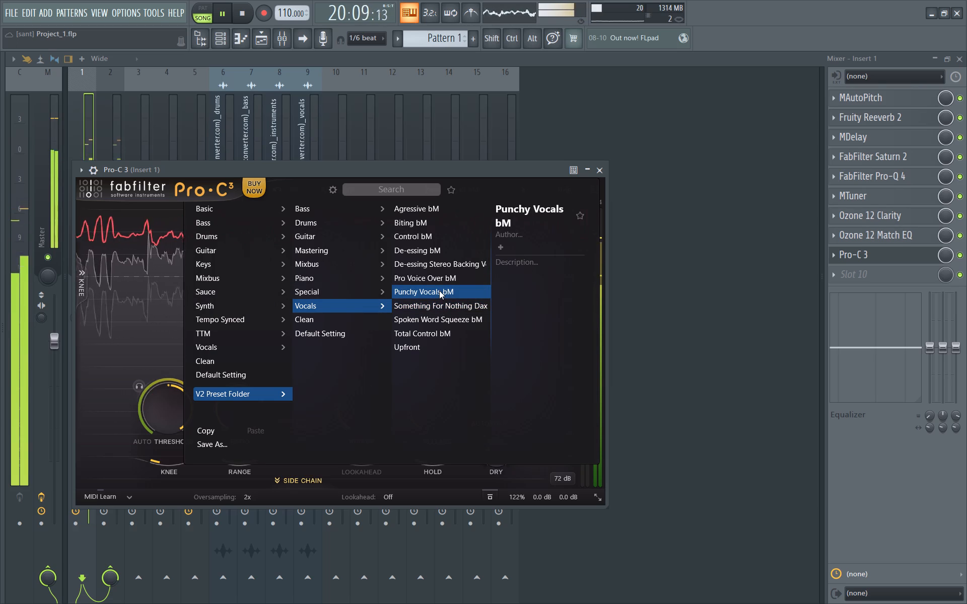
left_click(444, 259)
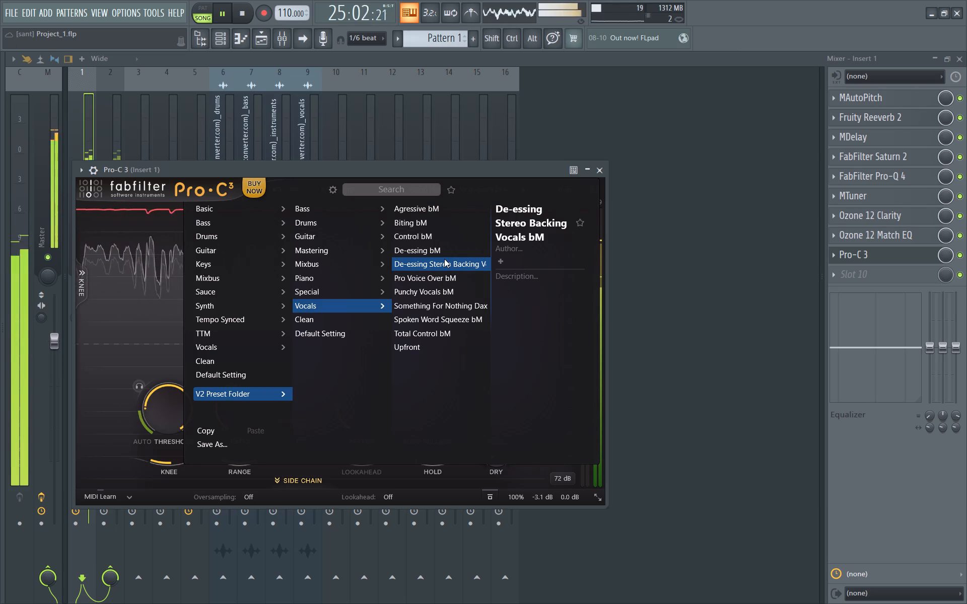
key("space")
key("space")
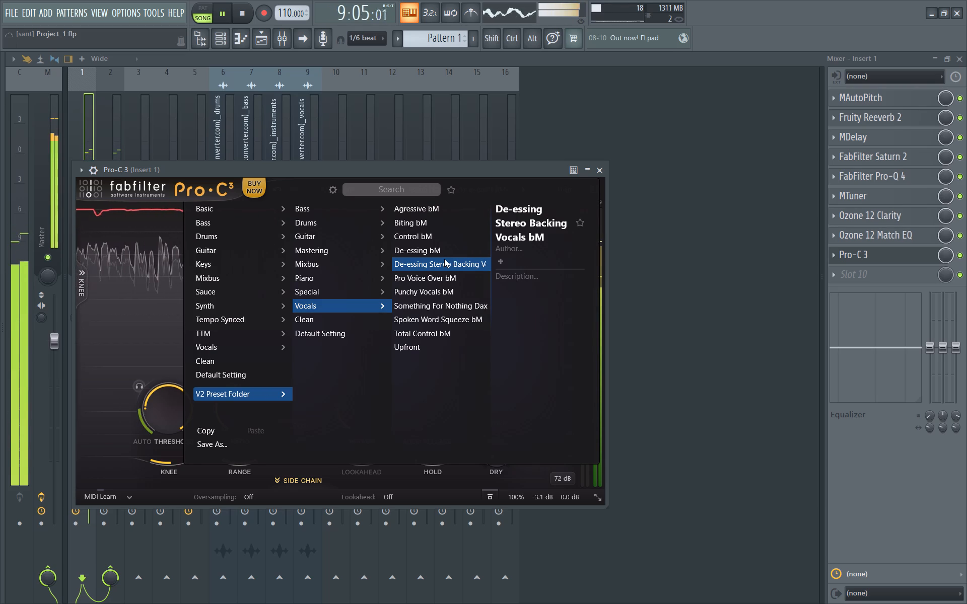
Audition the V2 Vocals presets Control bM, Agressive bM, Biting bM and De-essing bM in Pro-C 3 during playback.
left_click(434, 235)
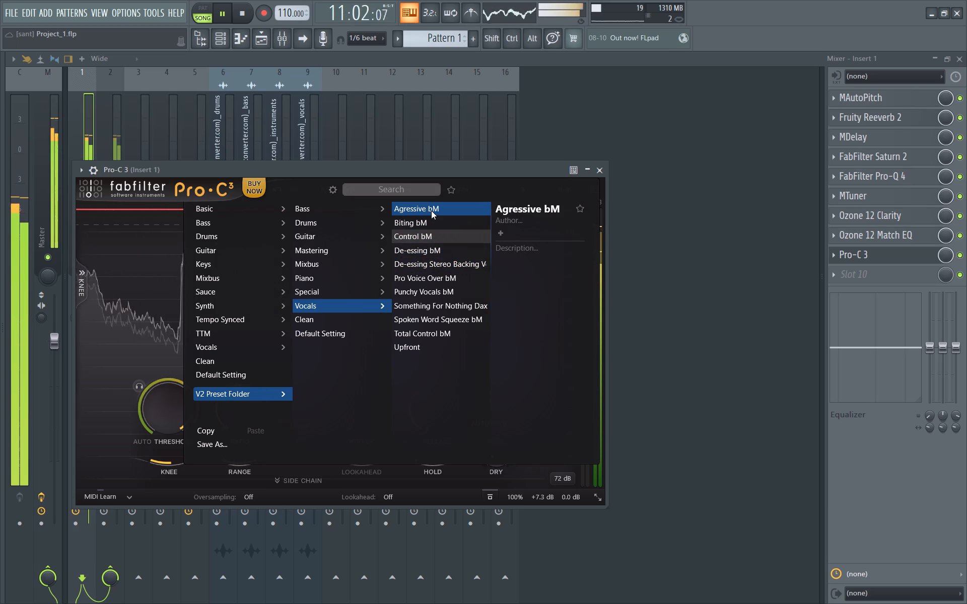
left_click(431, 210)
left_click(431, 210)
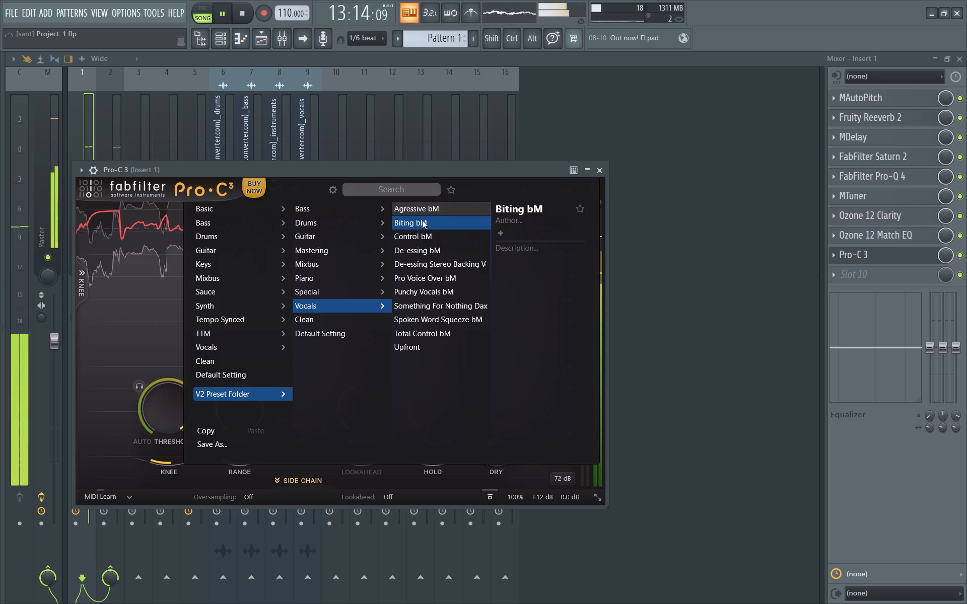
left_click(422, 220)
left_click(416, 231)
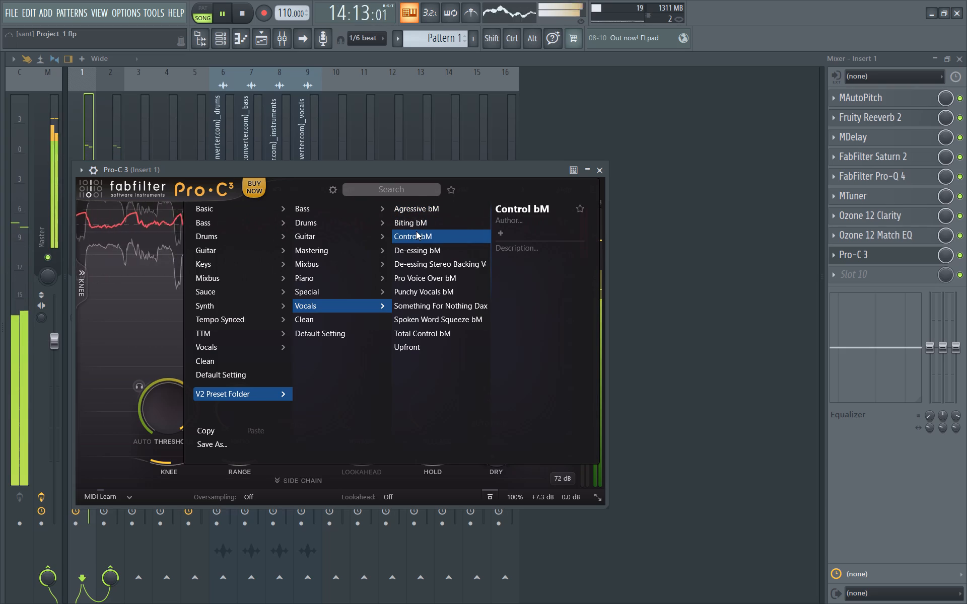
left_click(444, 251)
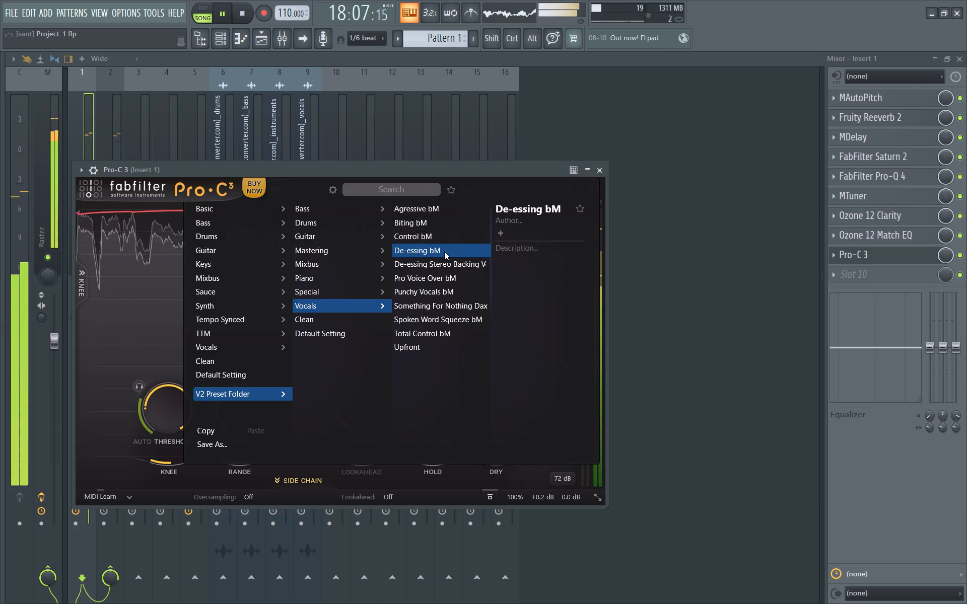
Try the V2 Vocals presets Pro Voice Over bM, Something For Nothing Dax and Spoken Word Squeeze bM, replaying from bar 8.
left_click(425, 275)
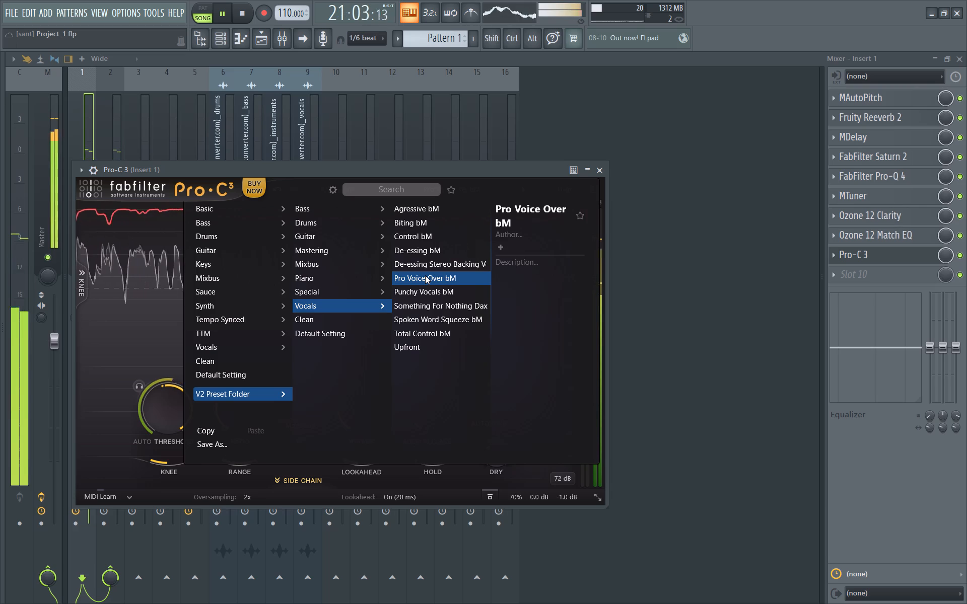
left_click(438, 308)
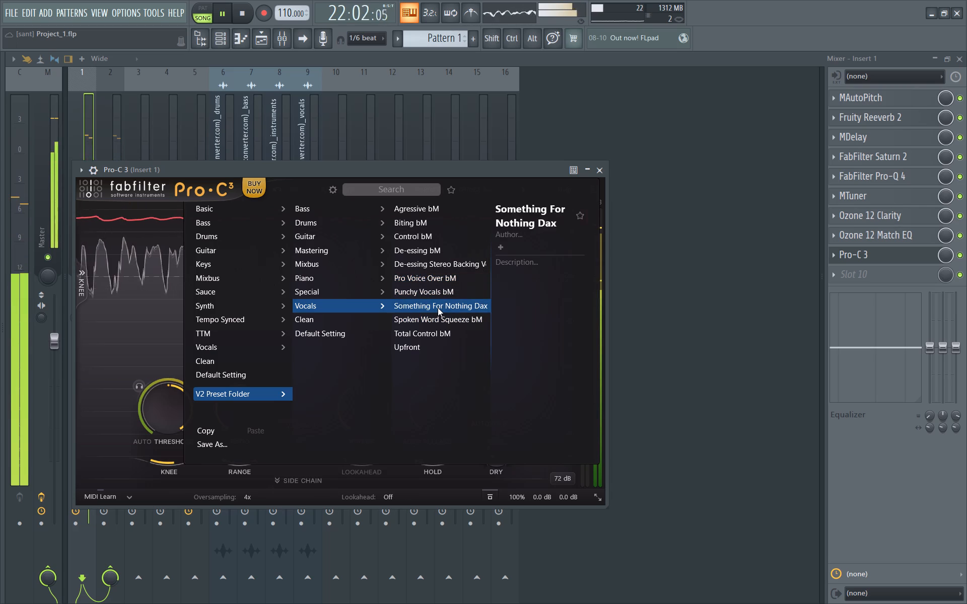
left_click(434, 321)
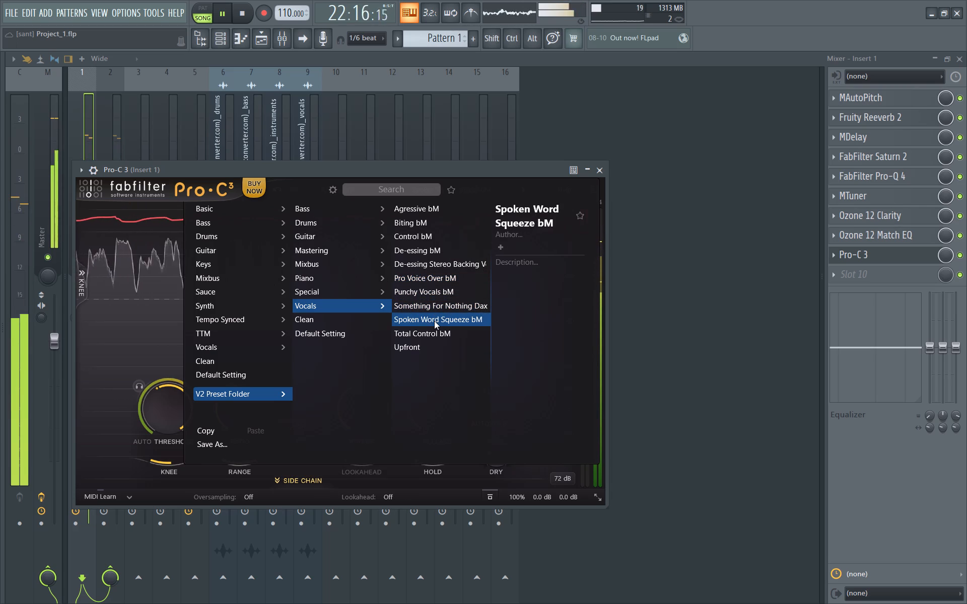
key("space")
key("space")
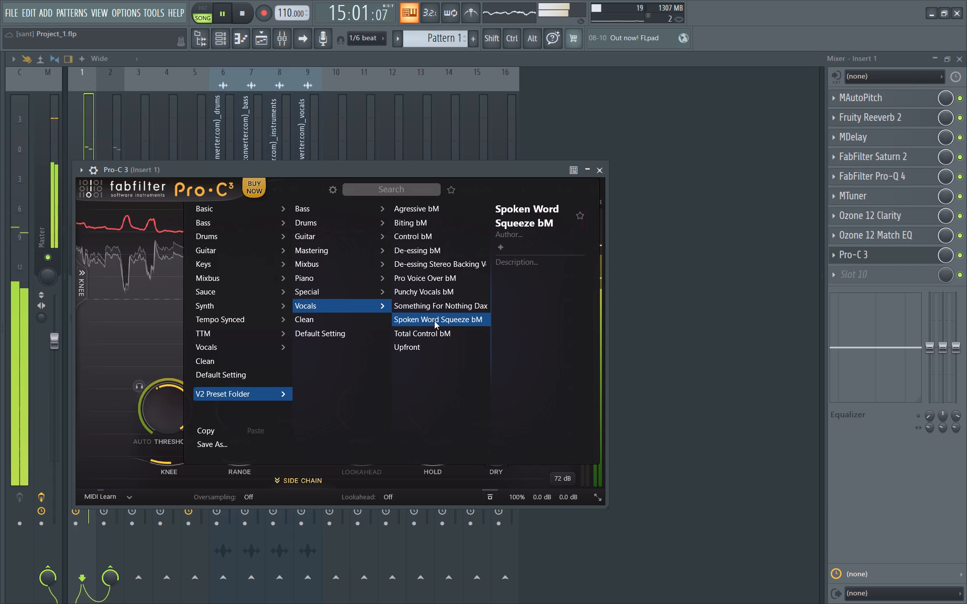
Compare the V2 Vocals presets Total Control bM and Upfront, load Total Control bM, and close Pro-C 3.
left_click(434, 330)
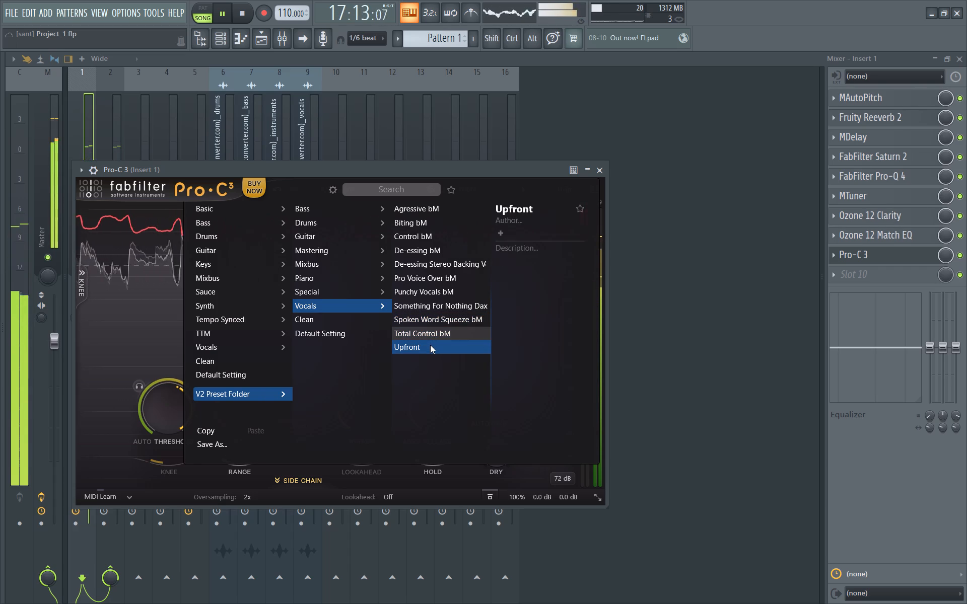
left_click(430, 345)
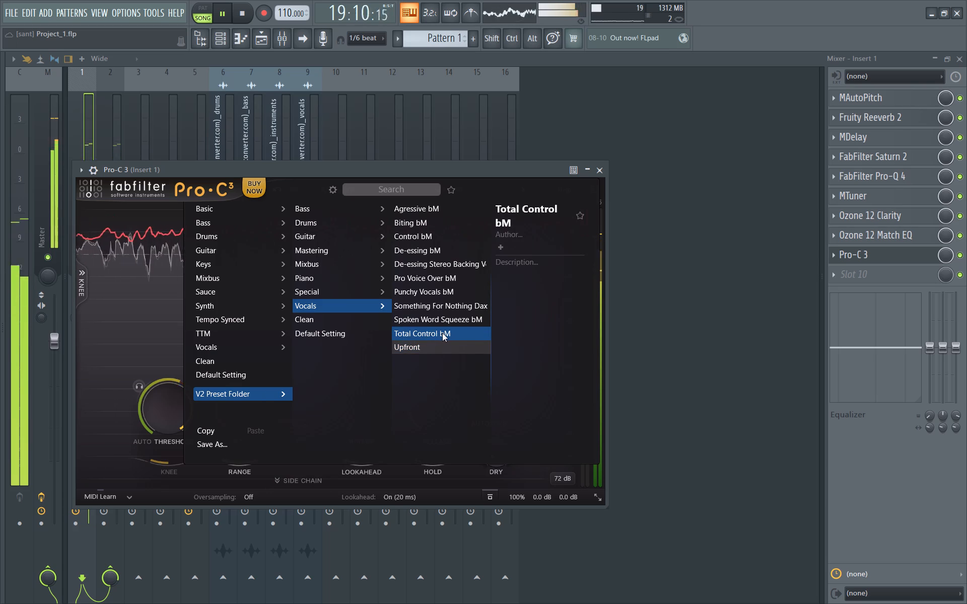
left_click(442, 333)
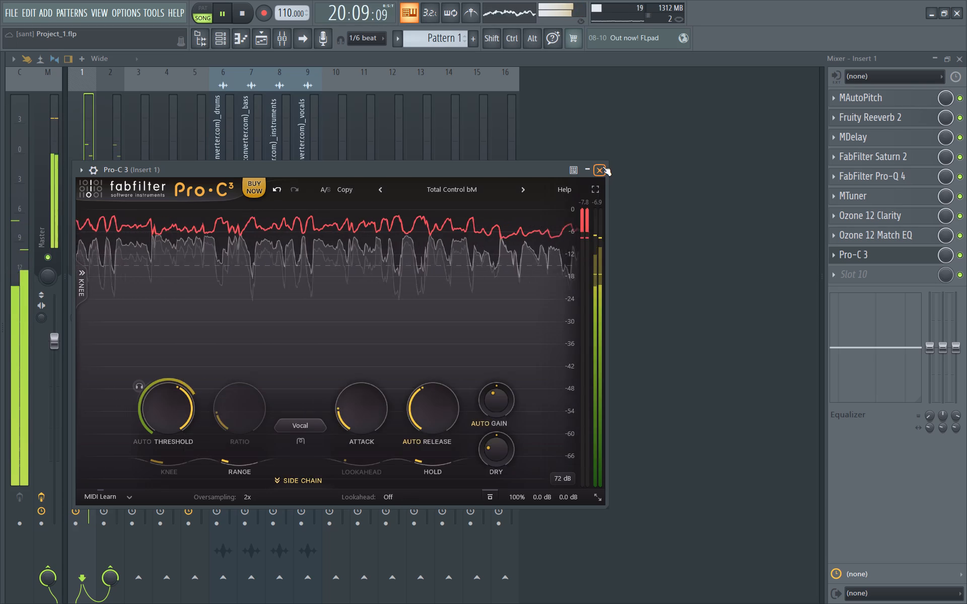
left_click(602, 166)
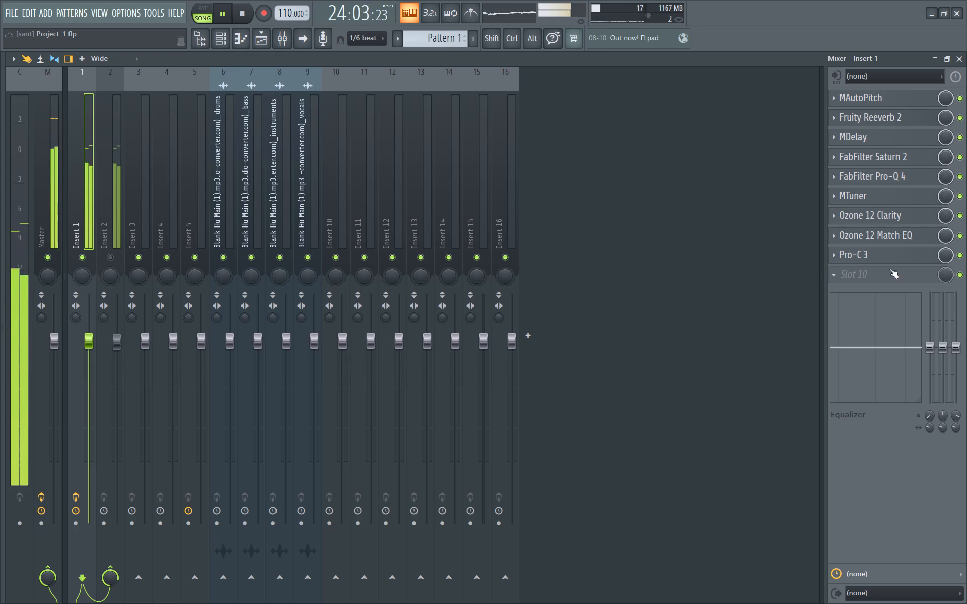
Compare the vocal without and with compression by bypassing Pro-C 3 on Insert 1, replaying from bar 8, and re-enabling it.
left_click(959, 260)
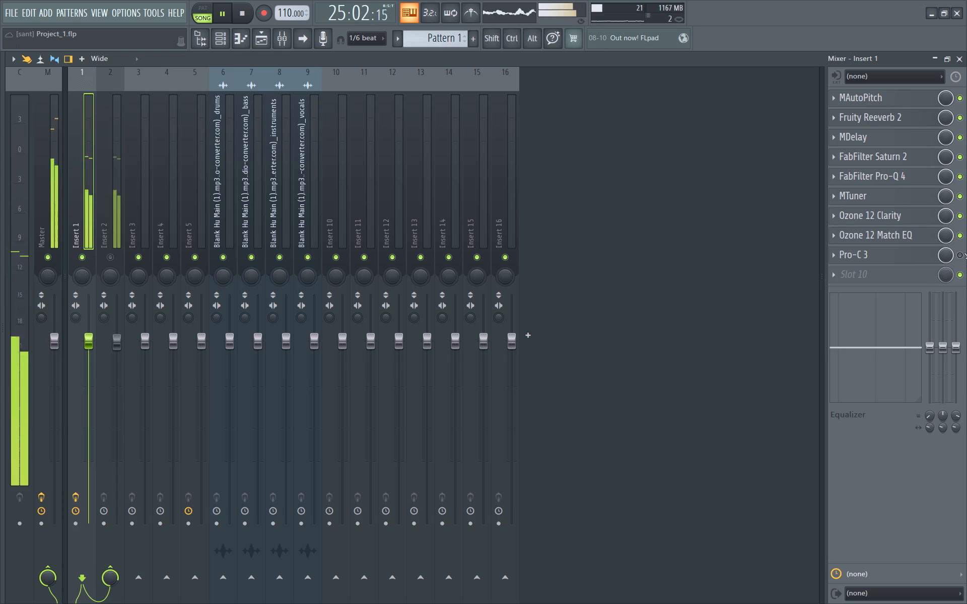
key("space")
key("space")
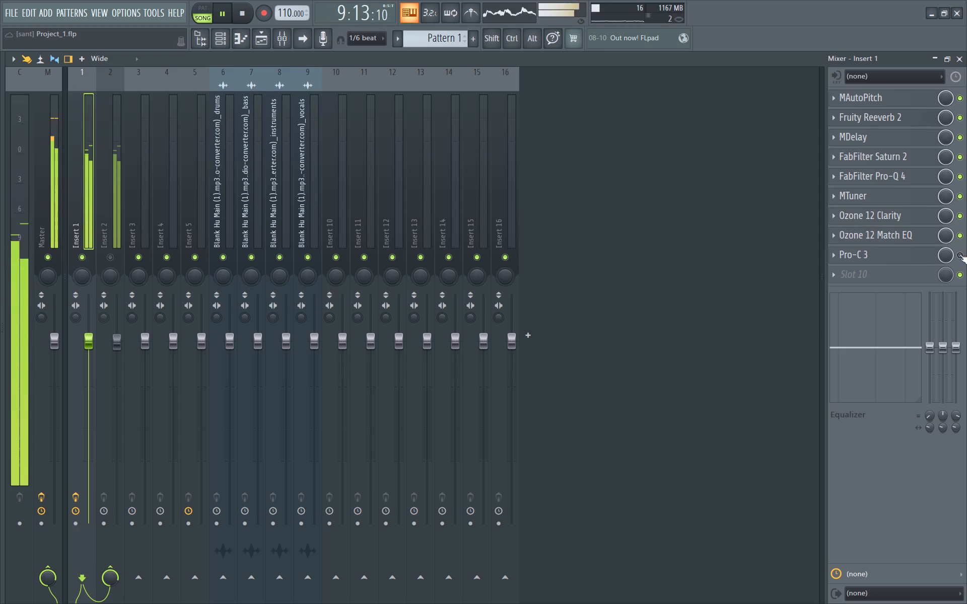
left_click(959, 254)
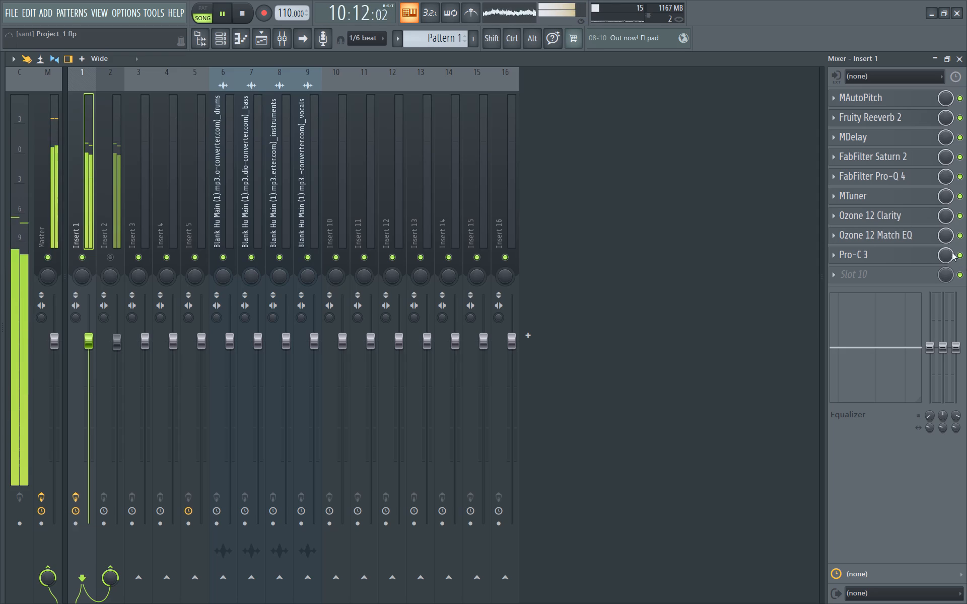
Lower the mix level of Pro-C 3 on Insert 1 to 61% during playback.
left_click_drag(944, 252, 924, 343)
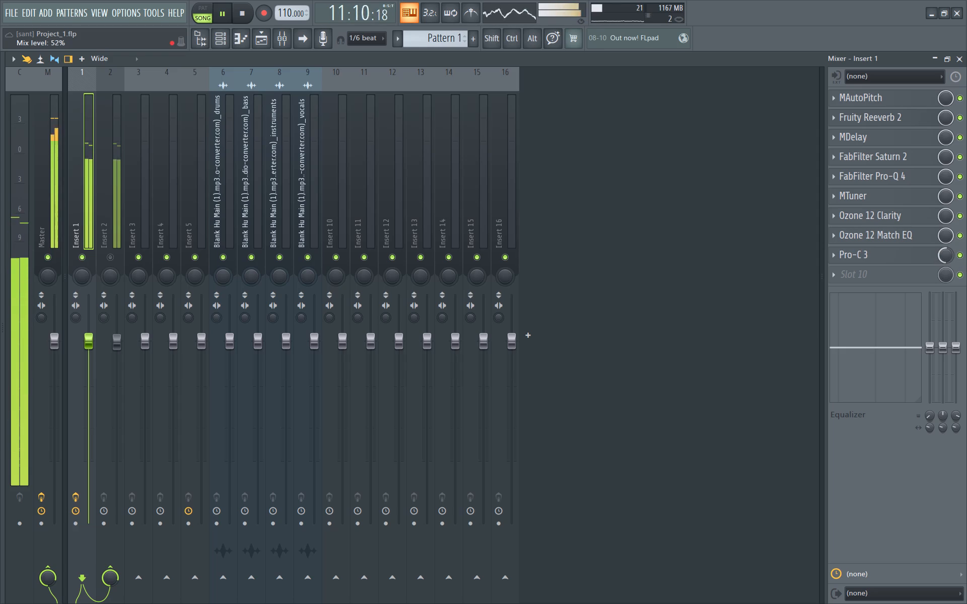
left_click_drag(924, 343, 927, 326)
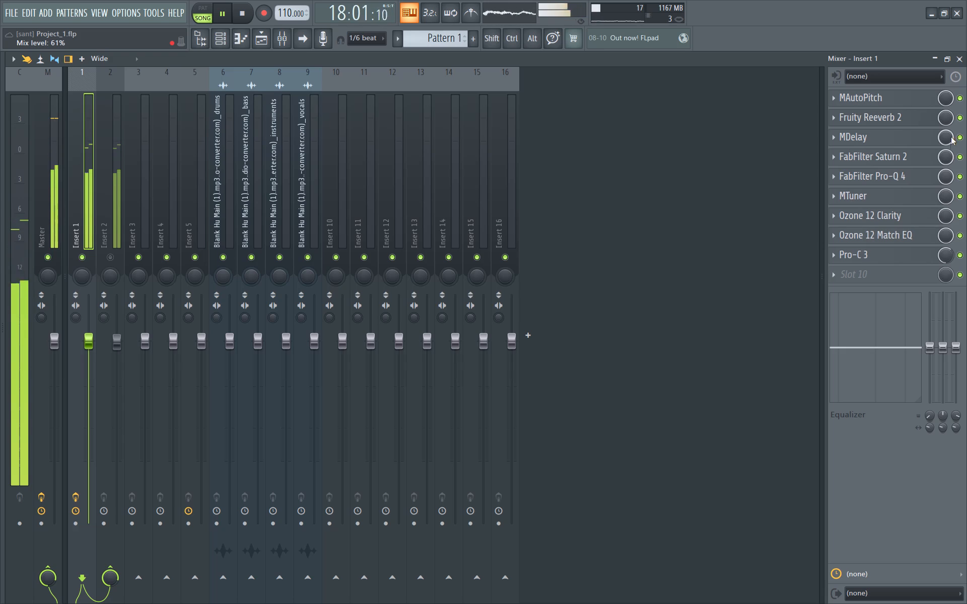
Lower the mix level of MDelay on Insert 1 to 58%.
left_click_drag(944, 132, 933, 211)
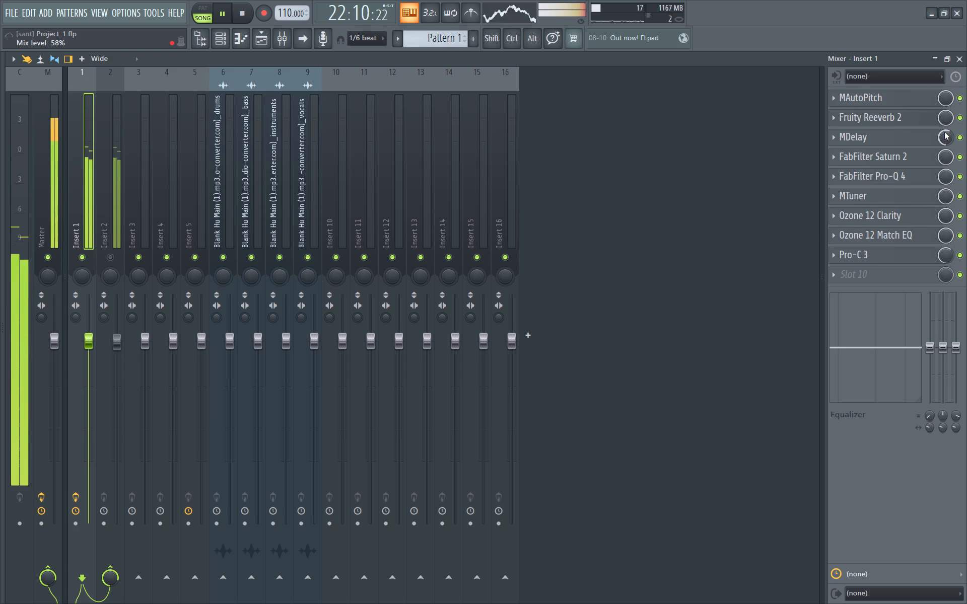
Open MDelay on Insert 1 and listen to its Delayed stereo preset, replaying the song from bar 8.
left_click(883, 132)
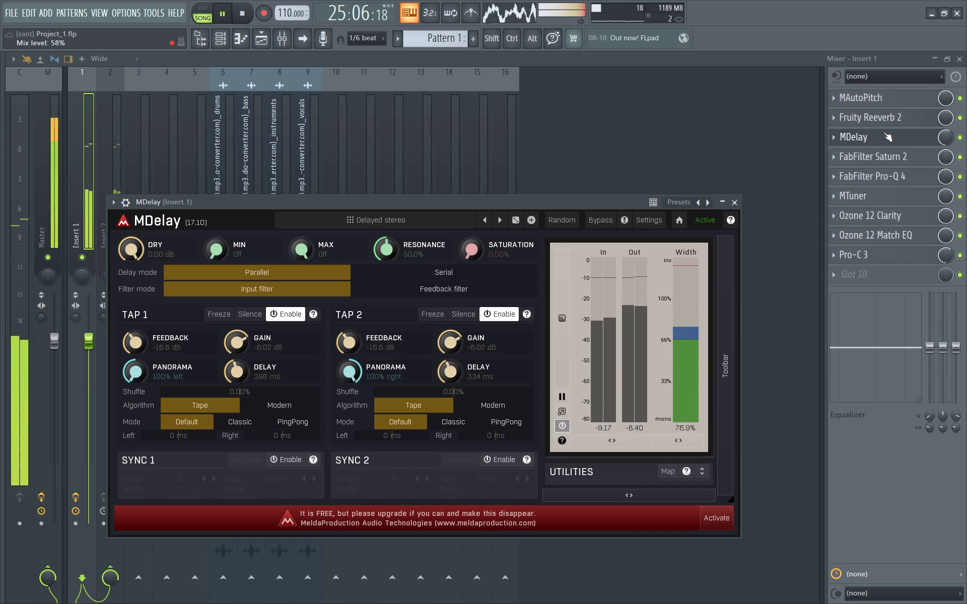
key("space")
key("space")
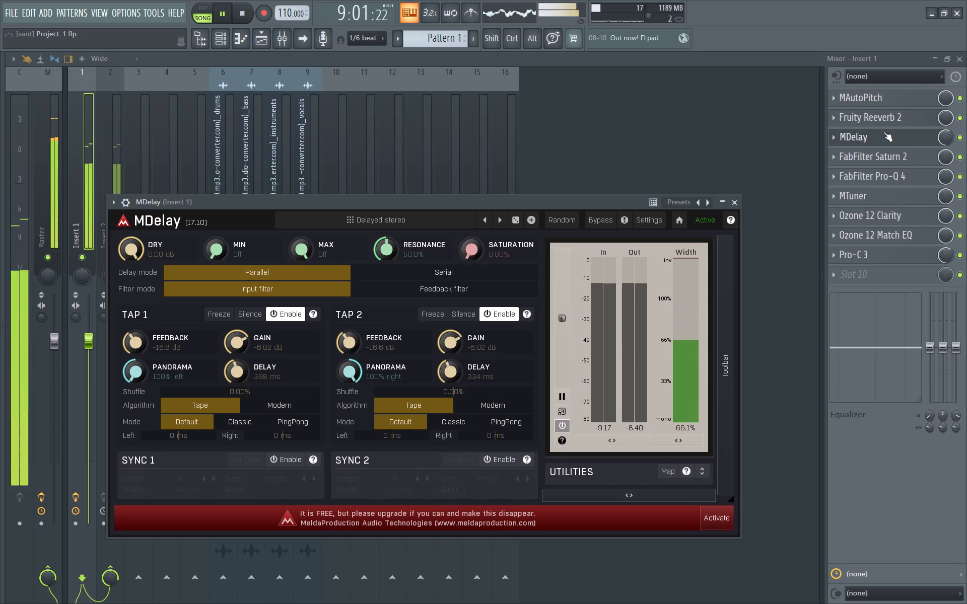
key("space")
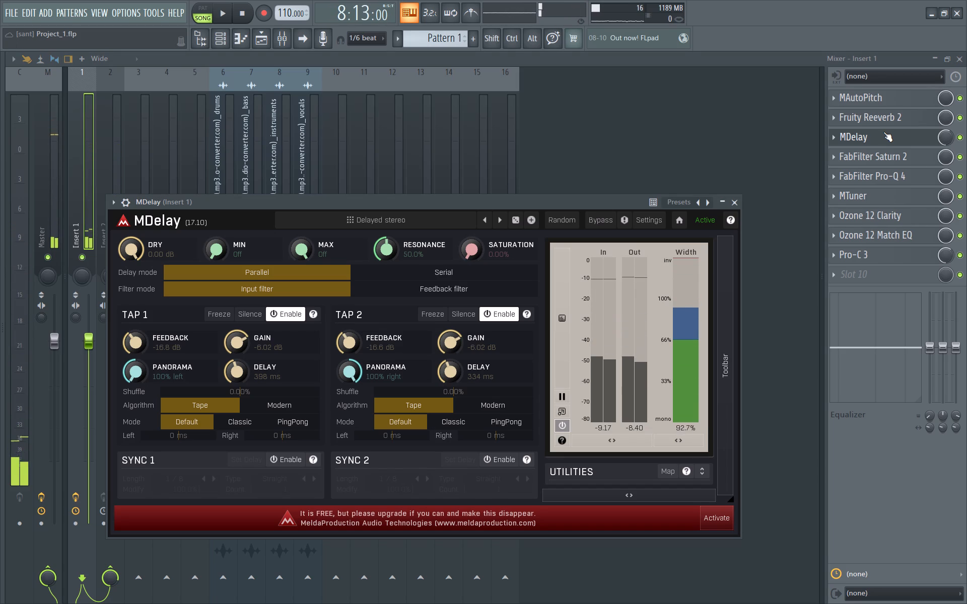
key("space")
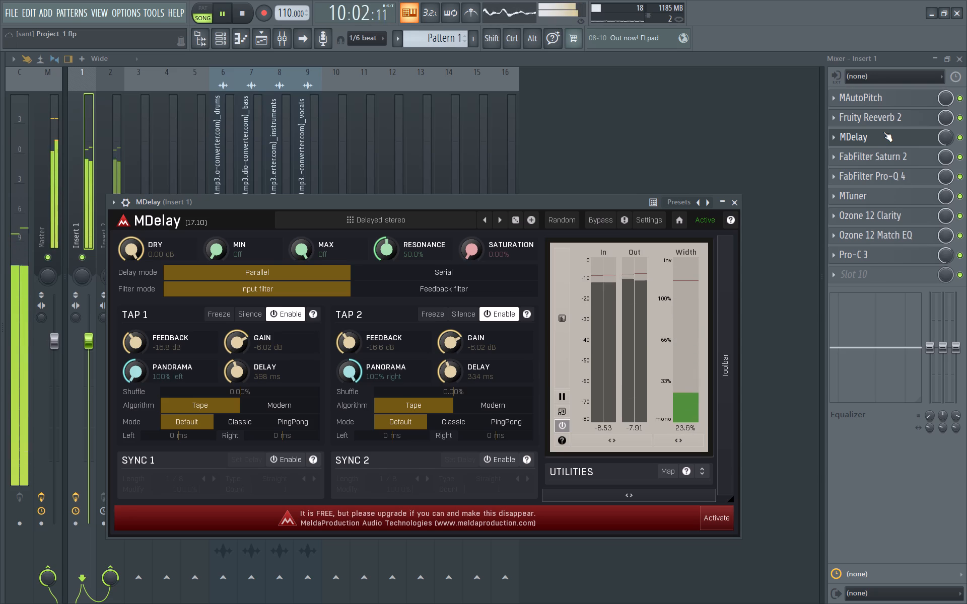
key("space")
key("space")
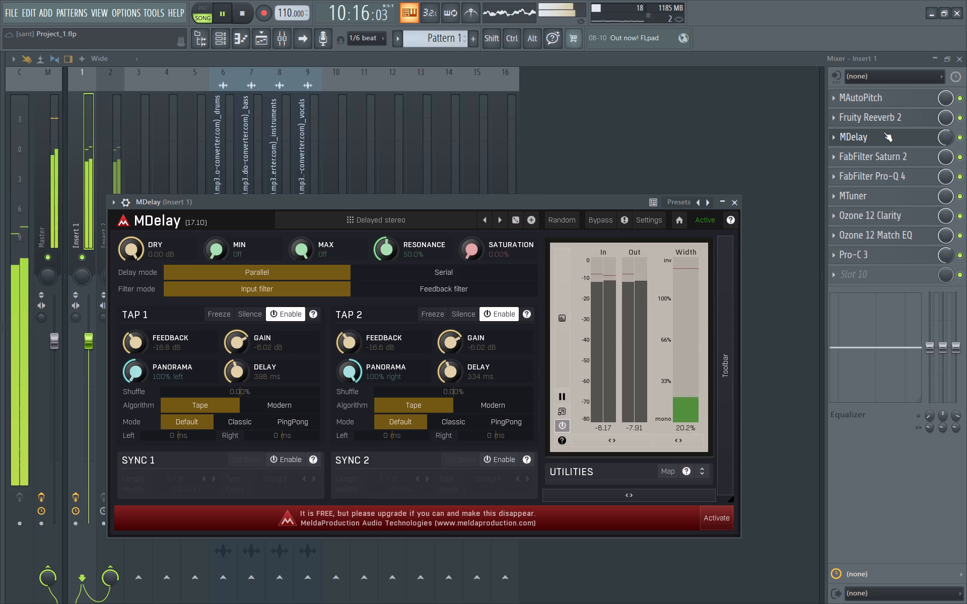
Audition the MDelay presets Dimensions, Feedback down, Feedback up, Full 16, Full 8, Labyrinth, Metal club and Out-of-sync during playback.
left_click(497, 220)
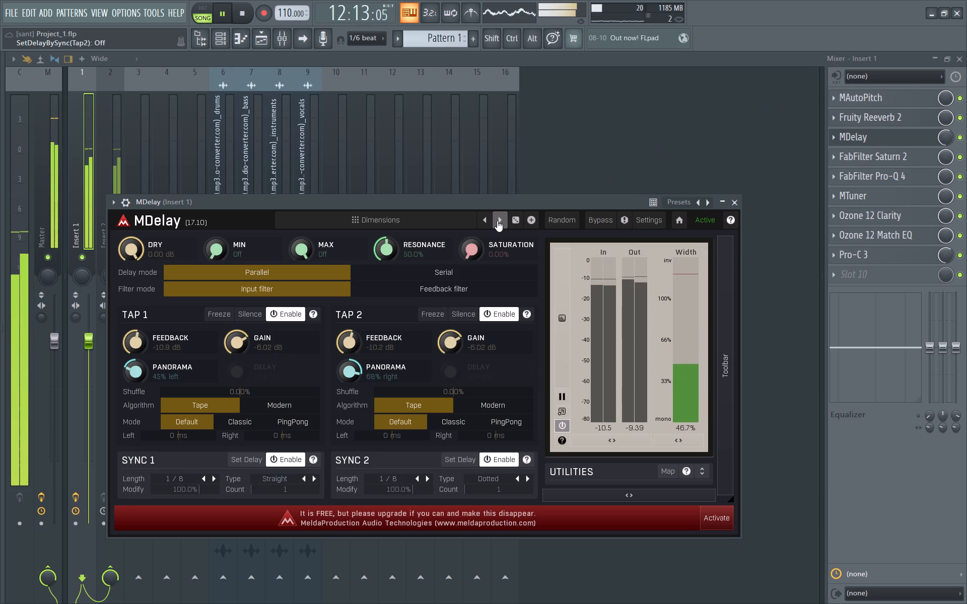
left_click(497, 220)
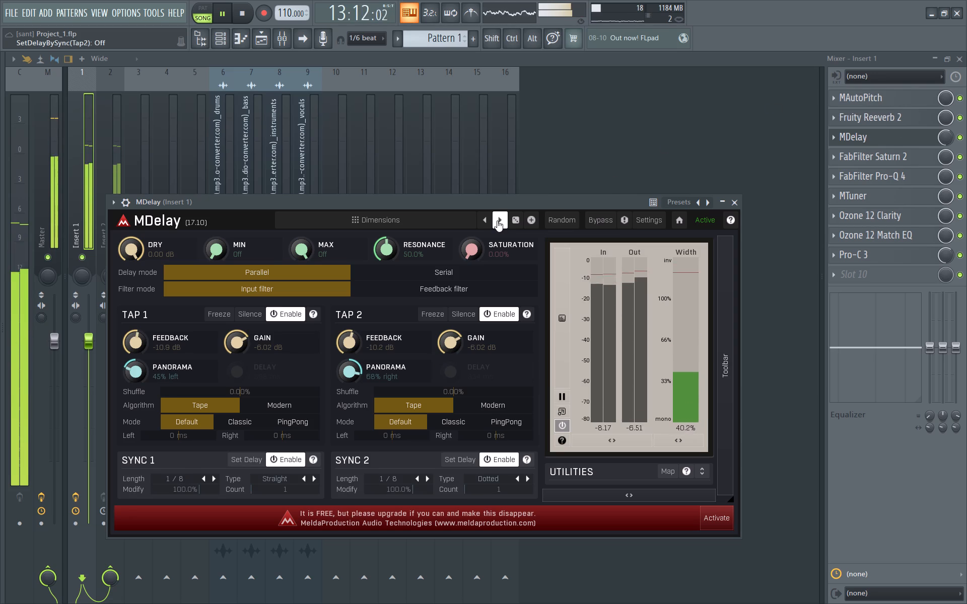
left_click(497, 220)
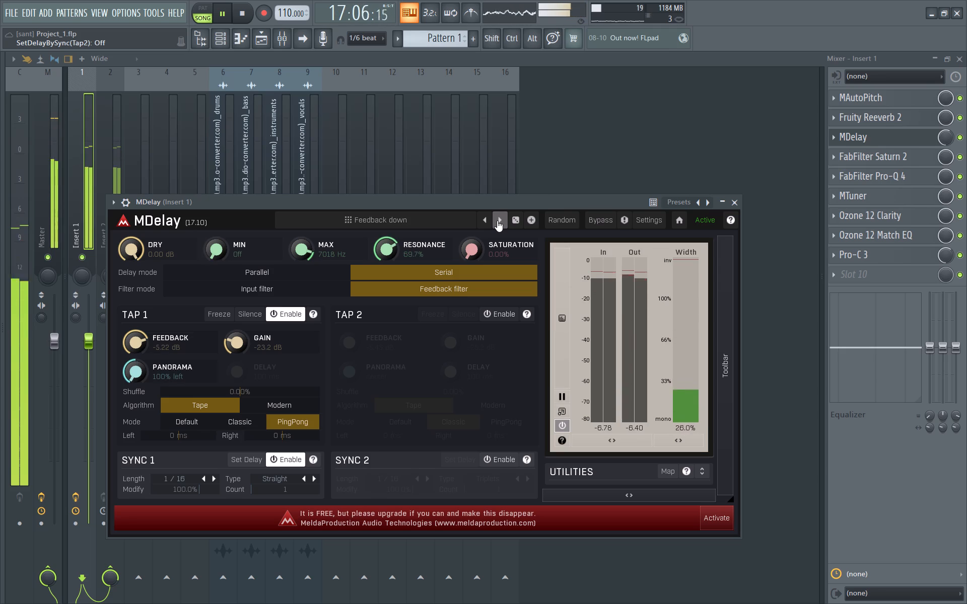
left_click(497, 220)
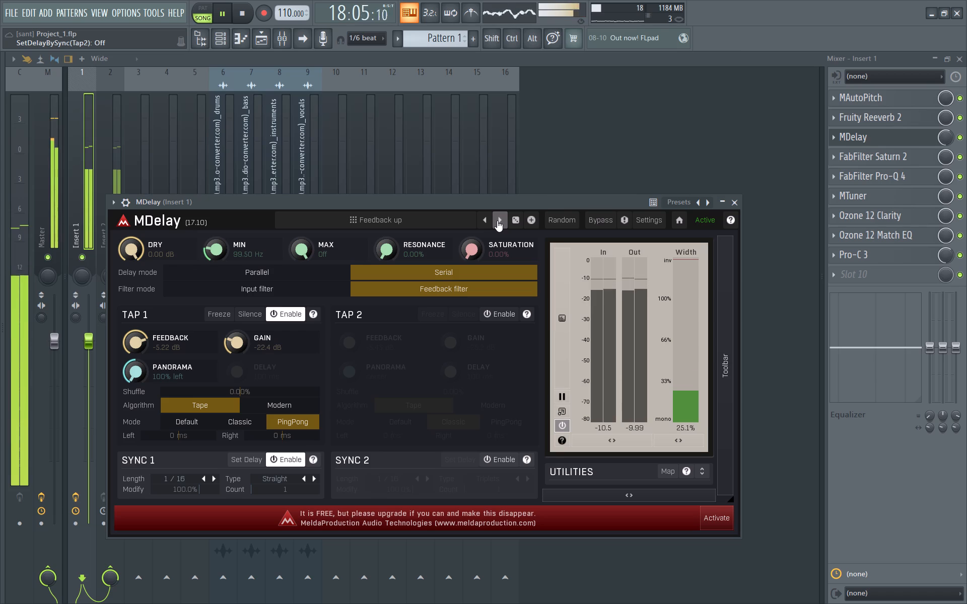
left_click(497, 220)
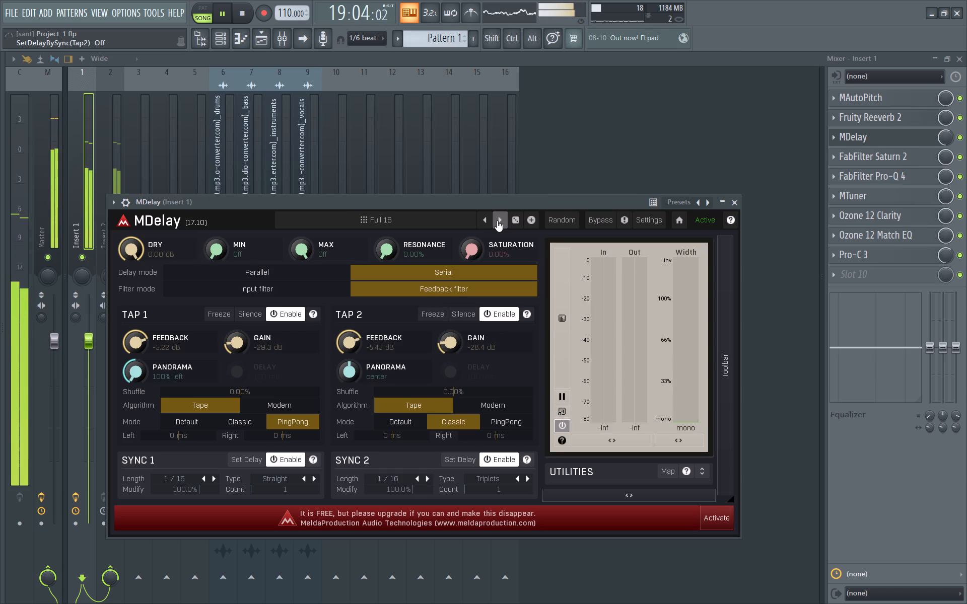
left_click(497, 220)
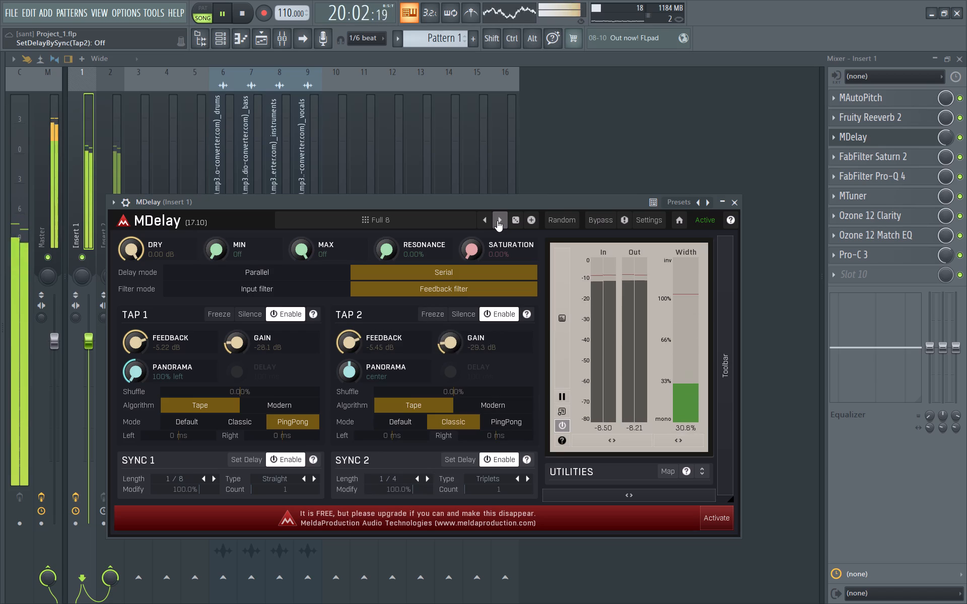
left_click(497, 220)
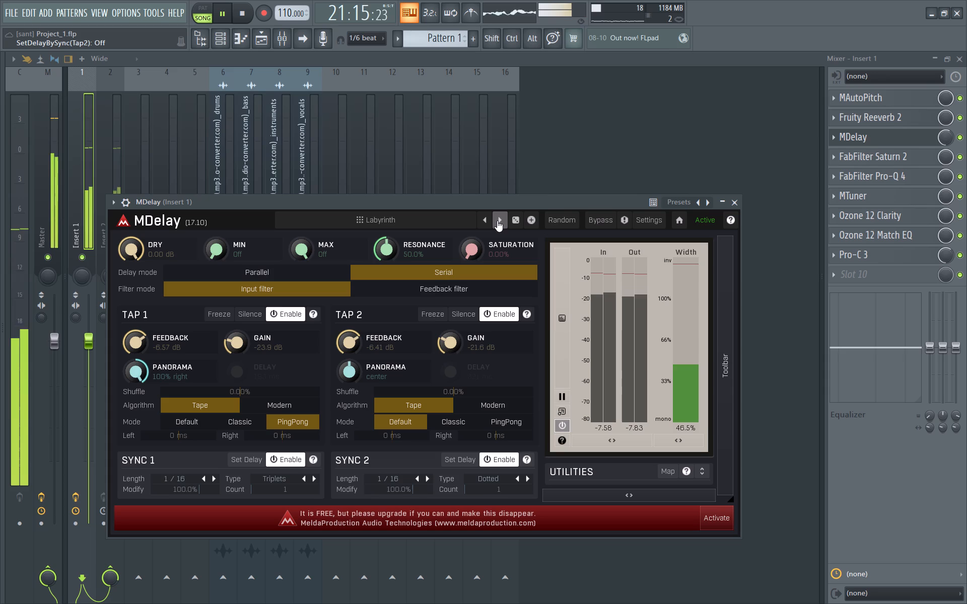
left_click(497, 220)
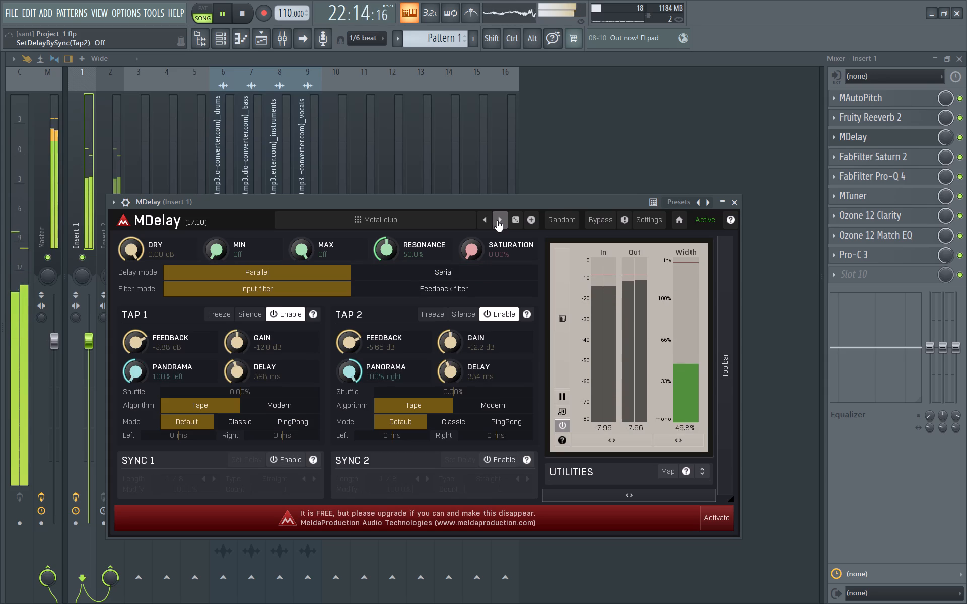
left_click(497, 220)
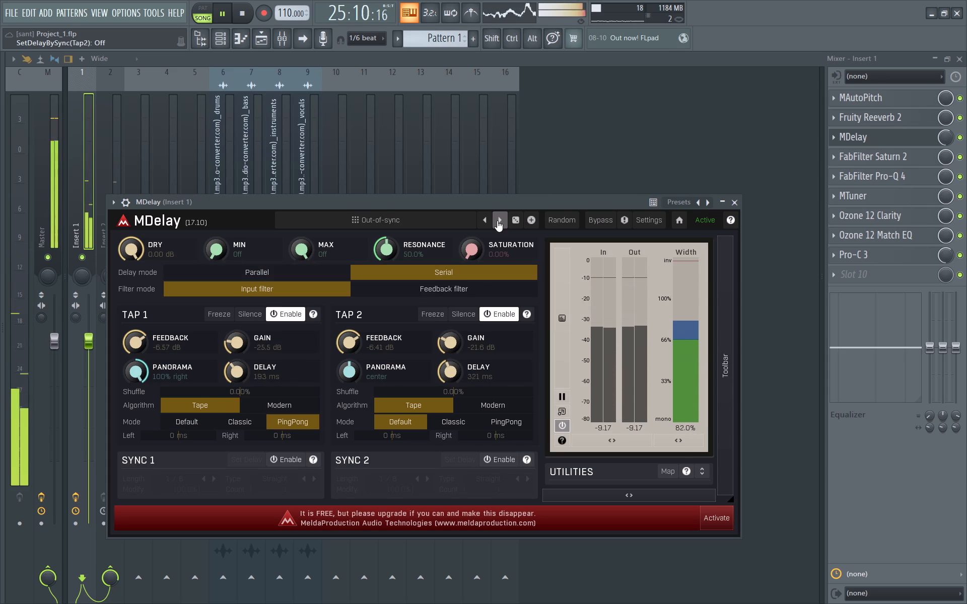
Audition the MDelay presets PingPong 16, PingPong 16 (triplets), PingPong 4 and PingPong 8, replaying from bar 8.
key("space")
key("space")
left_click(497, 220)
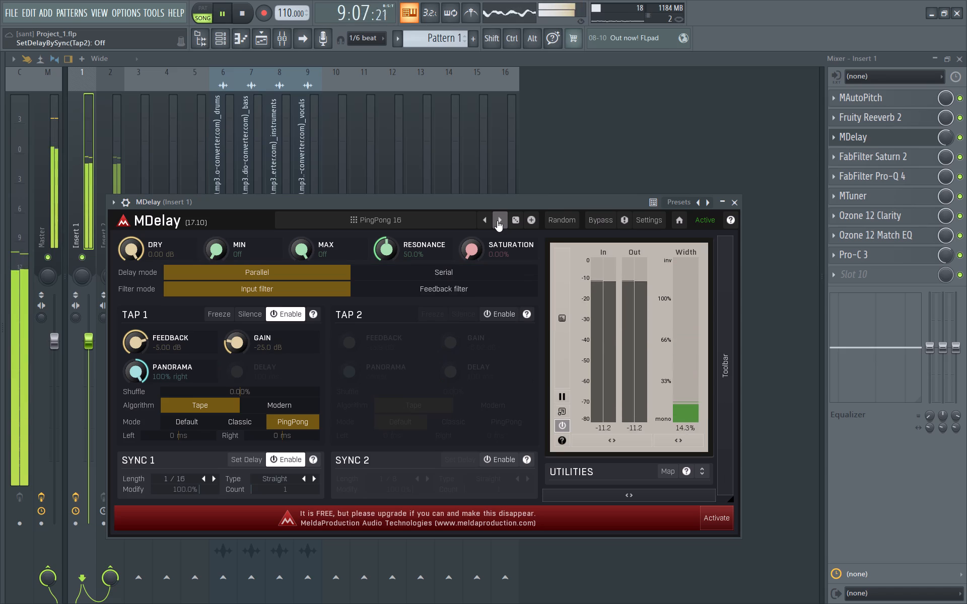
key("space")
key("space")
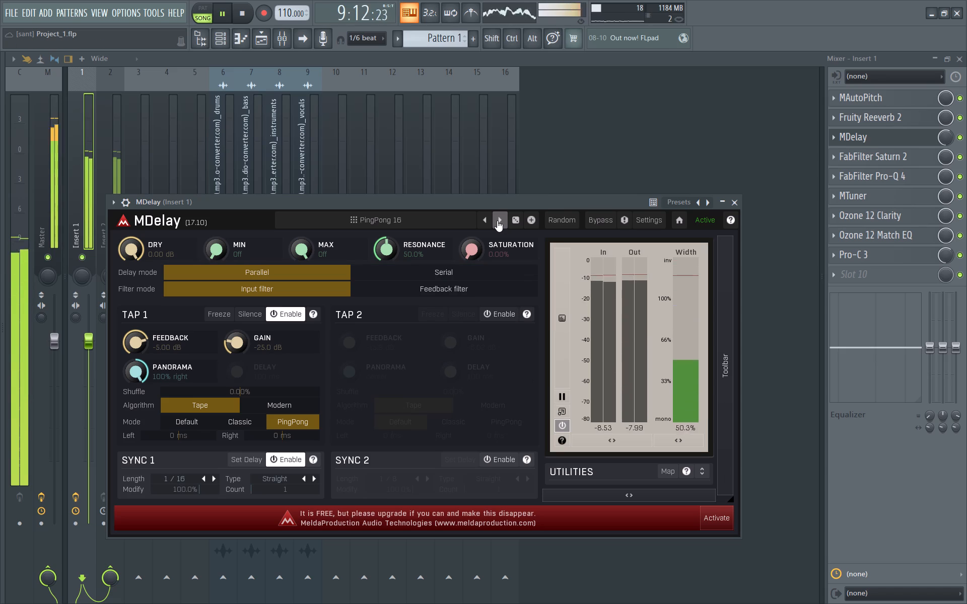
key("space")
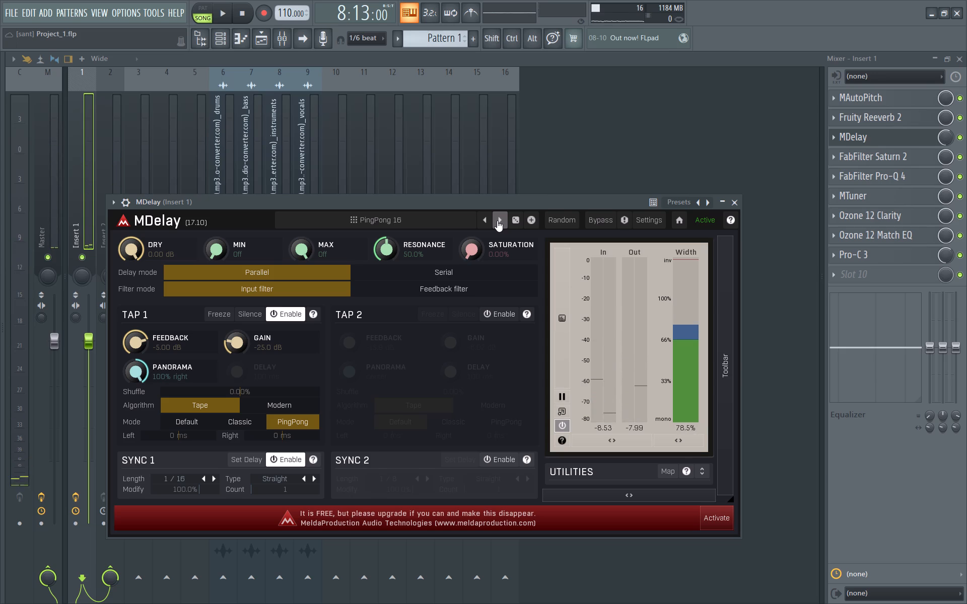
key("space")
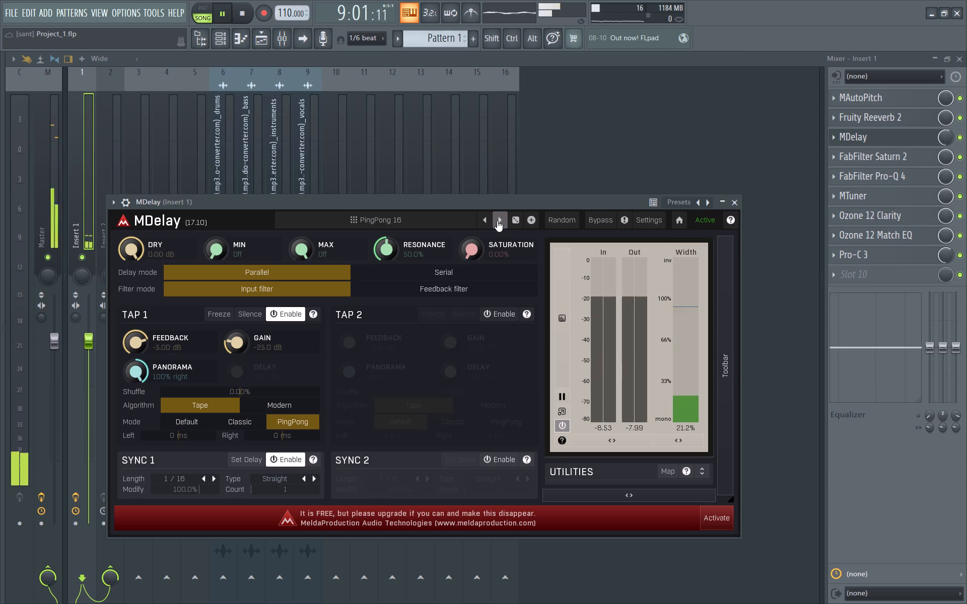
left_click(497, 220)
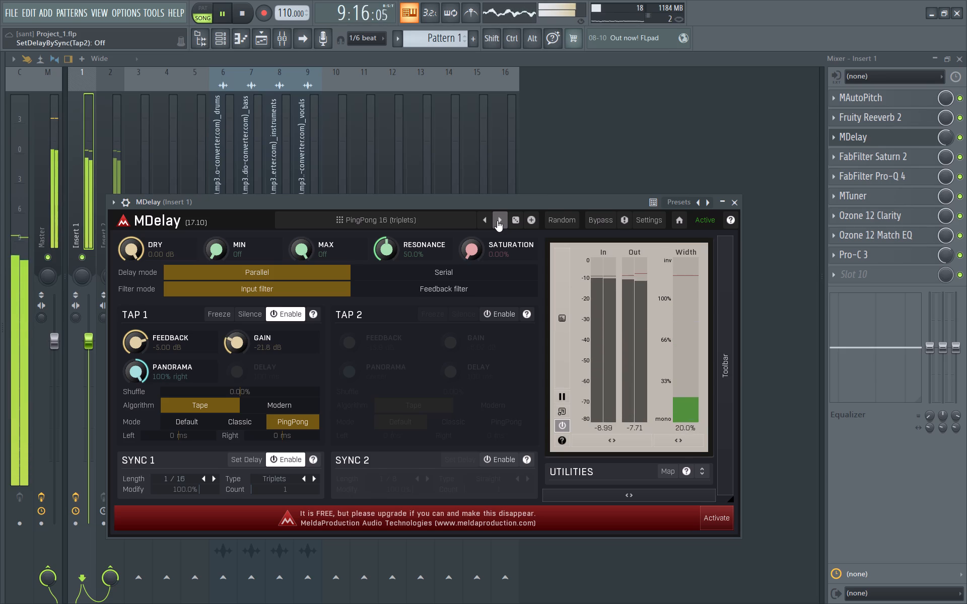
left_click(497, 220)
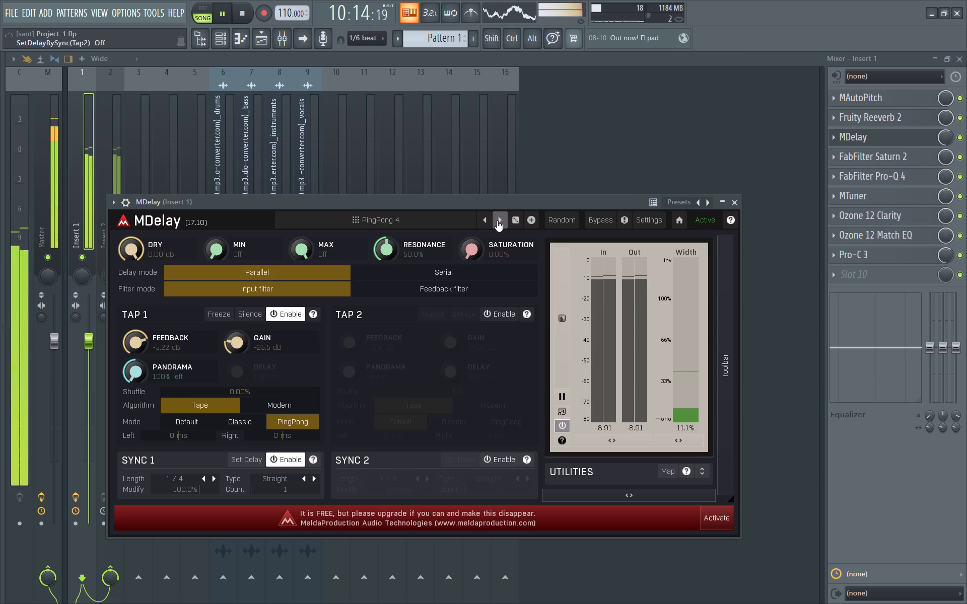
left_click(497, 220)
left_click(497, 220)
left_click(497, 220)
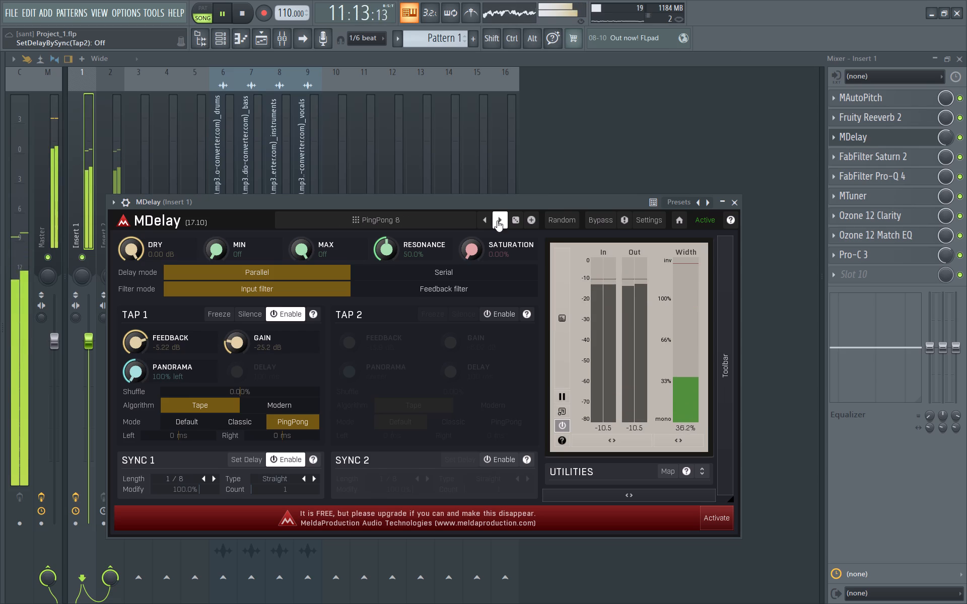
Load the MDelay preset Powerful and listen to it with the song, replaying from bar 8.
left_click(497, 220)
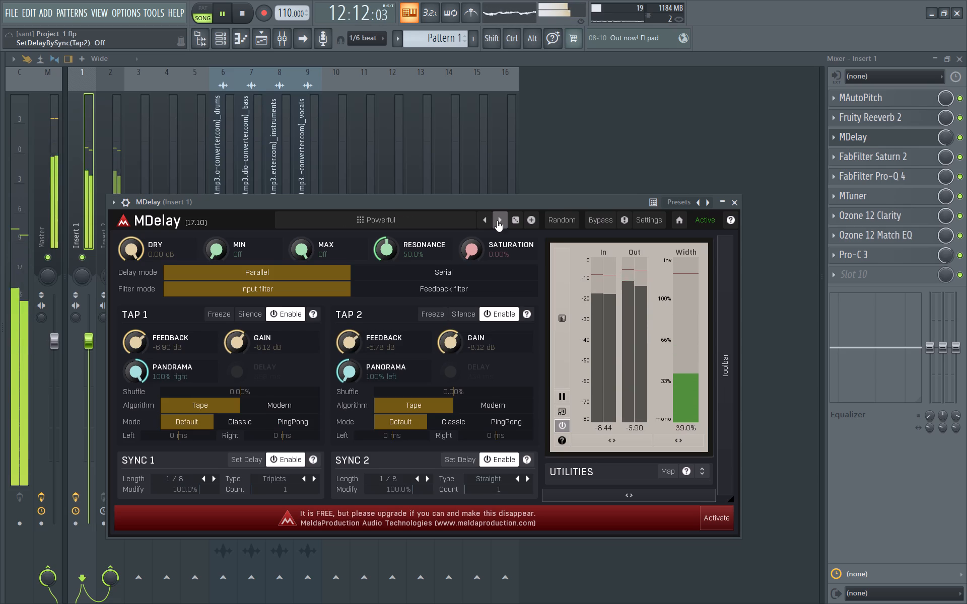
key("space")
key("space")
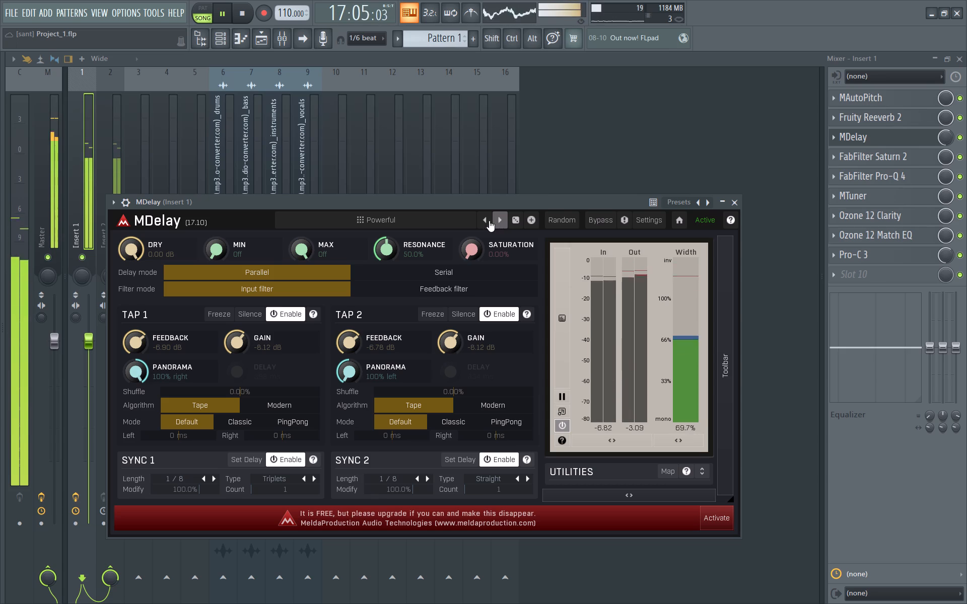
key("space")
key("space")
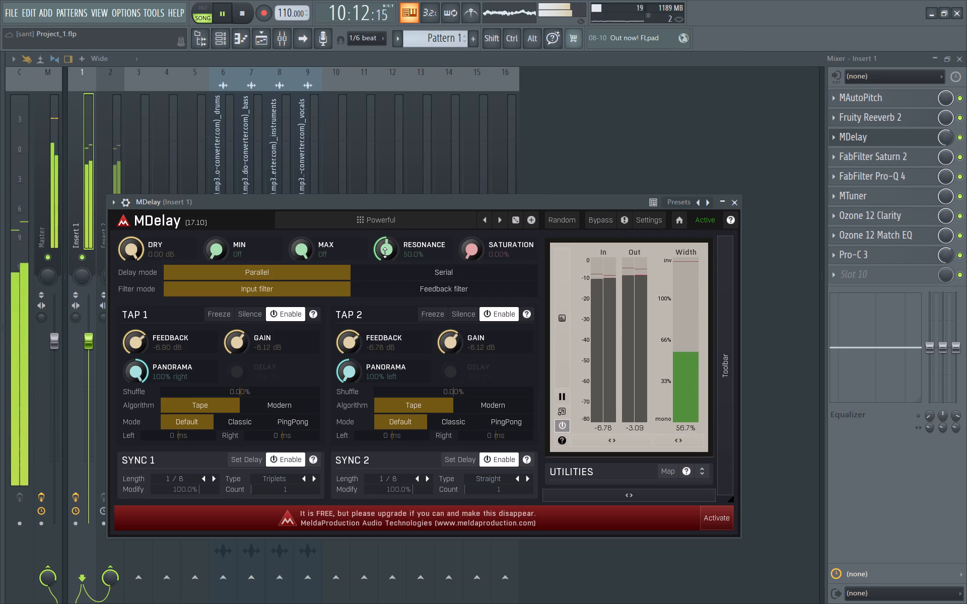
Sweep MDelay's Resonance up to 100%, bring it down to 0% while listening, and stop playback.
scroll(385, 253, "up", 2)
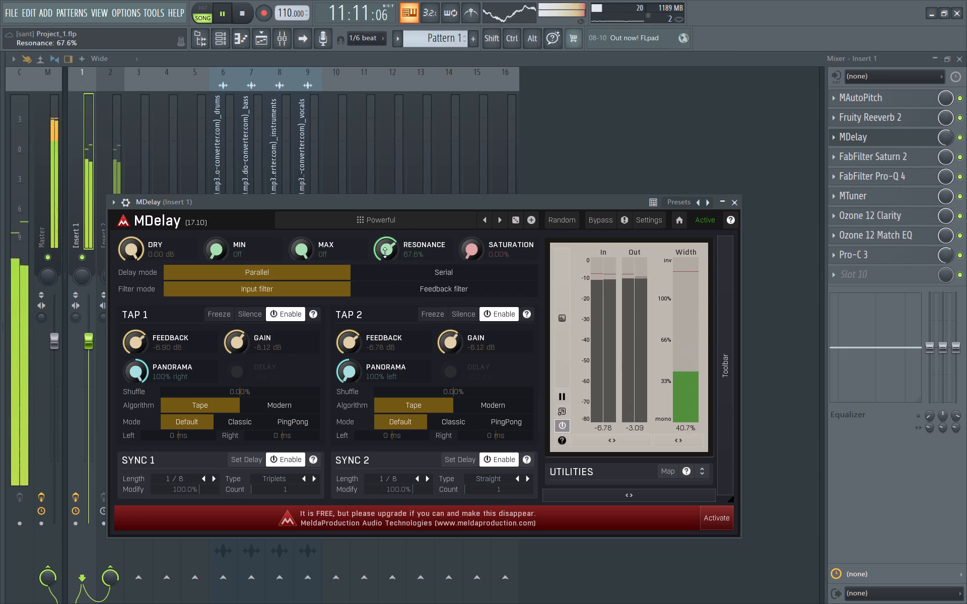
scroll(385, 253, "up", 4)
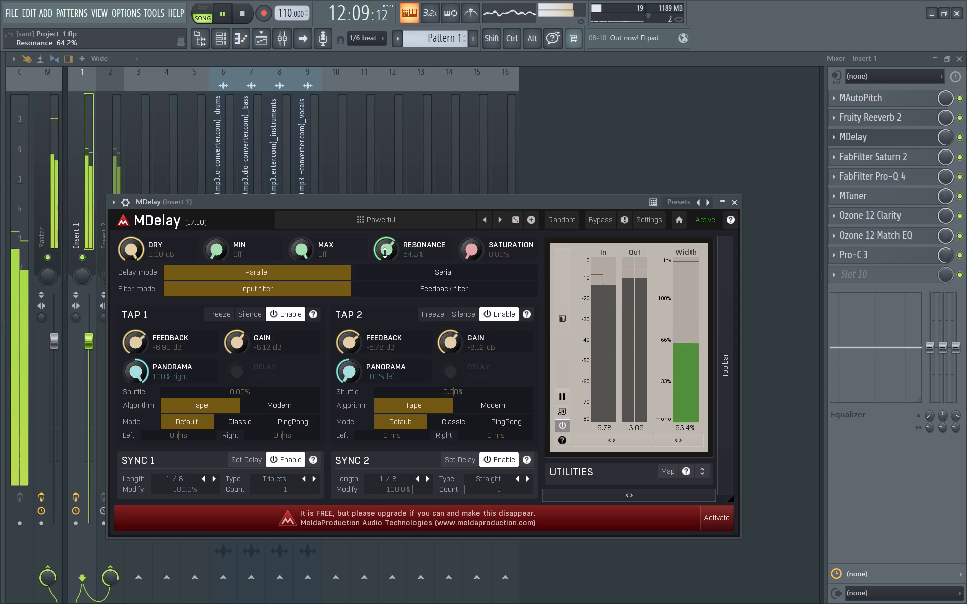
scroll(385, 253, "up", 1)
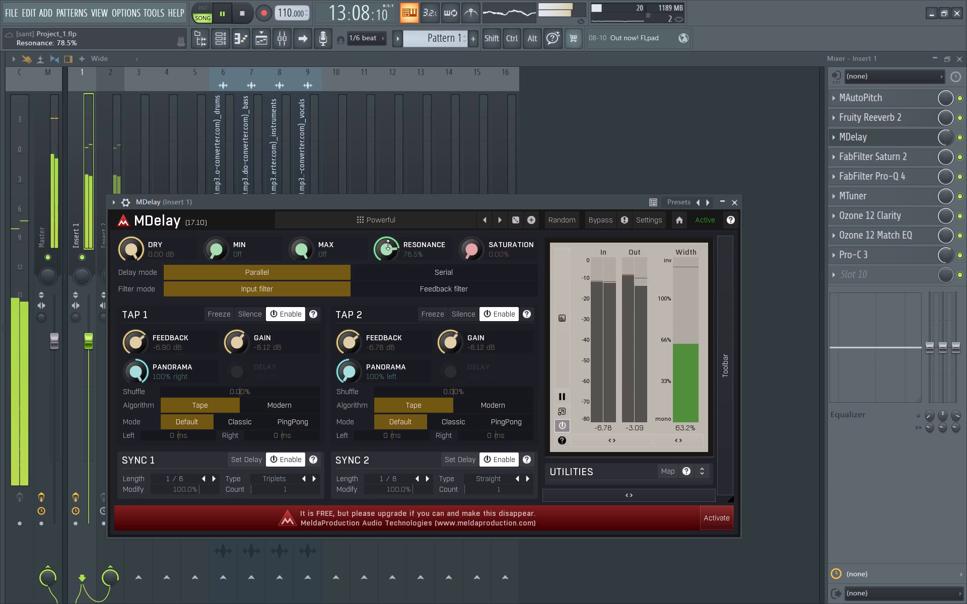
scroll(388, 245, "up", 6)
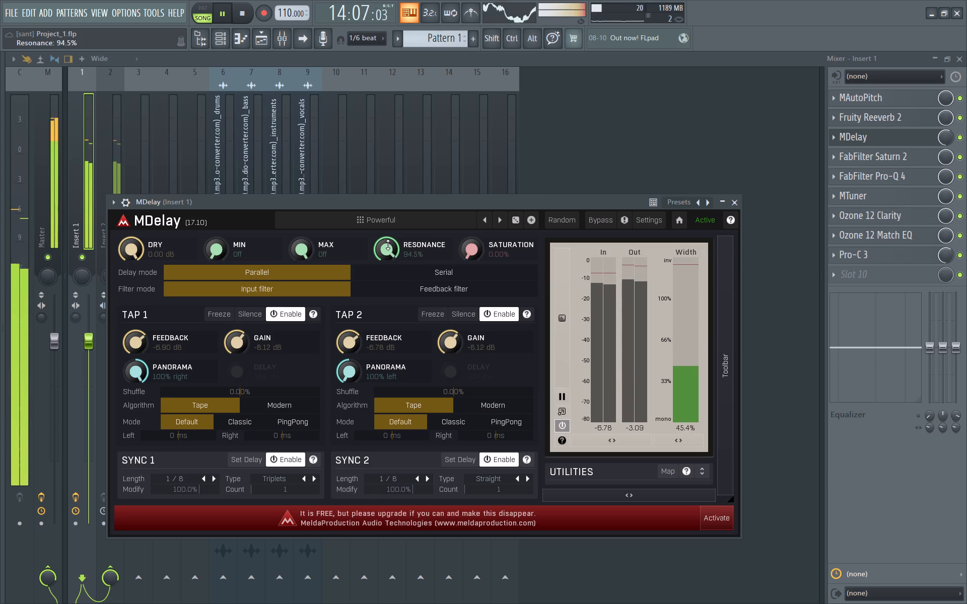
scroll(388, 245, "up", 2)
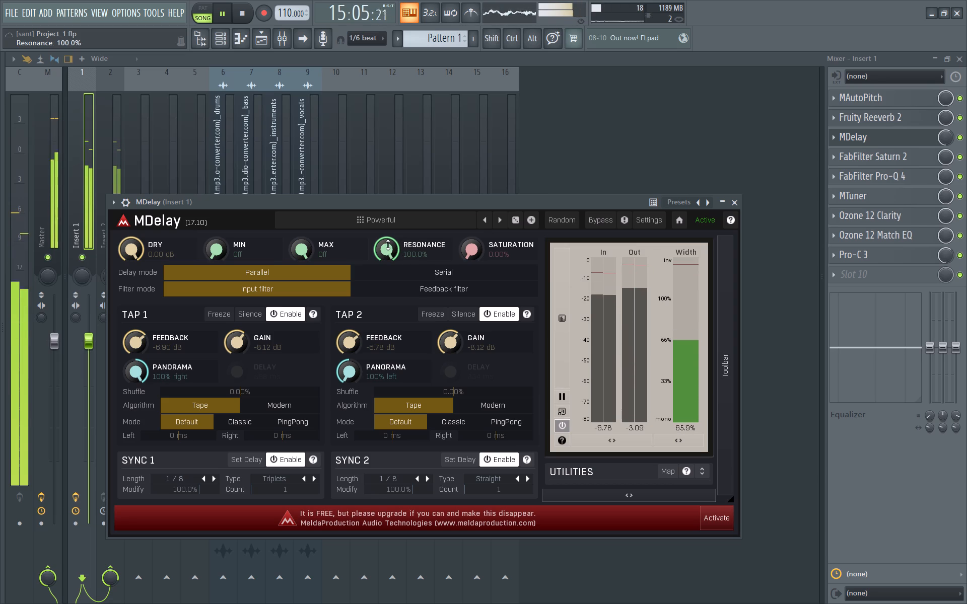
scroll(388, 245, "down", 20)
scroll(388, 245, "down", 3)
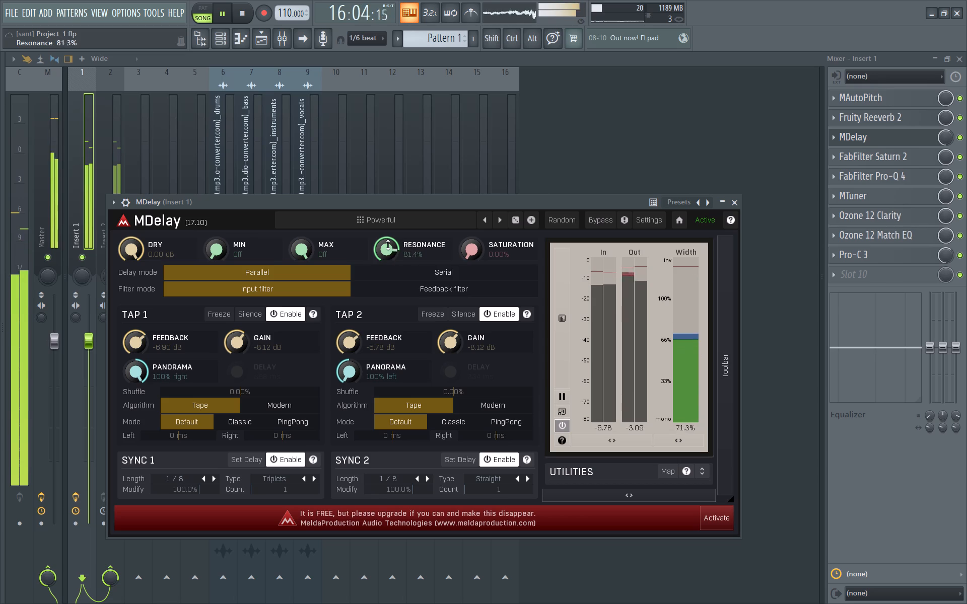
scroll(388, 245, "down", 20)
scroll(388, 245, "down", 18)
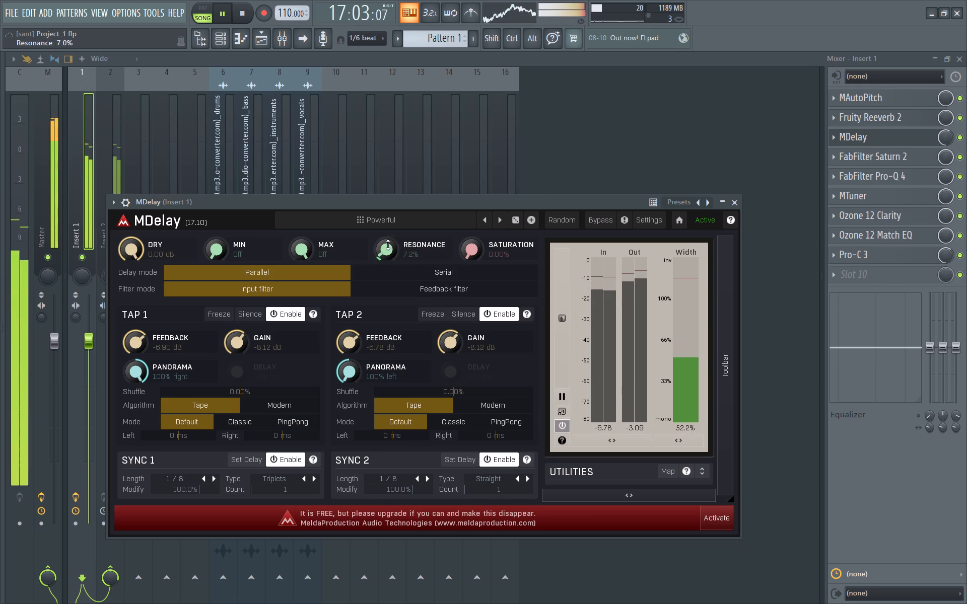
scroll(388, 245, "down", 9)
key("space")
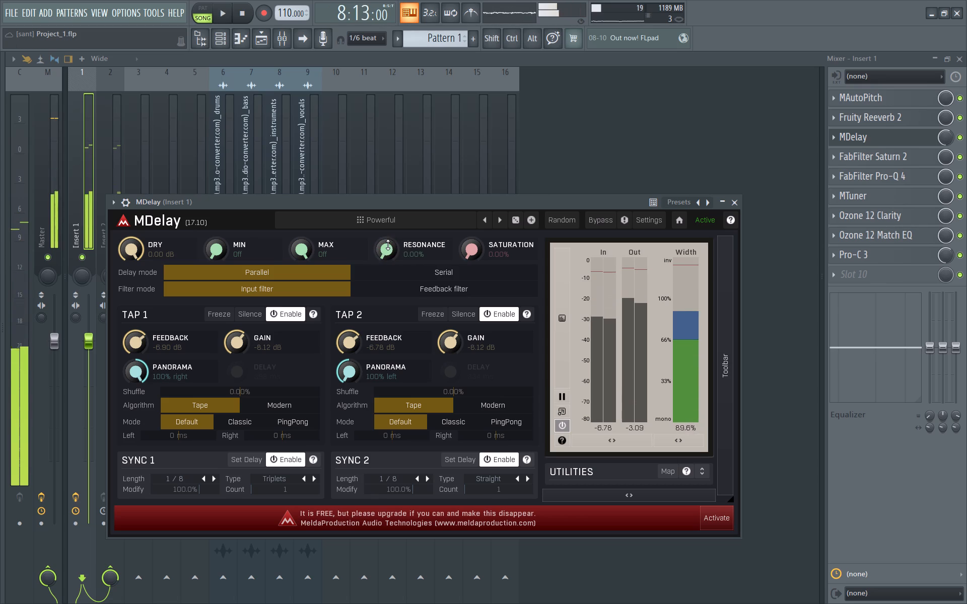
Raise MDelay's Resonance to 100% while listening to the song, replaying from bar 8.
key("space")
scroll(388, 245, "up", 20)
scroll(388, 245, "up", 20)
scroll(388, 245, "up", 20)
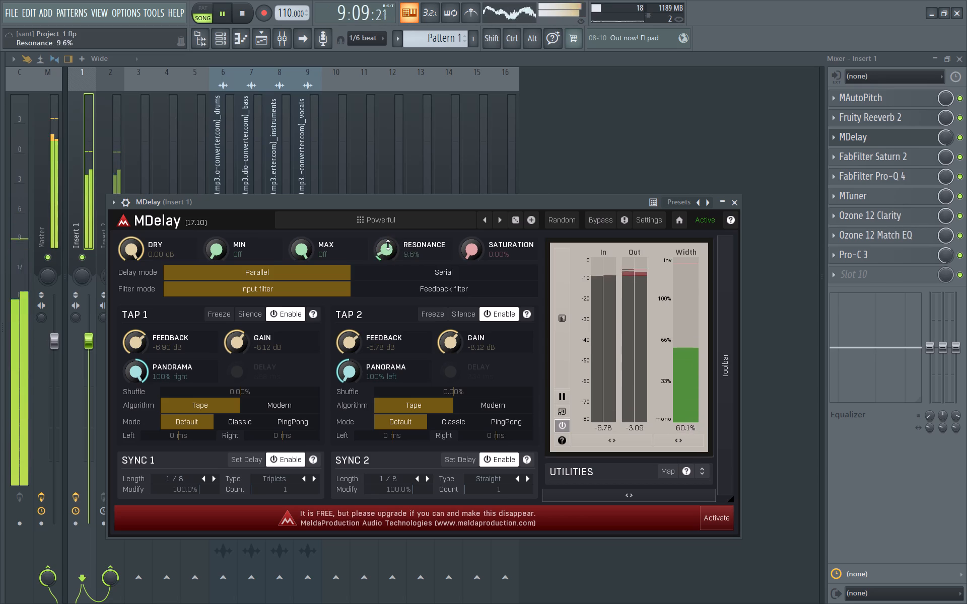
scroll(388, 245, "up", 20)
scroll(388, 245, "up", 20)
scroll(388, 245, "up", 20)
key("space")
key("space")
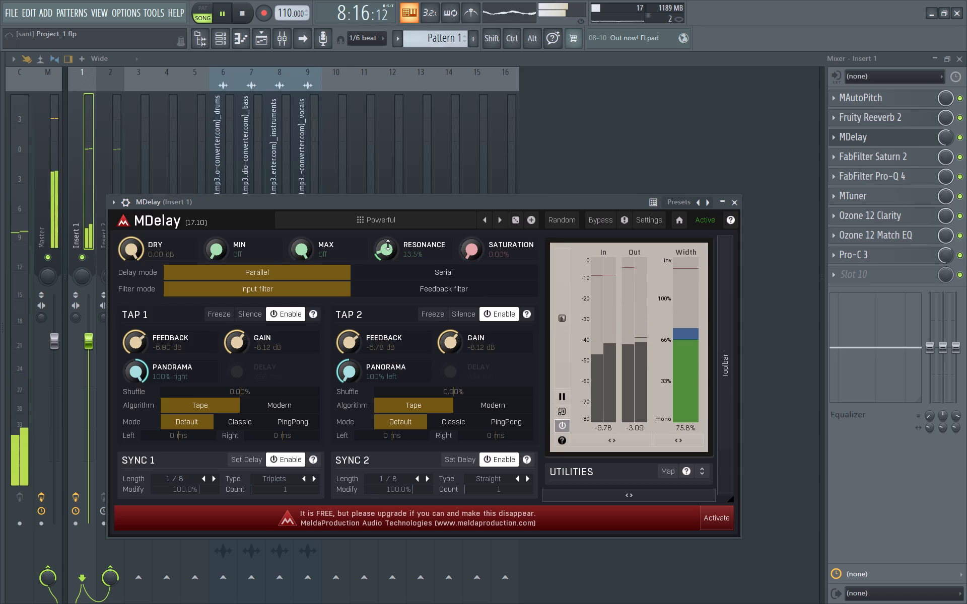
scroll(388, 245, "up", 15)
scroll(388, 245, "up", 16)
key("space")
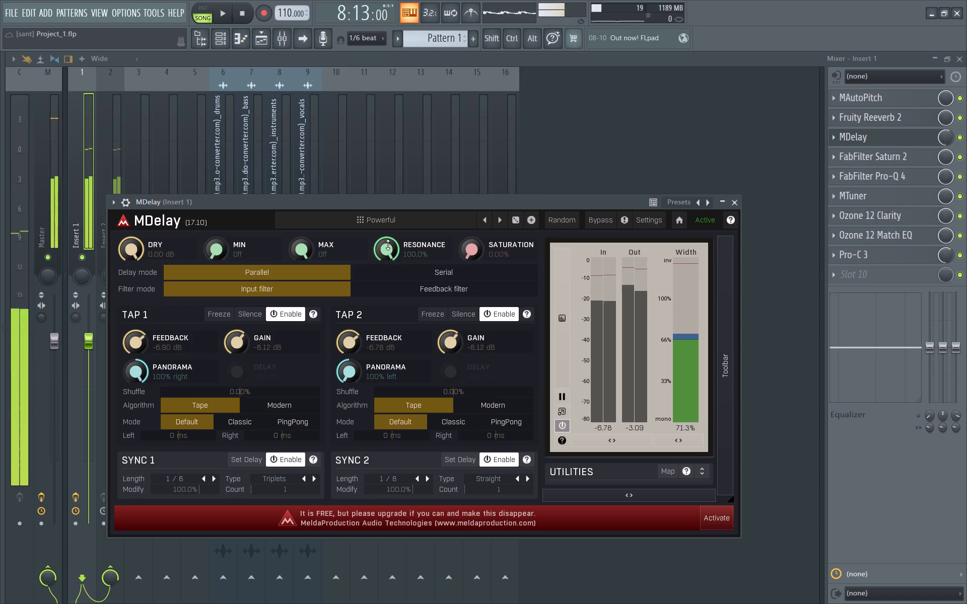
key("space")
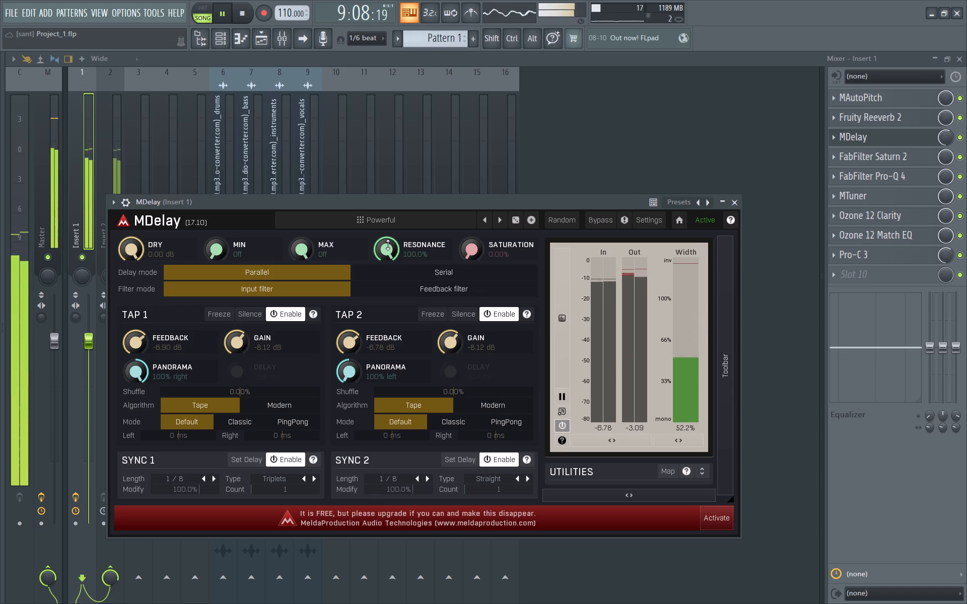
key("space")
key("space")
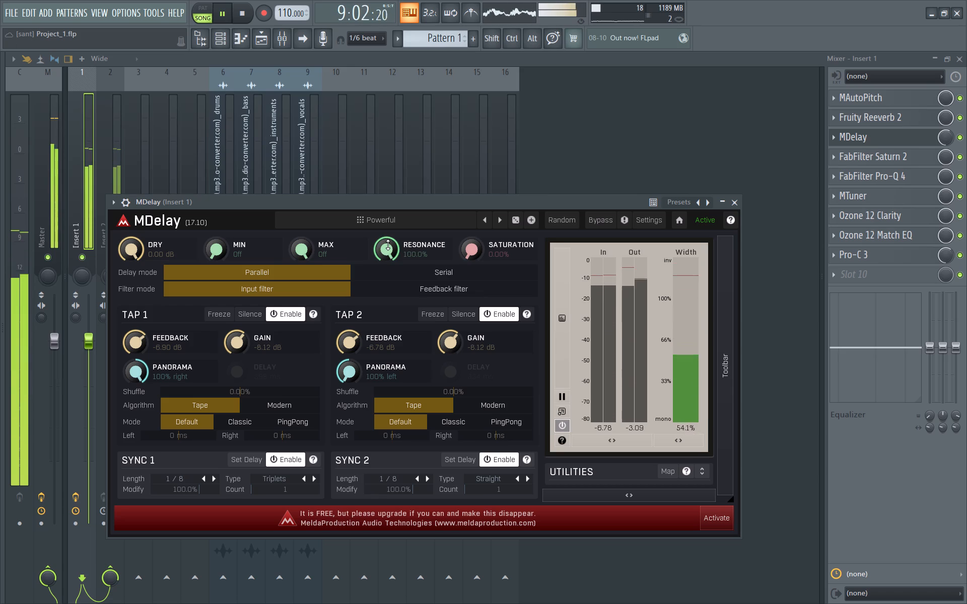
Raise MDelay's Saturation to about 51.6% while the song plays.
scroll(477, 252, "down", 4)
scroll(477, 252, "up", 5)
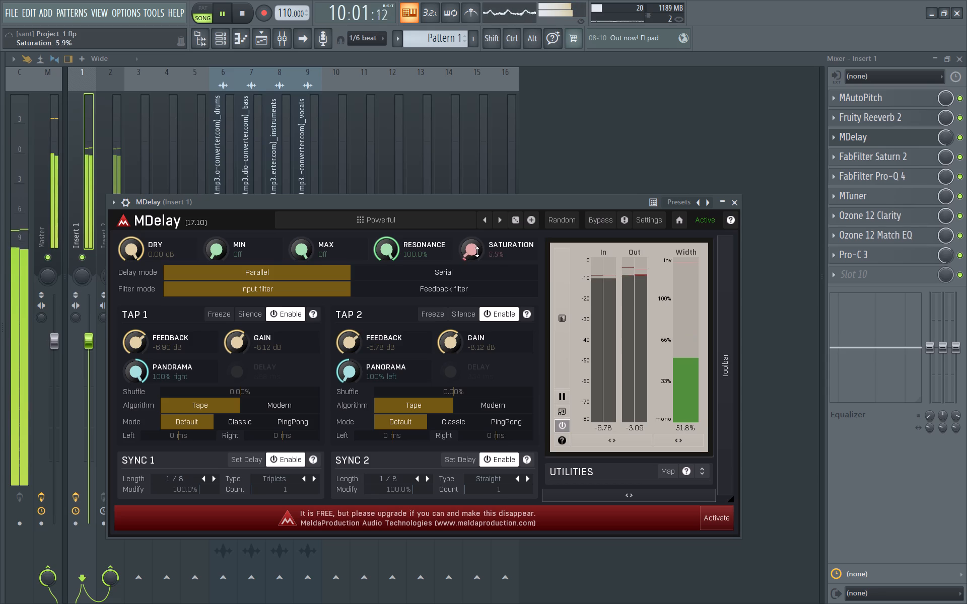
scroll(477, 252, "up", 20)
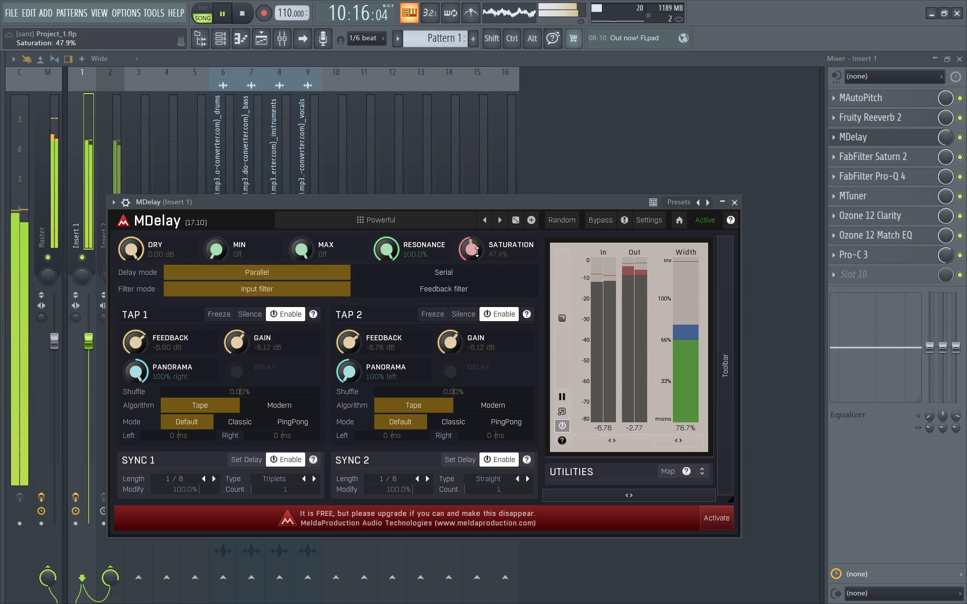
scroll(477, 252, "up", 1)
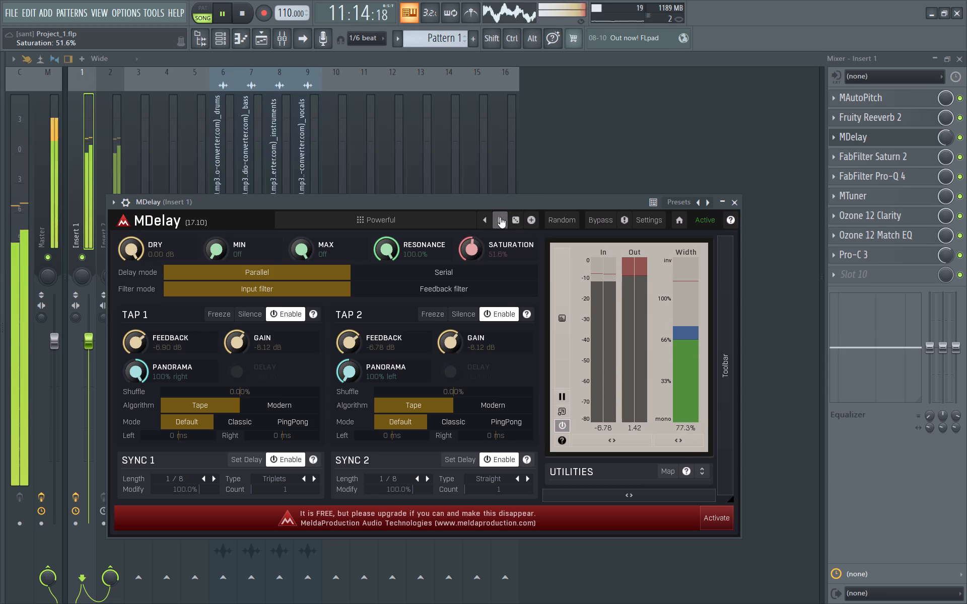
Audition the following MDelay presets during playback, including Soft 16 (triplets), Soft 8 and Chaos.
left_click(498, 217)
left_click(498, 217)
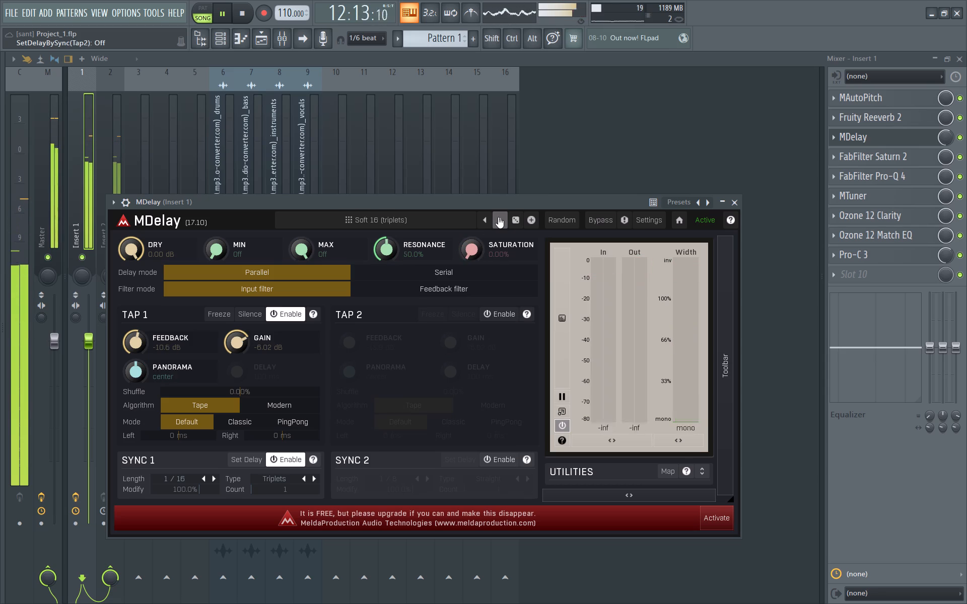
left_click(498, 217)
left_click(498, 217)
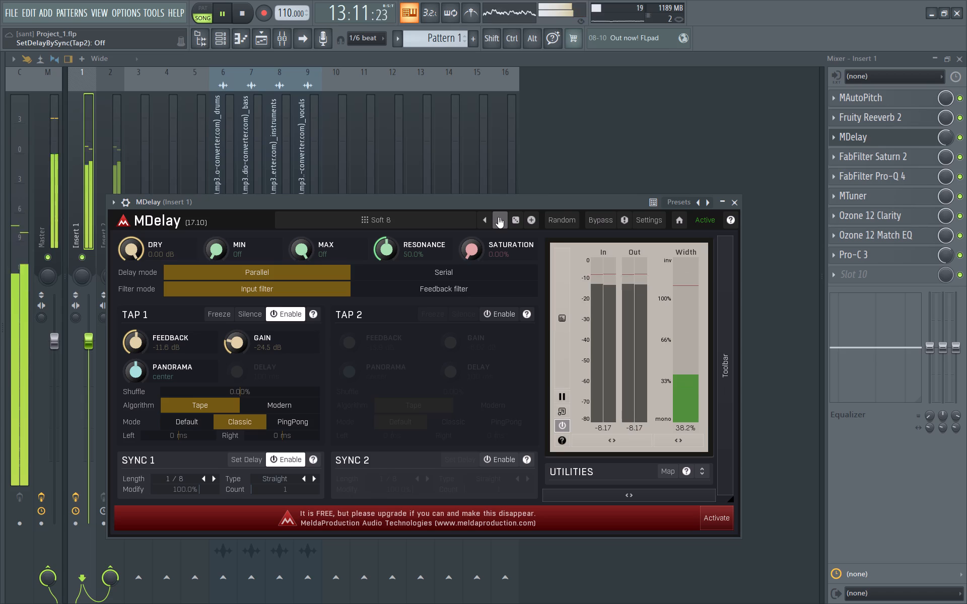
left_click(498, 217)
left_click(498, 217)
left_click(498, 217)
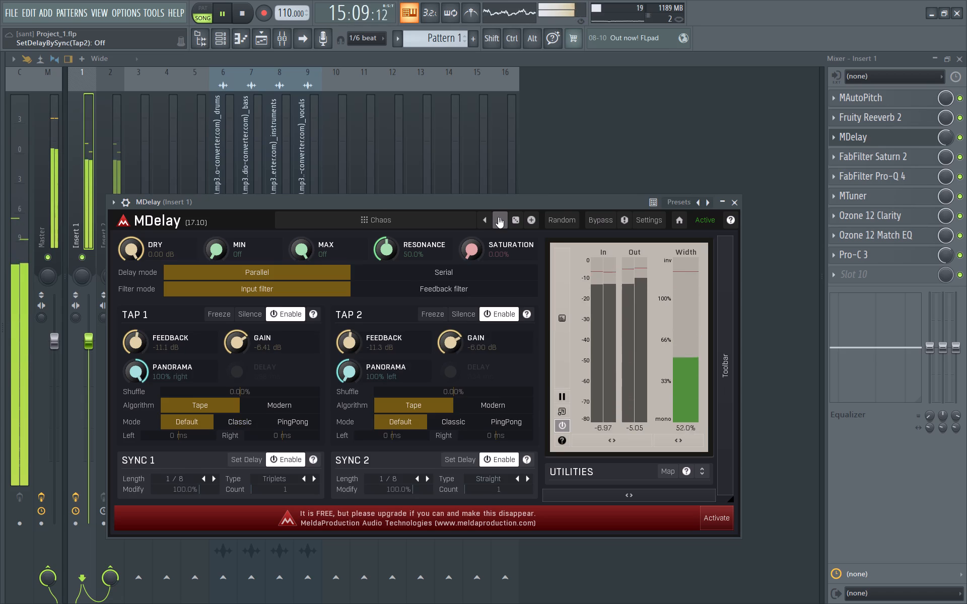
Load the MDelay preset Delayed stereo and listen to it with the song, replaying from bar 8.
left_click(498, 217)
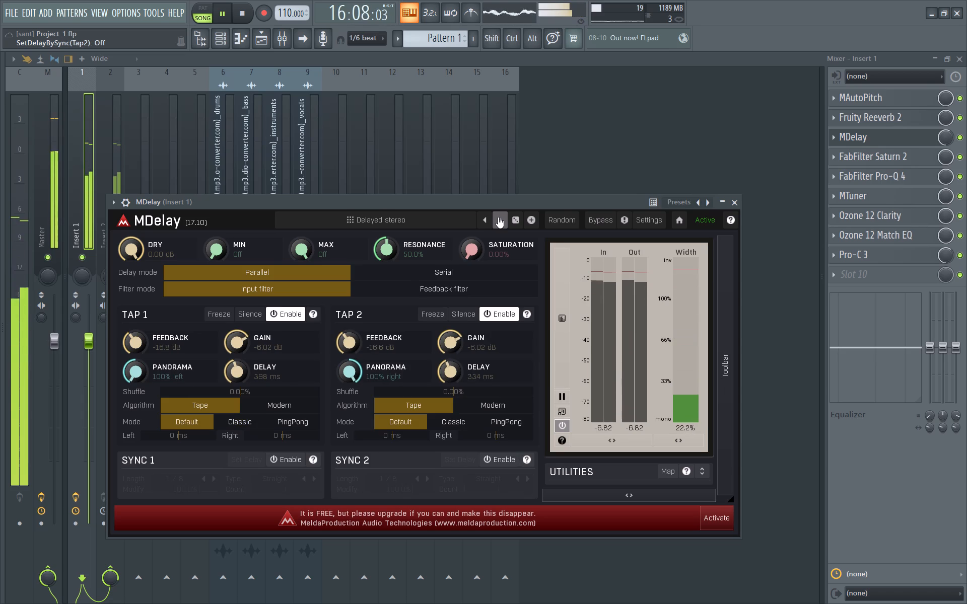
key("space")
key("space")
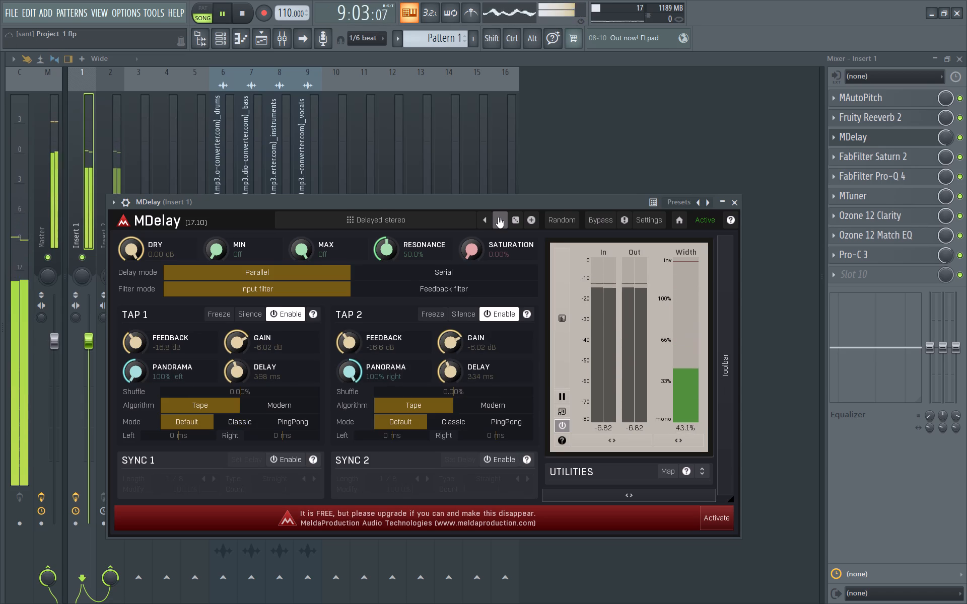
key("space")
key("space")
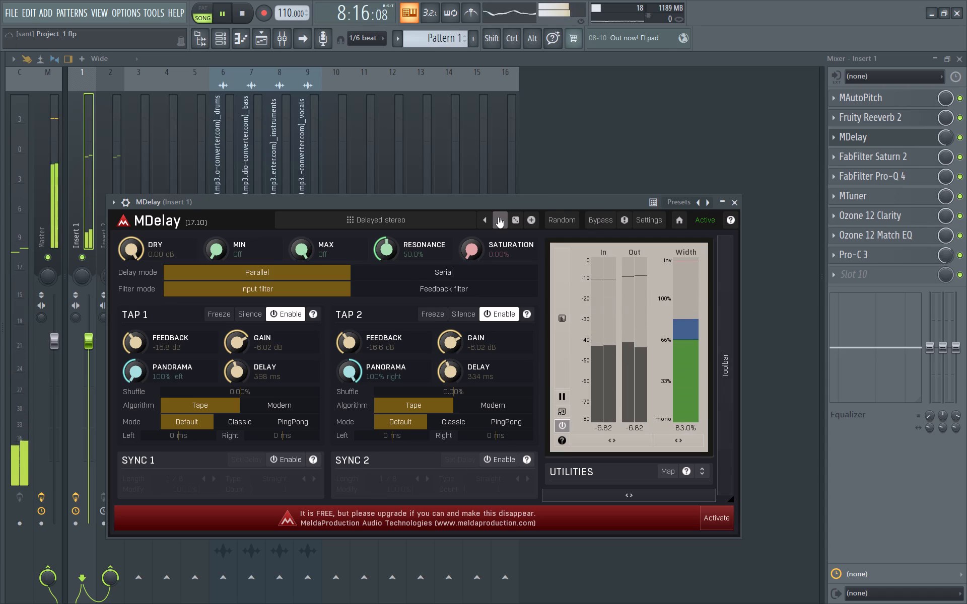
key("space")
key("space")
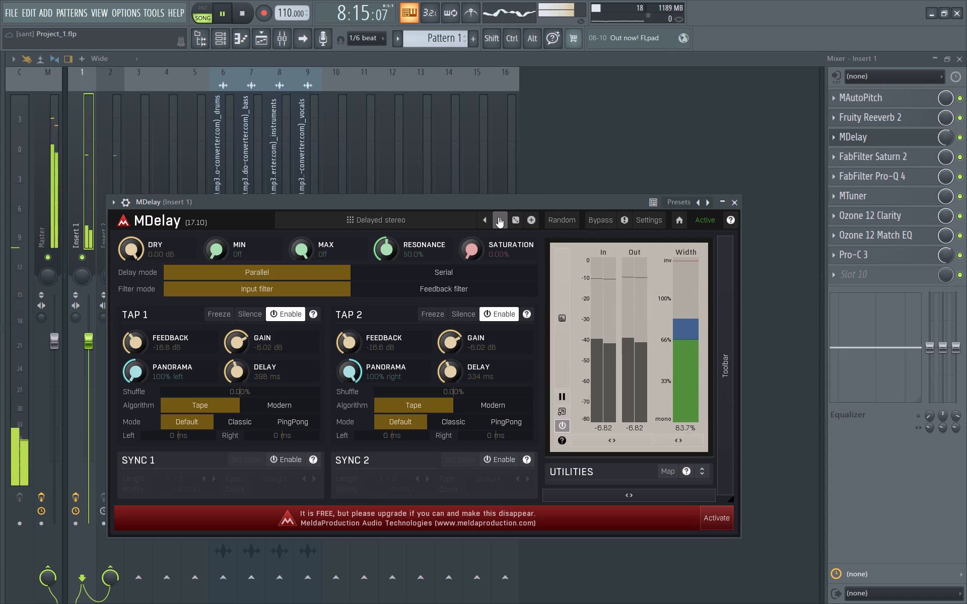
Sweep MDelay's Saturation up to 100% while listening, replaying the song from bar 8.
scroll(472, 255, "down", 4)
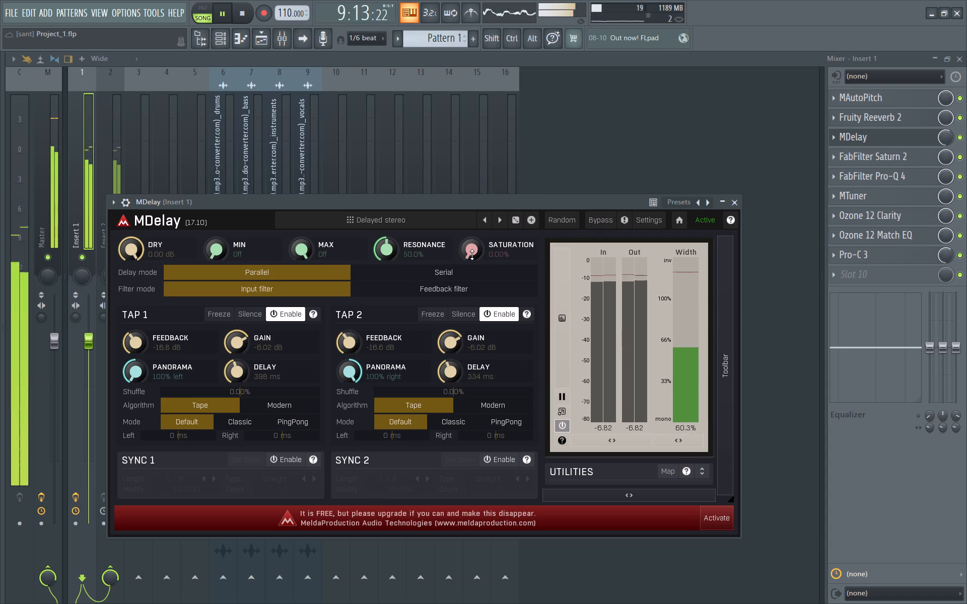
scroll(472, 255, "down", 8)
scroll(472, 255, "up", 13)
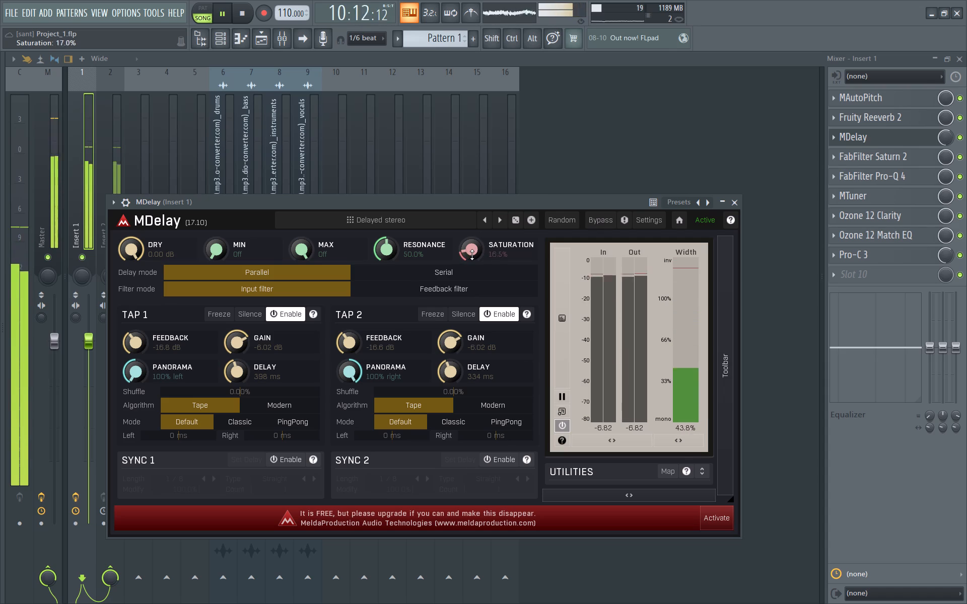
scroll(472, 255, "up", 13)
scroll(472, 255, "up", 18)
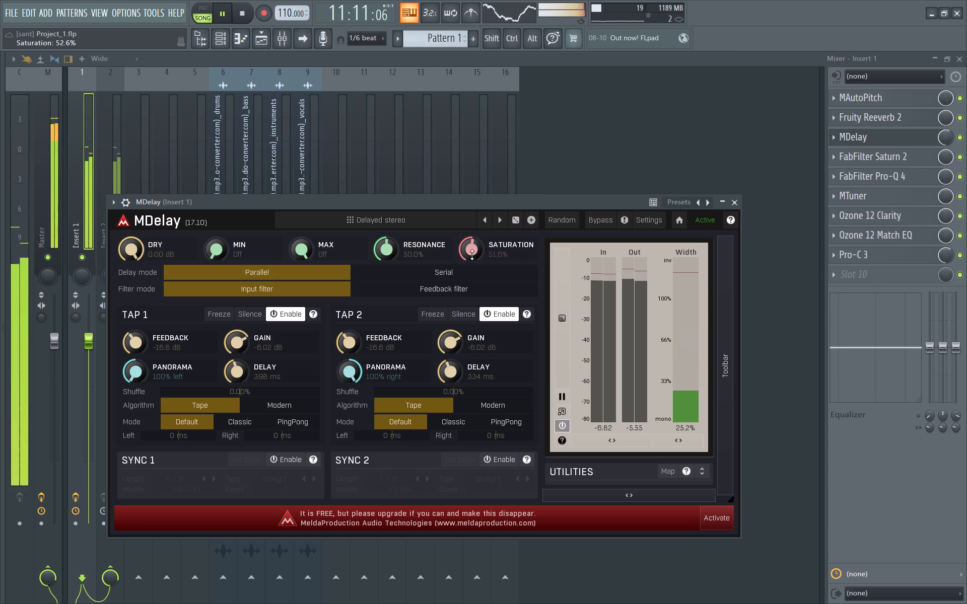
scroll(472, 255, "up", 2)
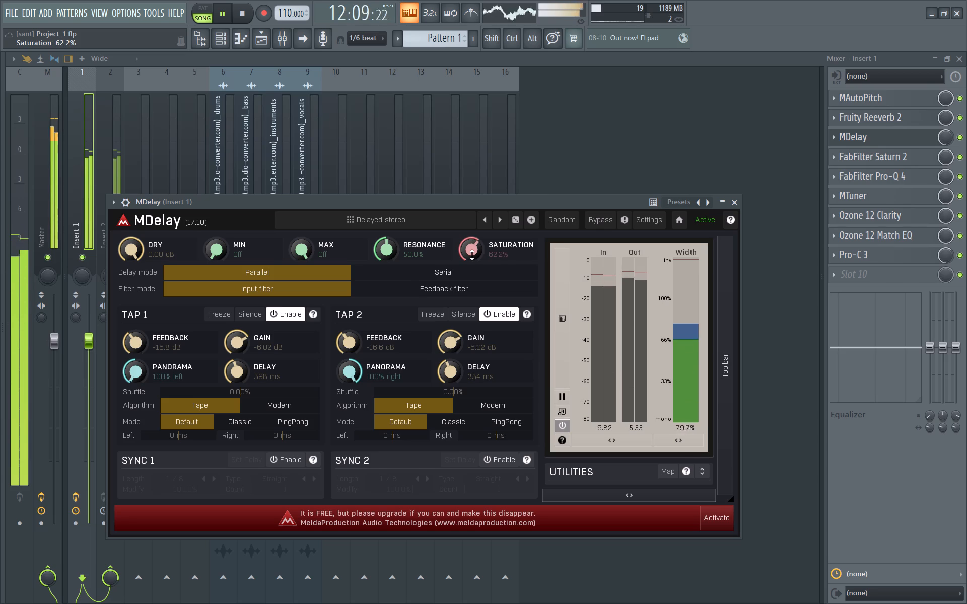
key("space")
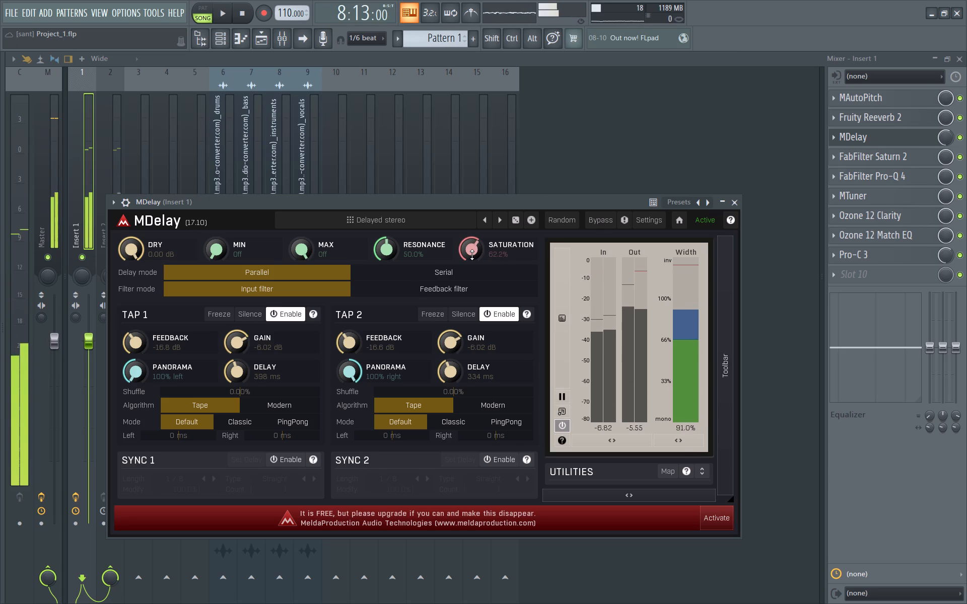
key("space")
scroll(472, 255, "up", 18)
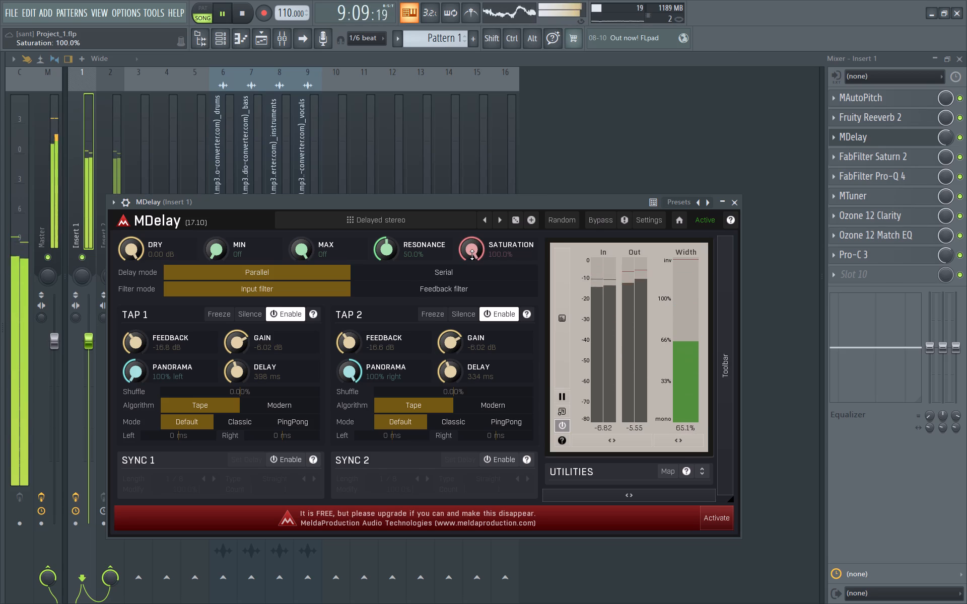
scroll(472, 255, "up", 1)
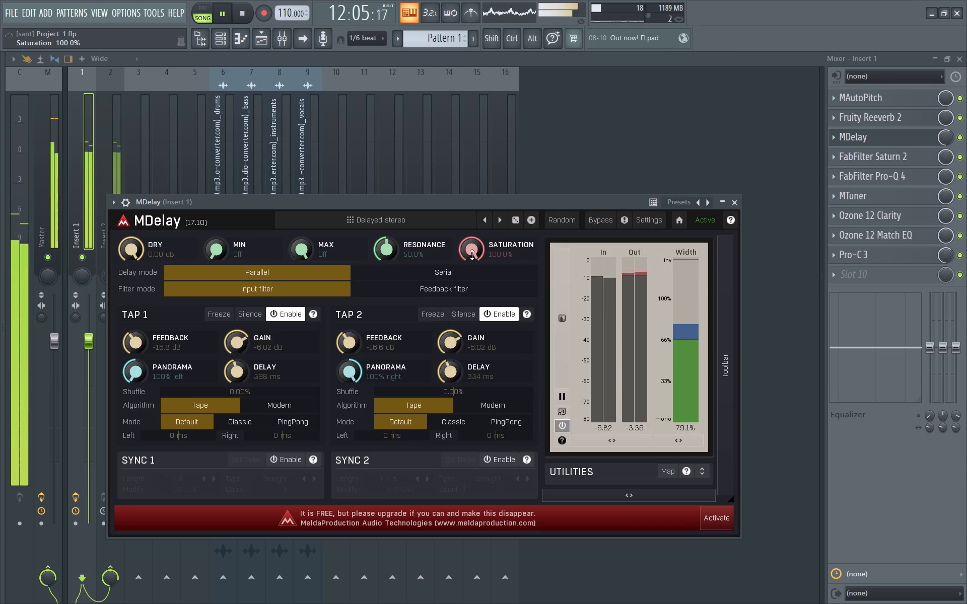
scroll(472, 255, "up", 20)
Bring MDelay's Saturation down to 0% and settle it at 11.4% during playback.
scroll(472, 255, "down", 8)
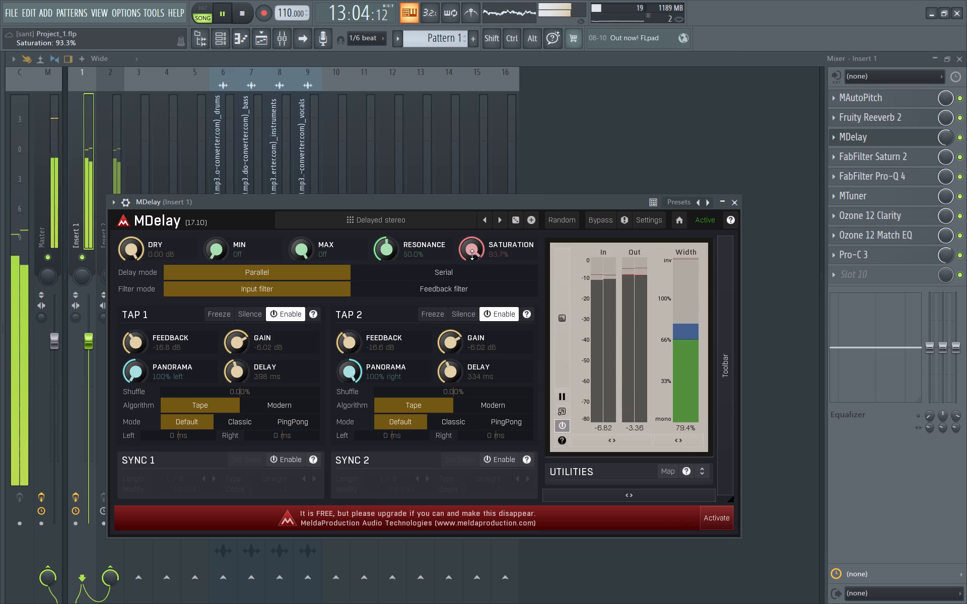
scroll(472, 255, "down", 20)
scroll(472, 255, "down", 6)
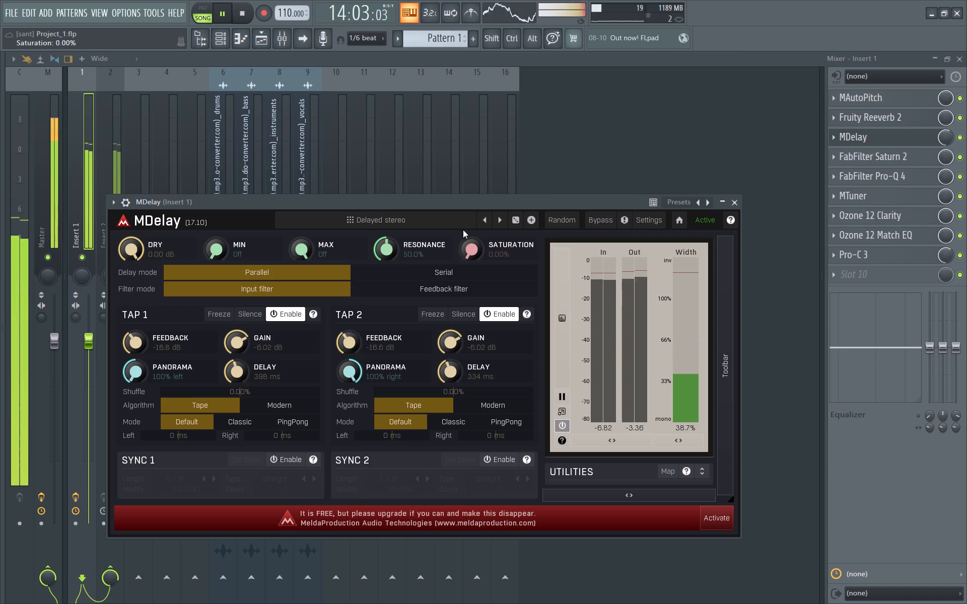
scroll(473, 247, "up", 3)
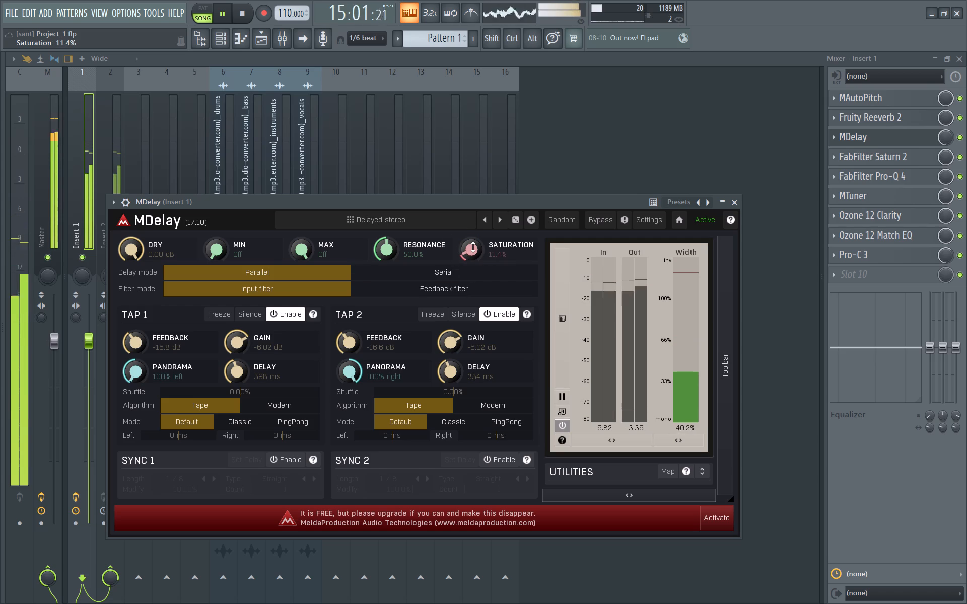
Replay the song from bar 8 several times to judge the adjusted Delayed stereo delay on the vocals.
key("space")
key("space")
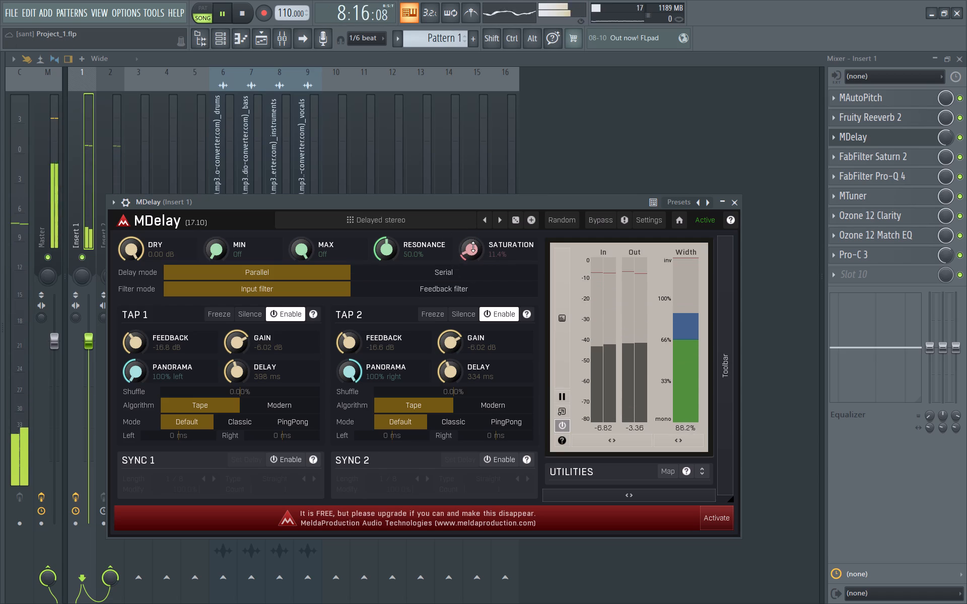
key("space")
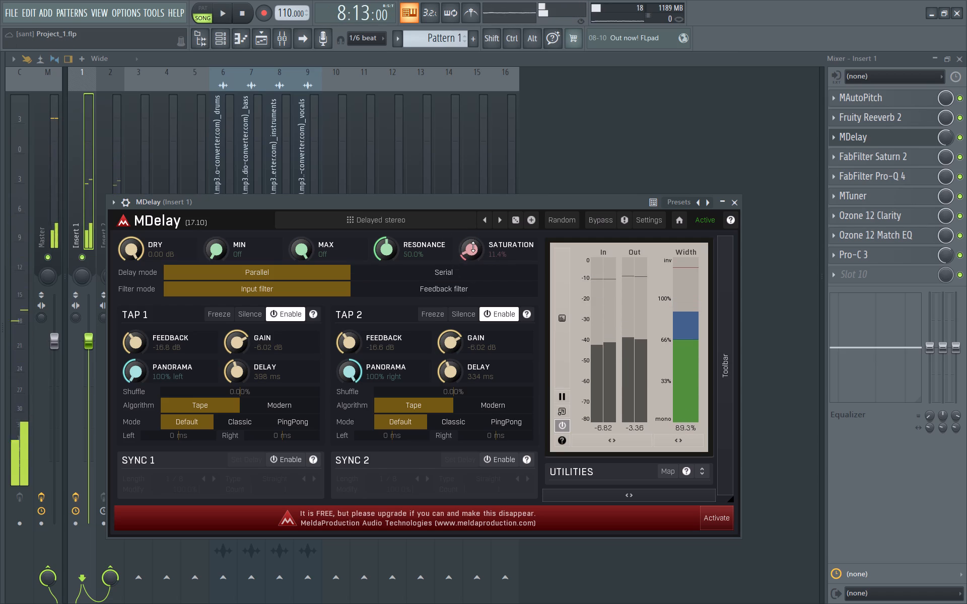
key("space")
key("space")
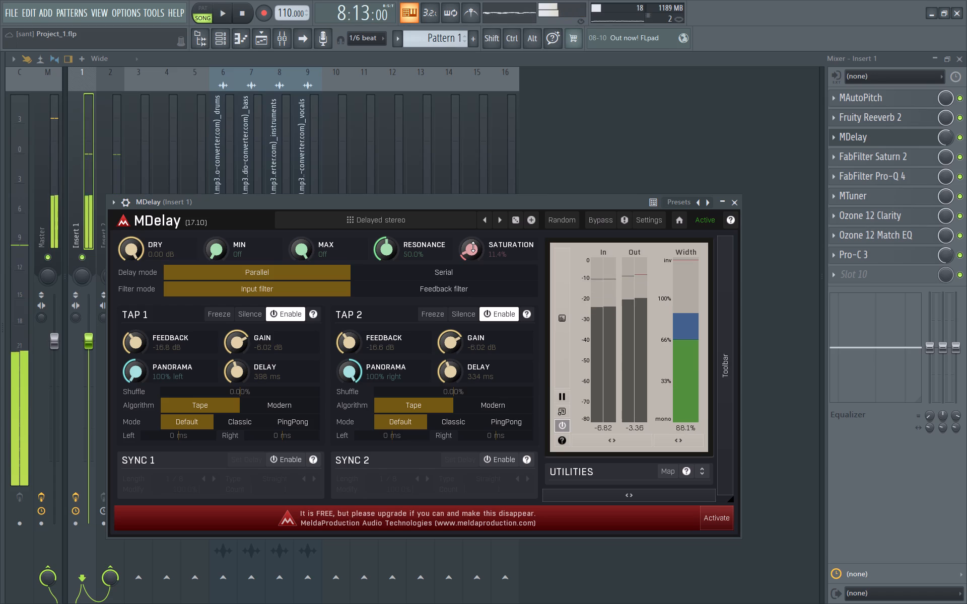
key("space")
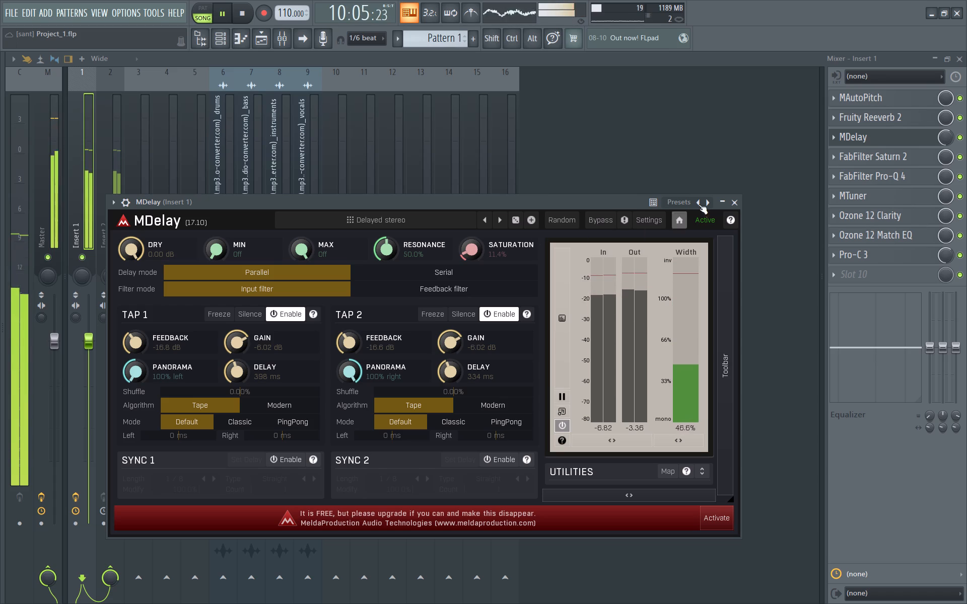
Close the MDelay window and the mixer to return to the playlist.
left_click(733, 201)
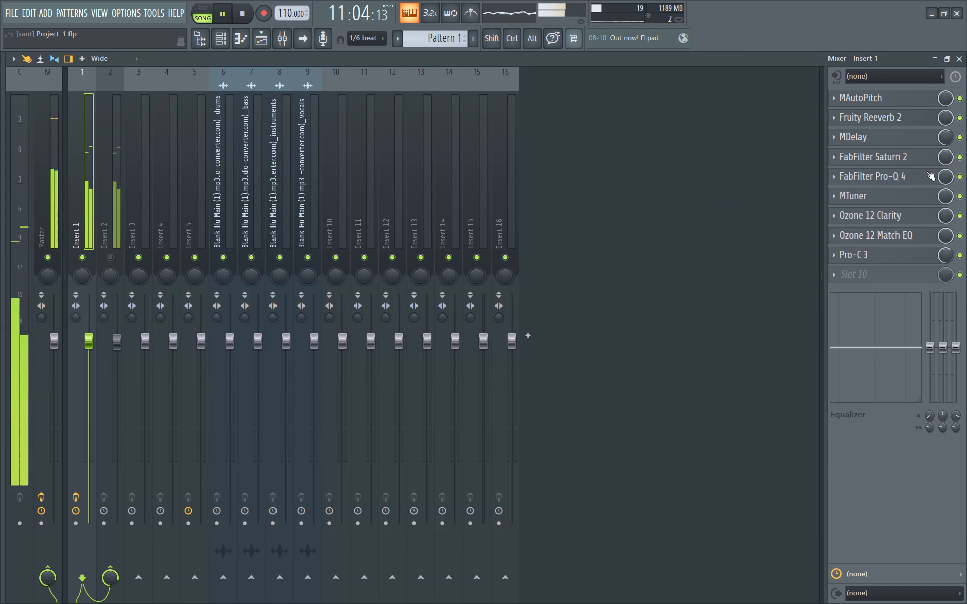
left_click(964, 61)
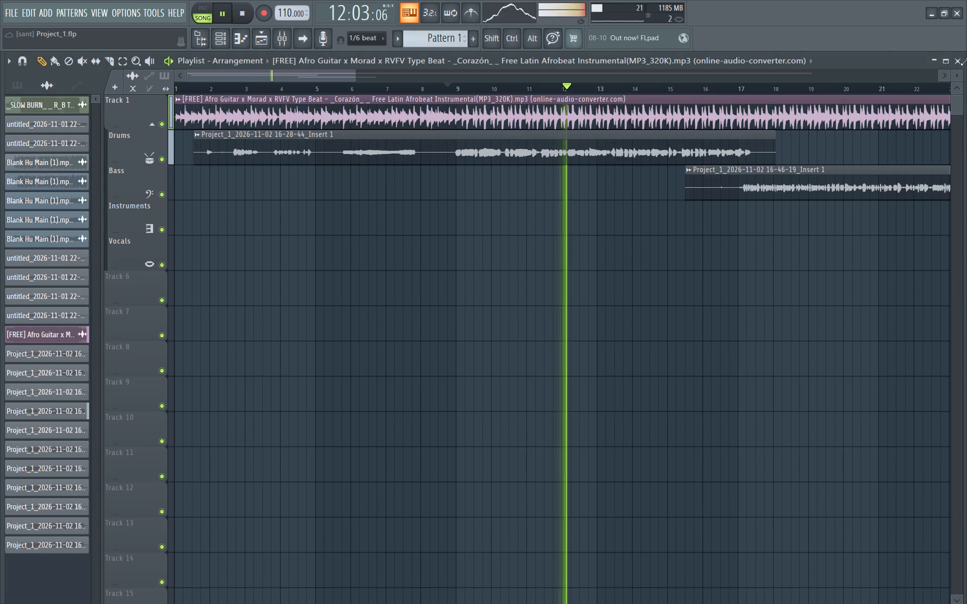
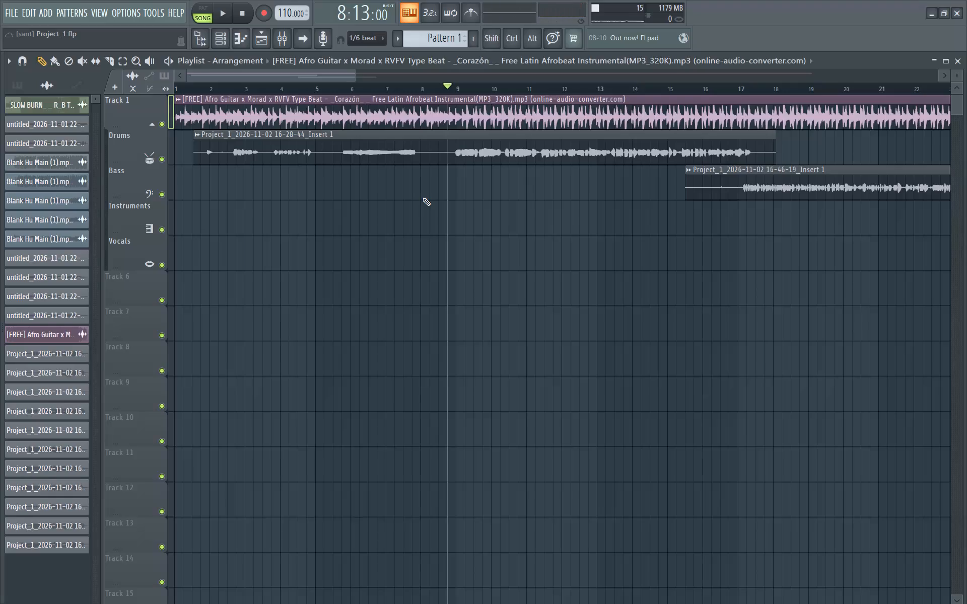
Play the song from bar 1, near the start of the first vocal clip, to hear the processed vocals over the beat.
left_click(199, 92)
key("space")
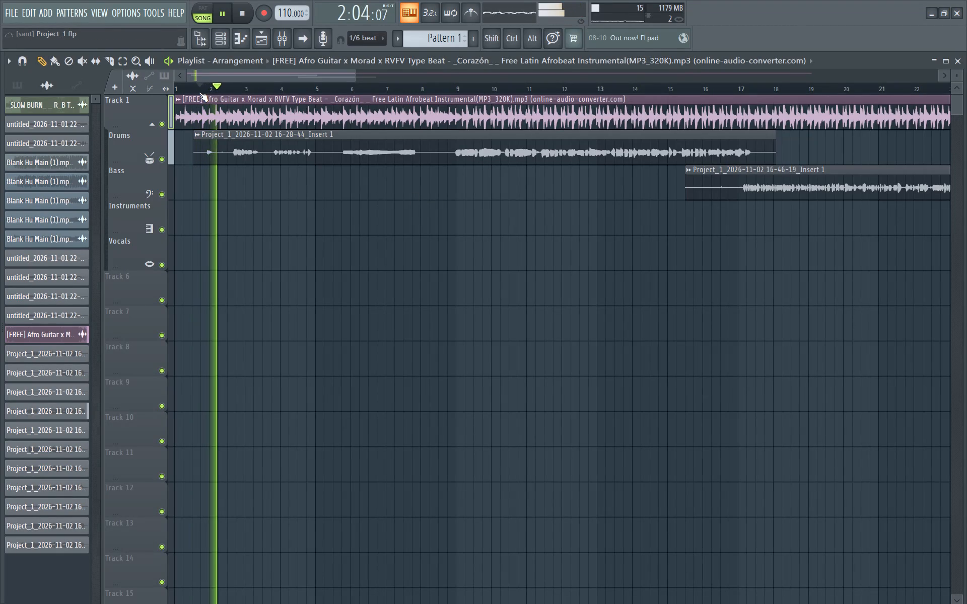
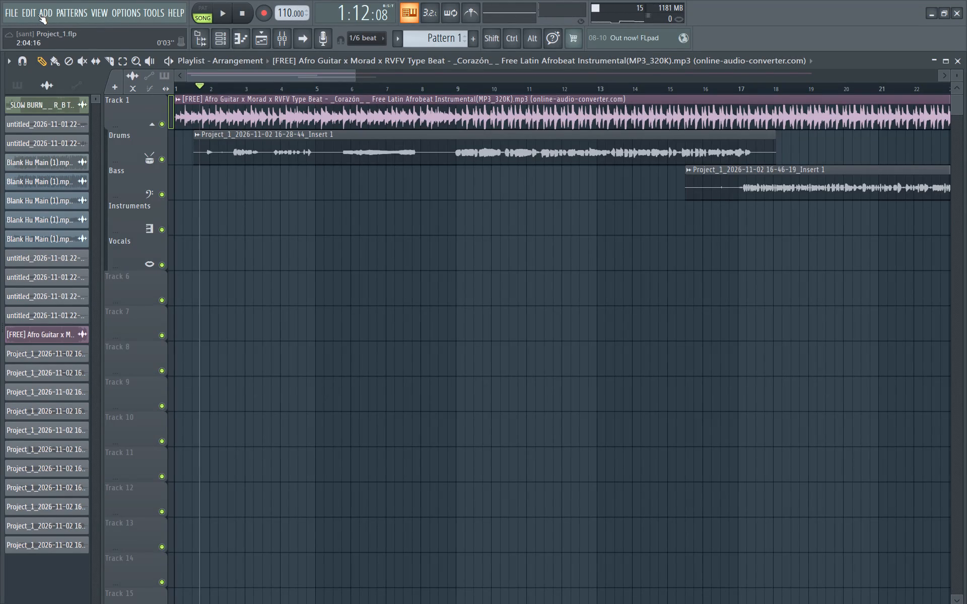
Save the project as a new FL Studio song file named Project_2 in the SAVES folder, found by searching Home for "saves".
left_click_drag(7, 8, 27, 71)
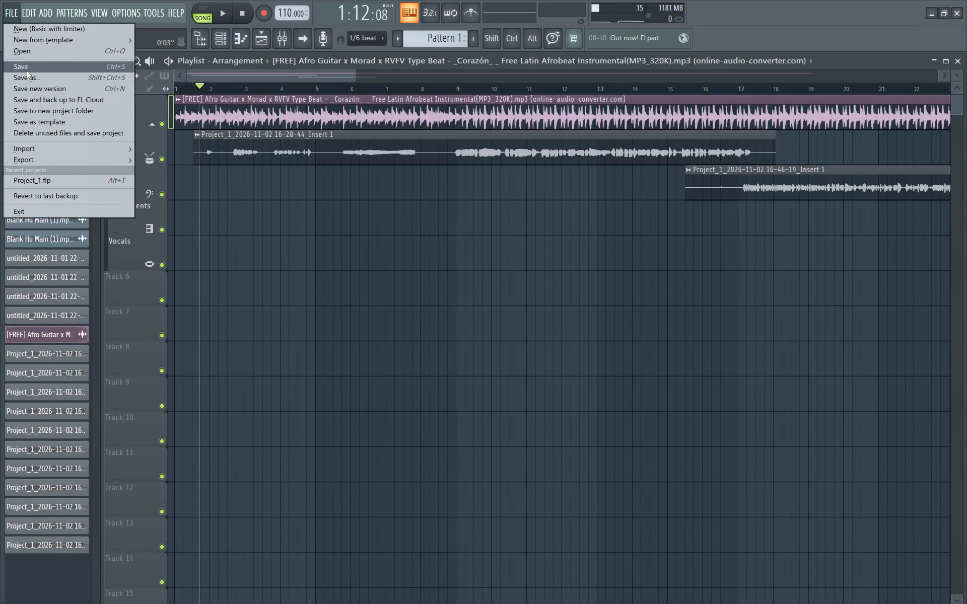
left_click_drag(27, 71, 33, 79)
left_click(33, 79)
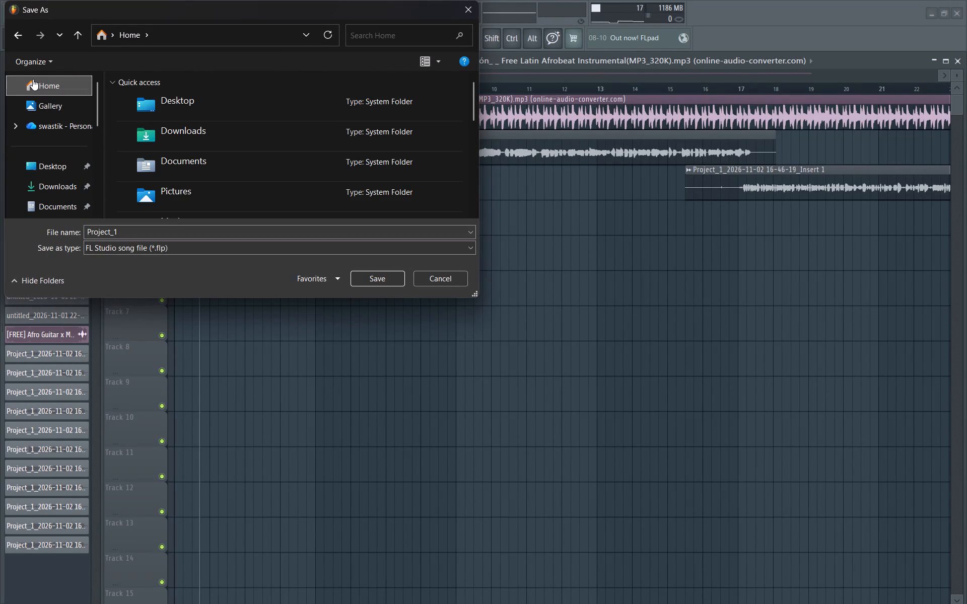
scroll(45, 129, "down", 2)
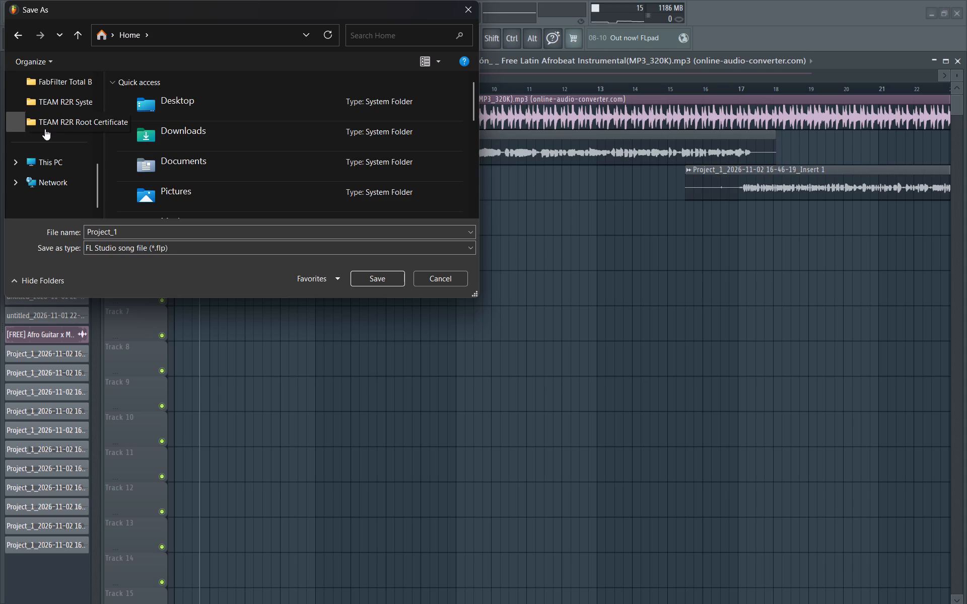
scroll(71, 96, "up", 1)
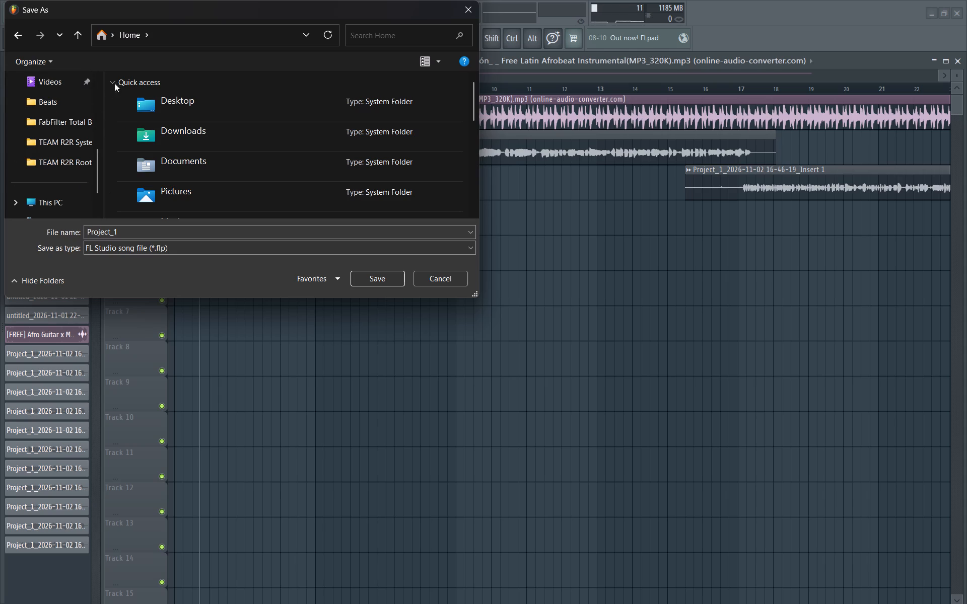
left_click(368, 40)
type("saves")
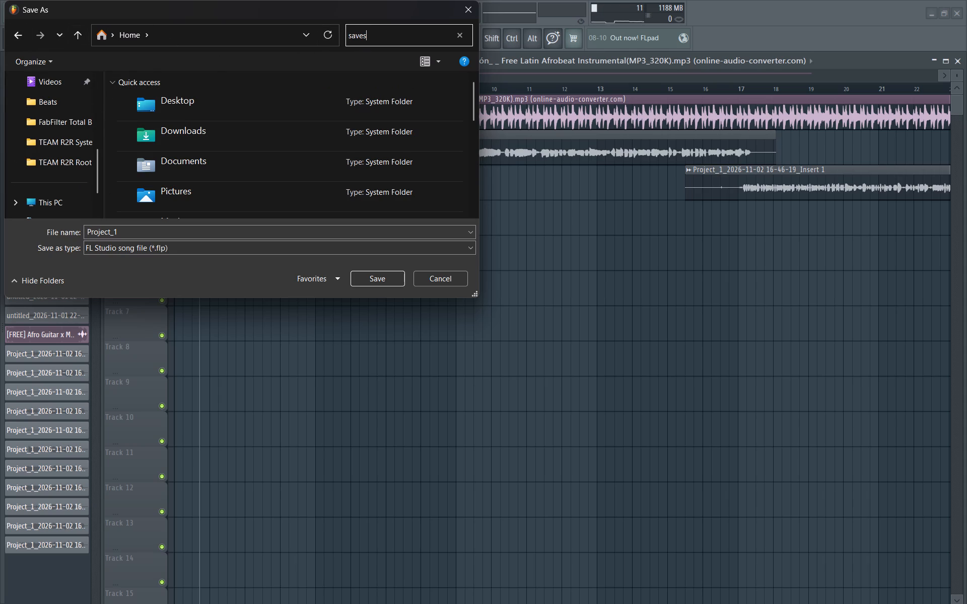
double_click(197, 76)
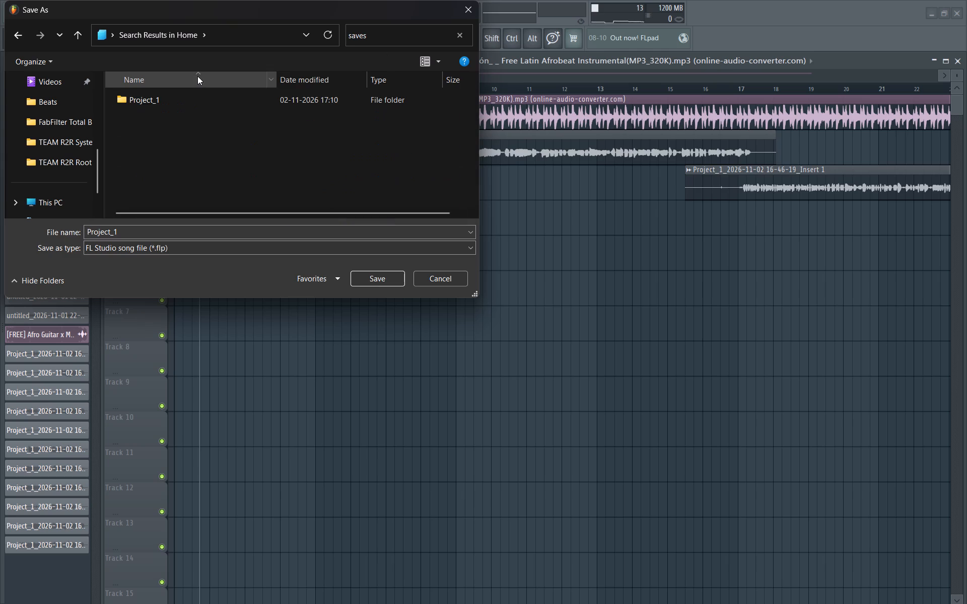
left_click(127, 236)
left_click(127, 236)
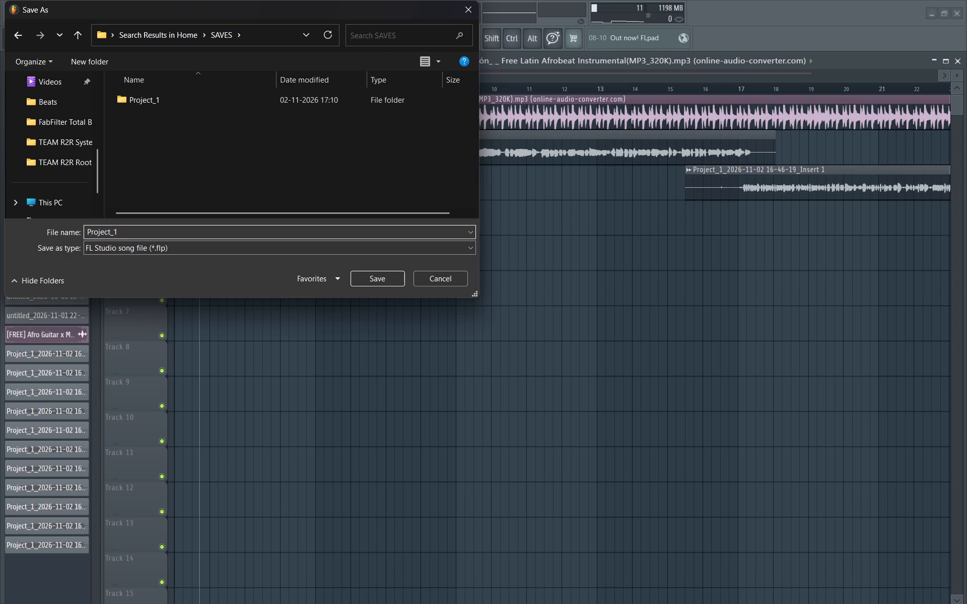
key("BackSpace")
key("2")
left_click(372, 279)
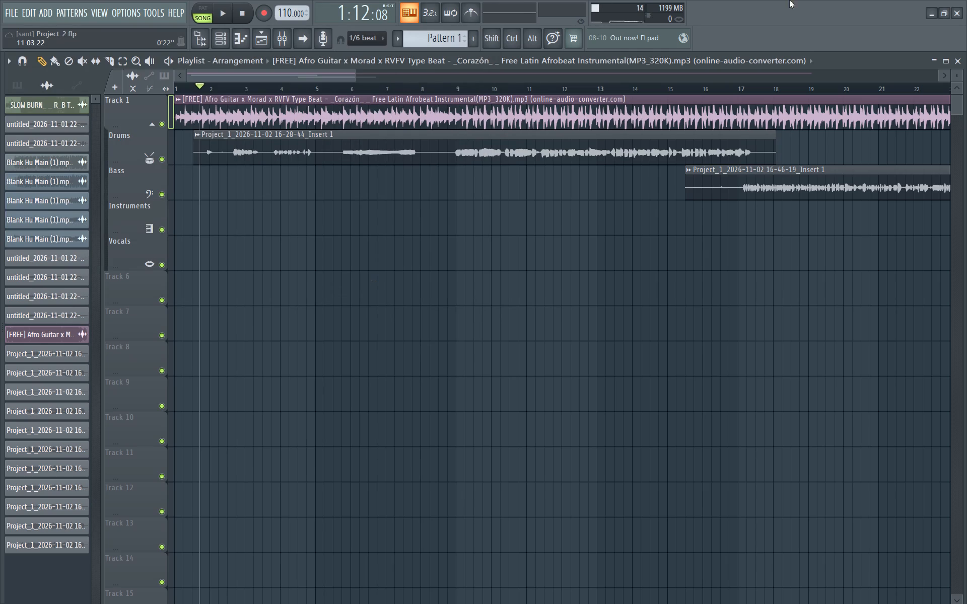
Close FL Studio, the Microsoft Edge window and the Chrome window showing the song key and BPM page.
left_click(954, 14)
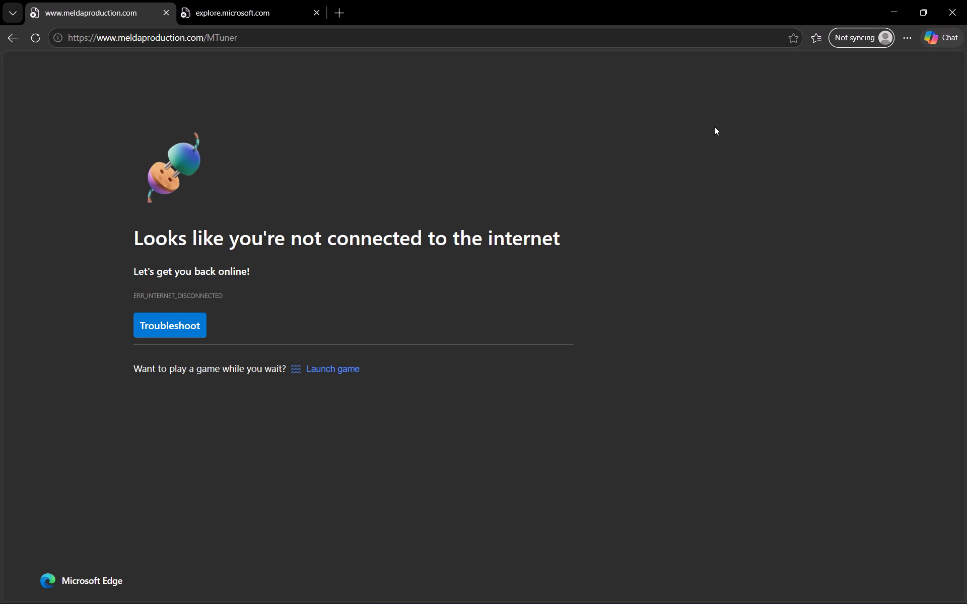
left_click(959, 10)
left_click(959, 10)
left_click(959, 10)
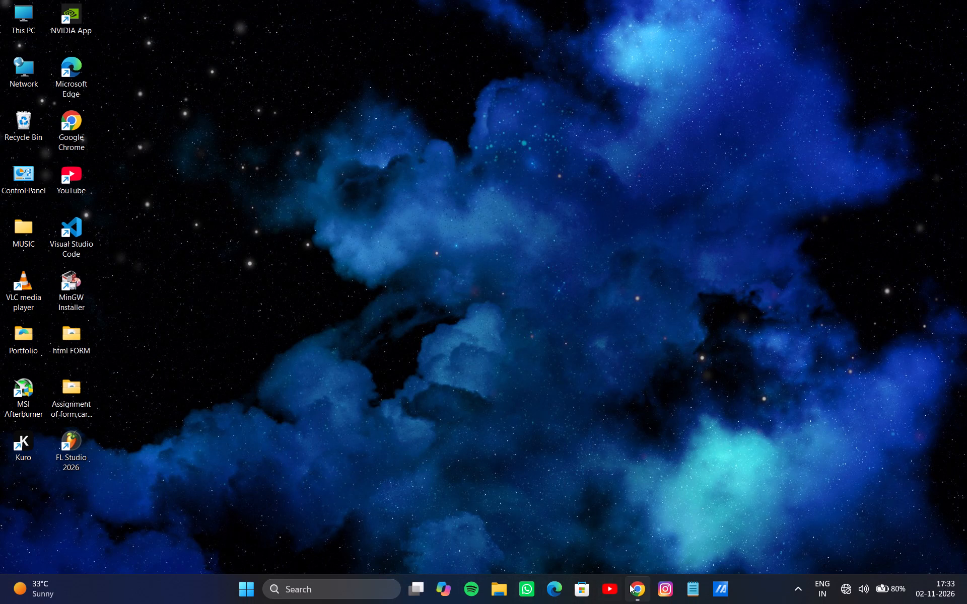
left_click(684, 478)
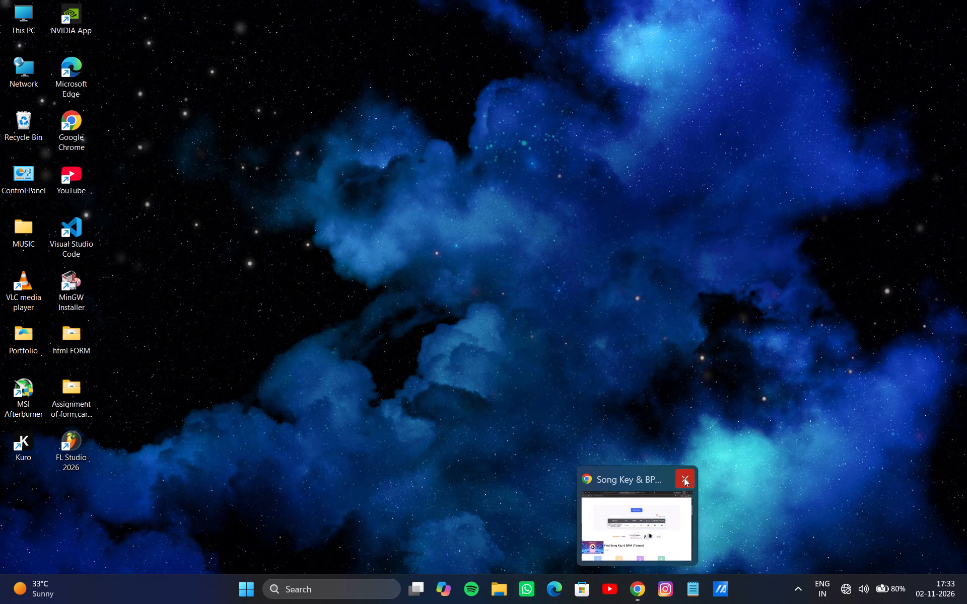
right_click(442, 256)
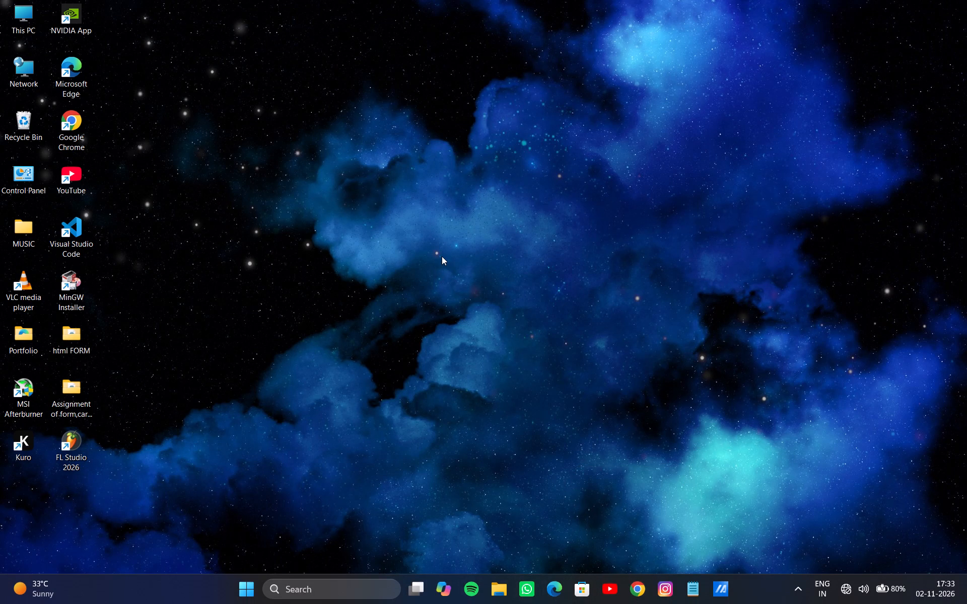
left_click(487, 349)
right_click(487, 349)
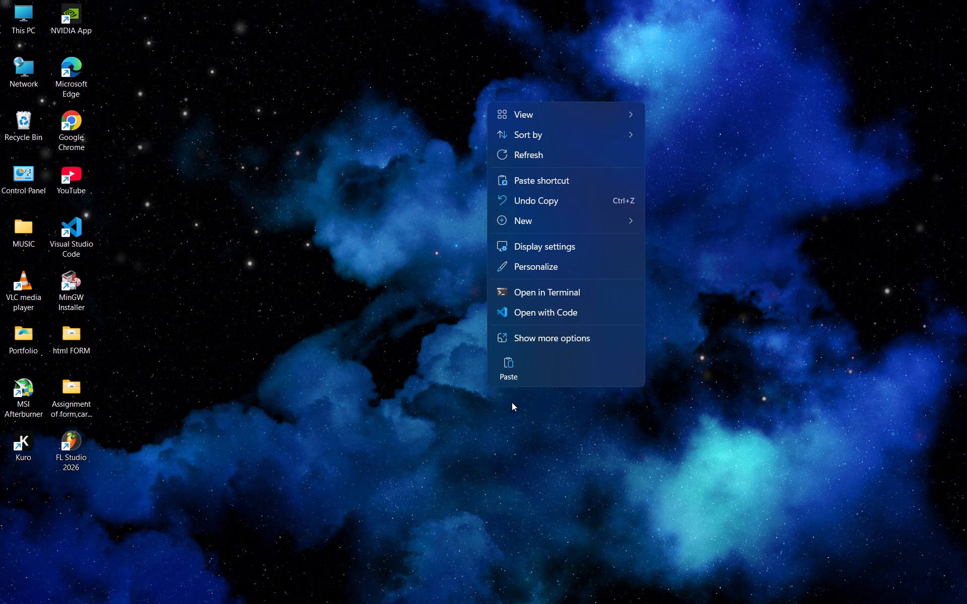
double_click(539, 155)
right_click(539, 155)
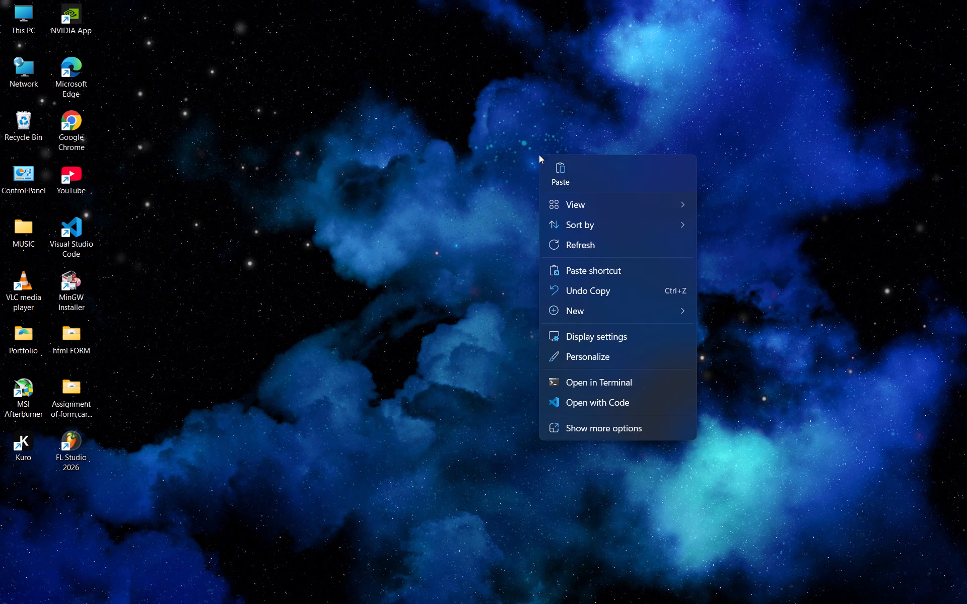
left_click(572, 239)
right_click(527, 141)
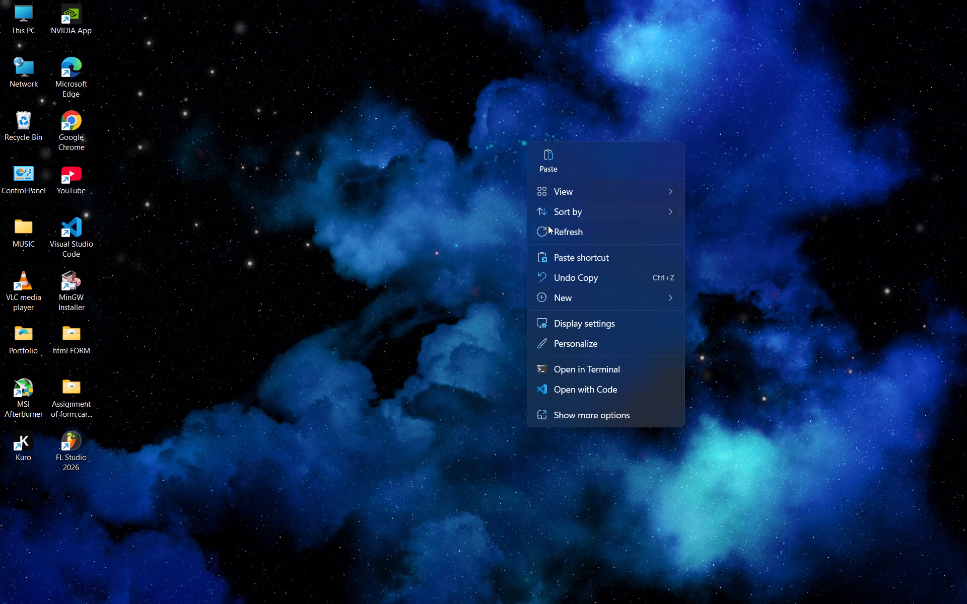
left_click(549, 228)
Bring up the Shut Down Windows dialog from the desktop.
key("alt+F4")
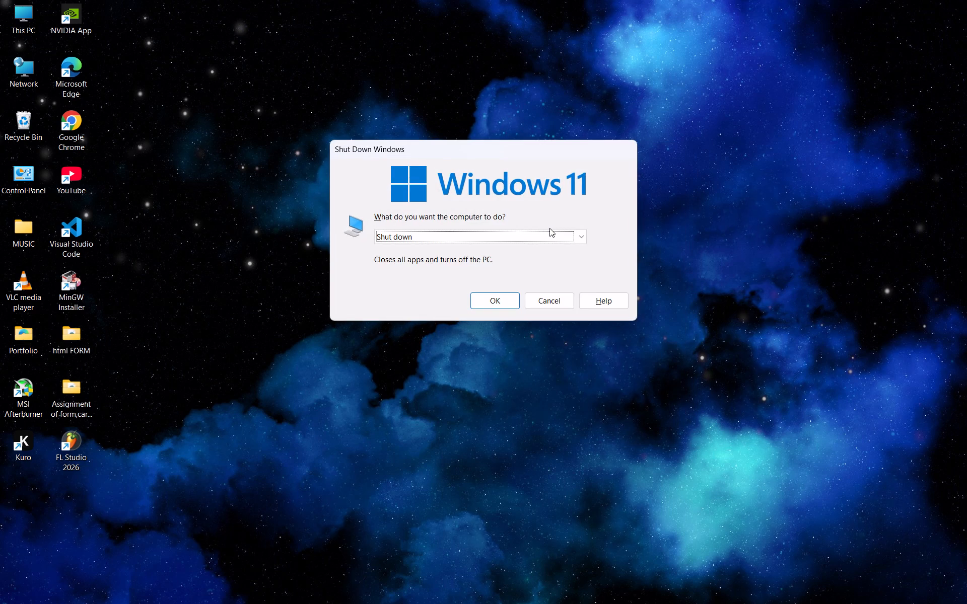